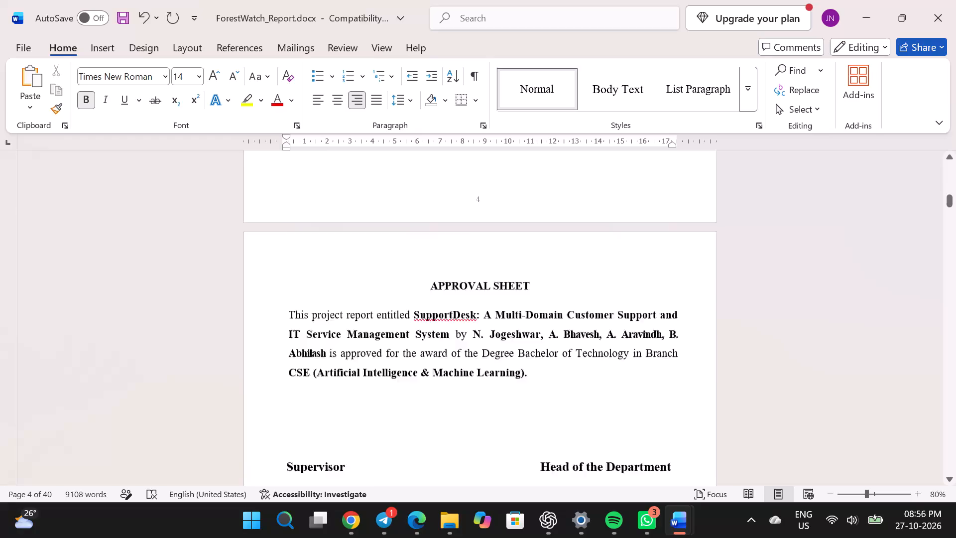
# Insert ten blank lines below the last student roll number on page 4, ahead of the Approval Sheet.
pyautogui.scroll(2, 689, 453)
pyautogui.keyDown('ctrl'); pyautogui.scroll(1, 689, 453); pyautogui.keyUp('ctrl')
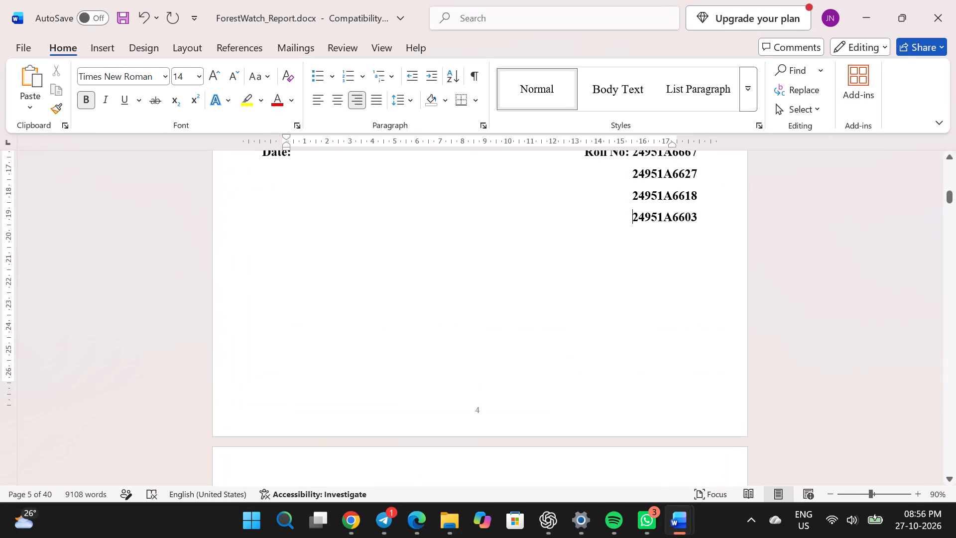
pyautogui.click(631, 328)
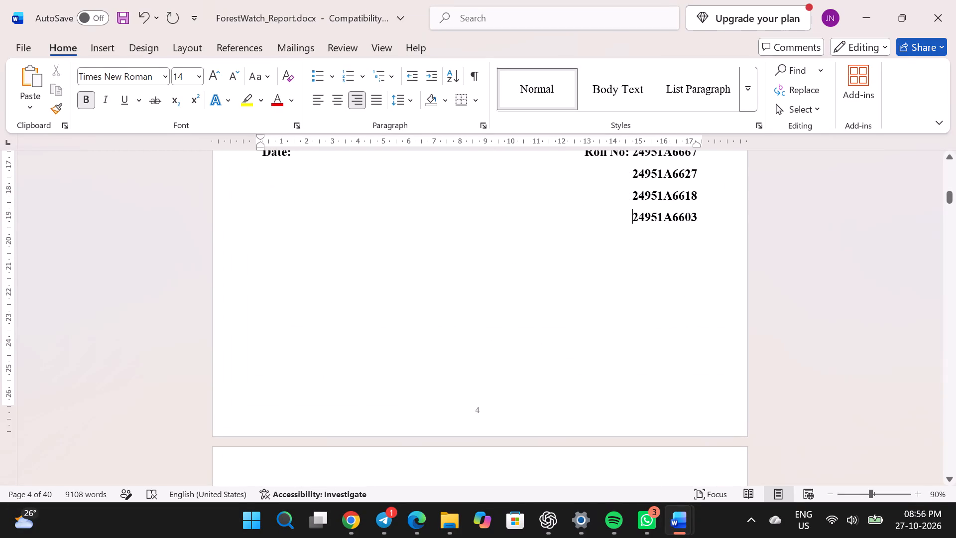
pyautogui.click(703, 214)
pyautogui.click(681, 252)
pyautogui.click(712, 207)
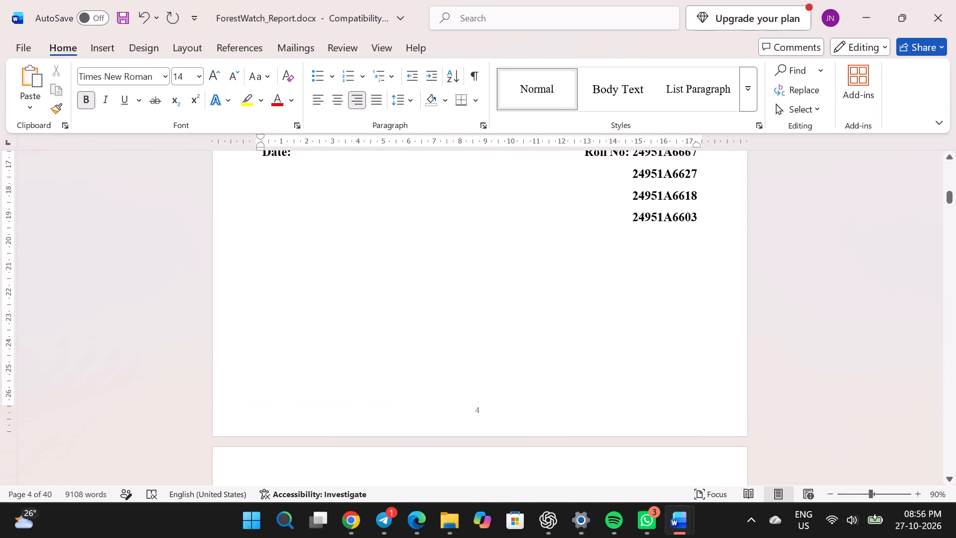
pyautogui.press('Return')
pyautogui.press('Return')
pyautogui.press('Return')
pyautogui.press('Return')
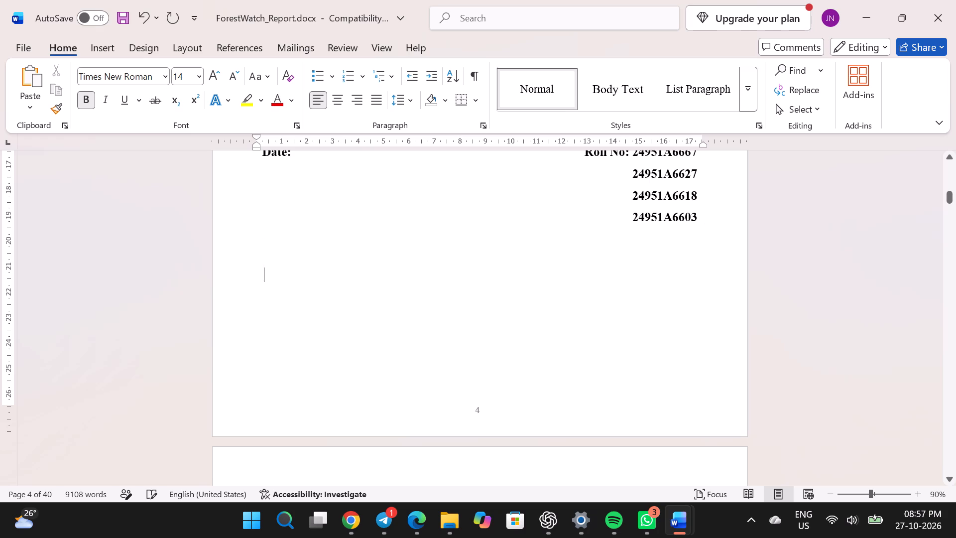
pyautogui.press('Return')
pyautogui.press('Return')
pyautogui.press('Return')
pyautogui.press('Return')
pyautogui.press('Return')
pyautogui.press('Return')
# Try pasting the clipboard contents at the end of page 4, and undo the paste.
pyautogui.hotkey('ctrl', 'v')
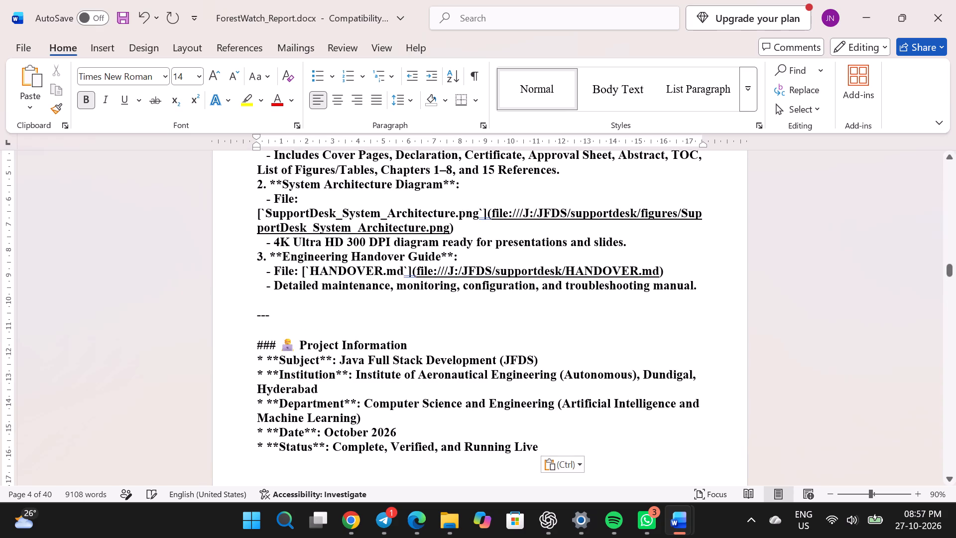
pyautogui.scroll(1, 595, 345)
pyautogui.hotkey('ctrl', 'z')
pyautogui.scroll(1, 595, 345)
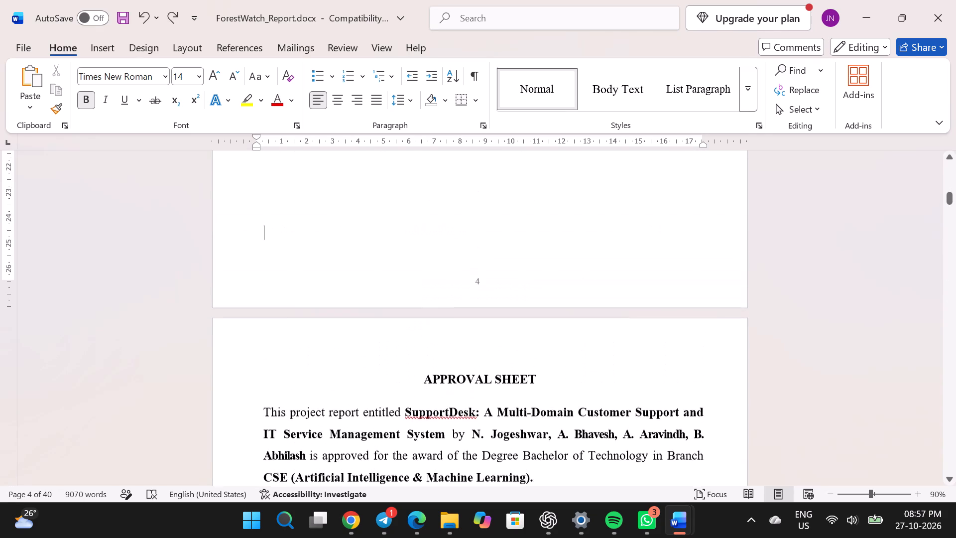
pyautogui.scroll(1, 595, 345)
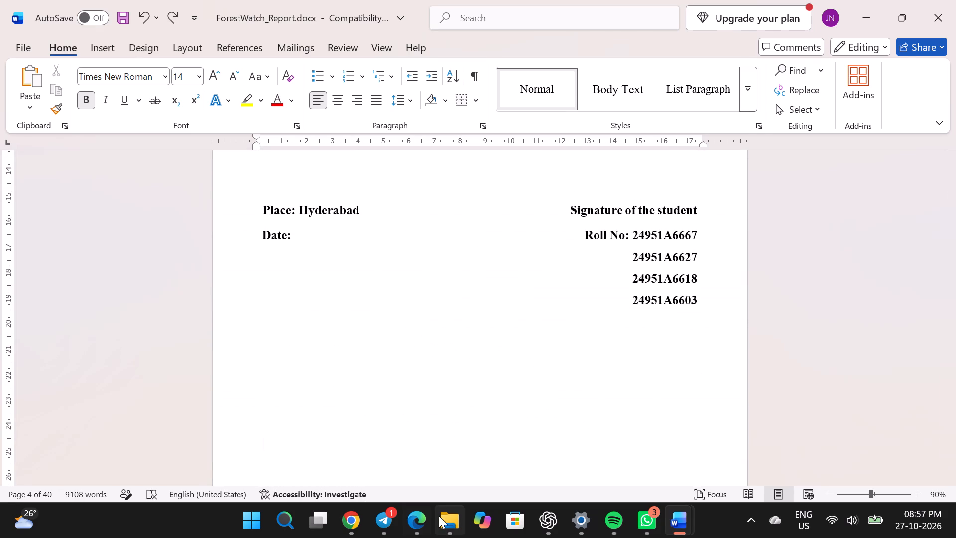
# In File Explorer, copy Screenshot 2026-10-27 205245.png from the OneDrive Pictures Screenshots folder and paste it into the Word report before the Approval Sheet.
pyautogui.click(448, 519)
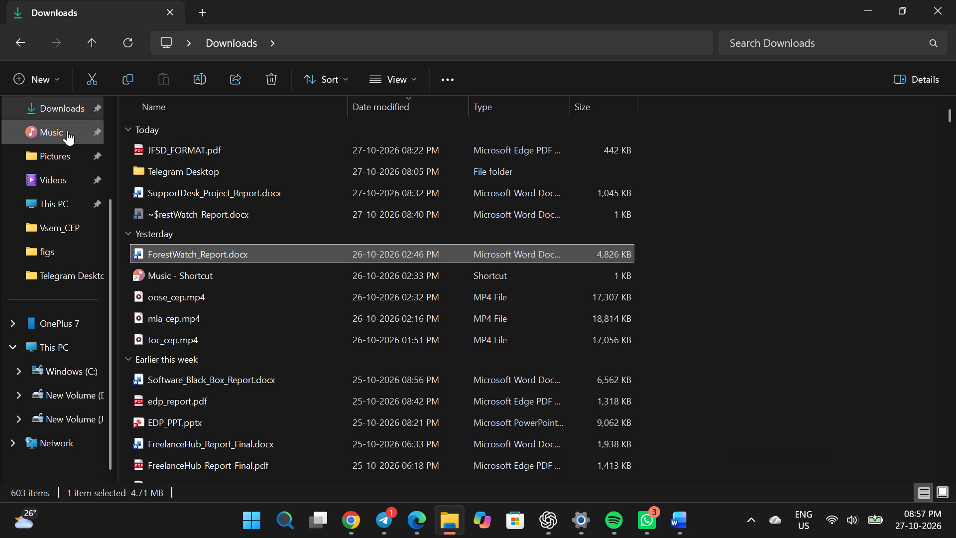
pyautogui.scroll(3, 67, 131)
pyautogui.click(78, 123)
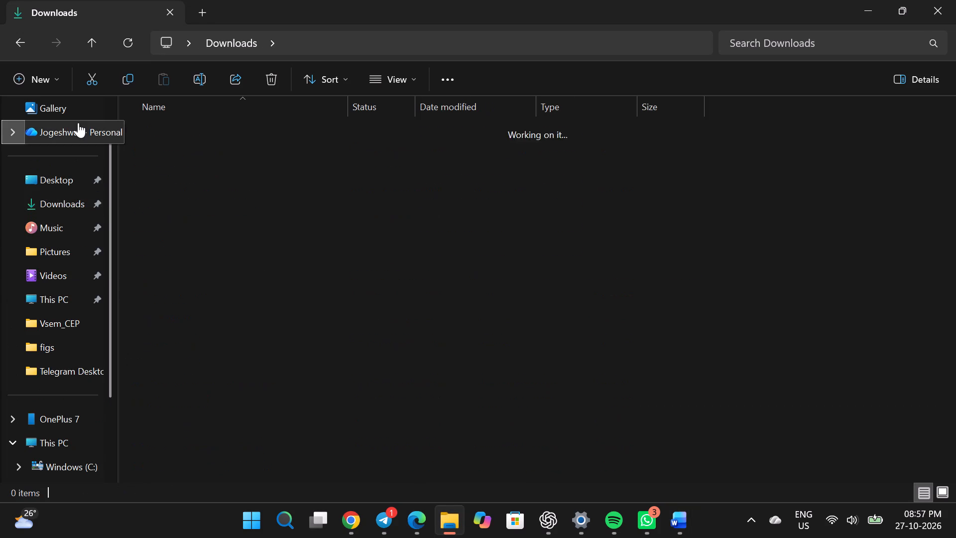
pyautogui.tripleClick(216, 215)
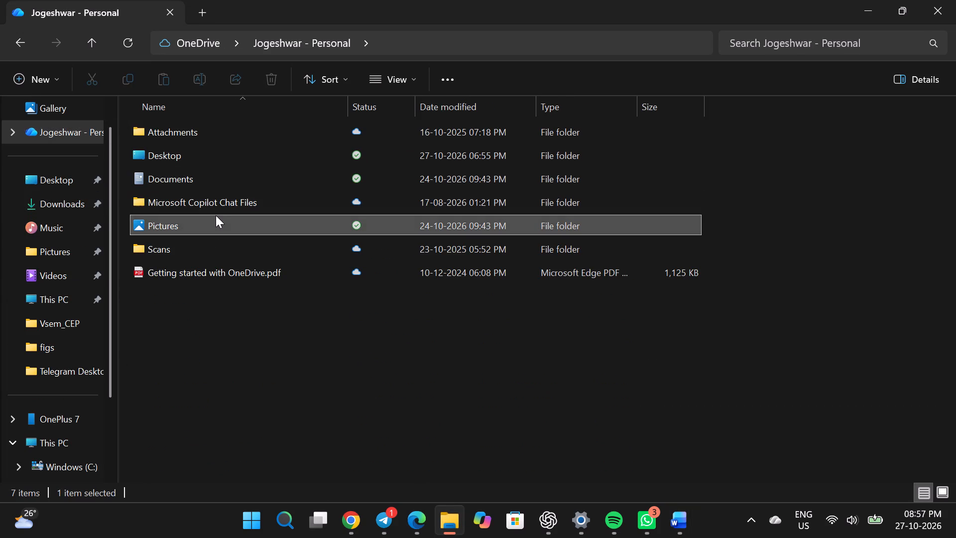
pyautogui.doubleClick(316, 159)
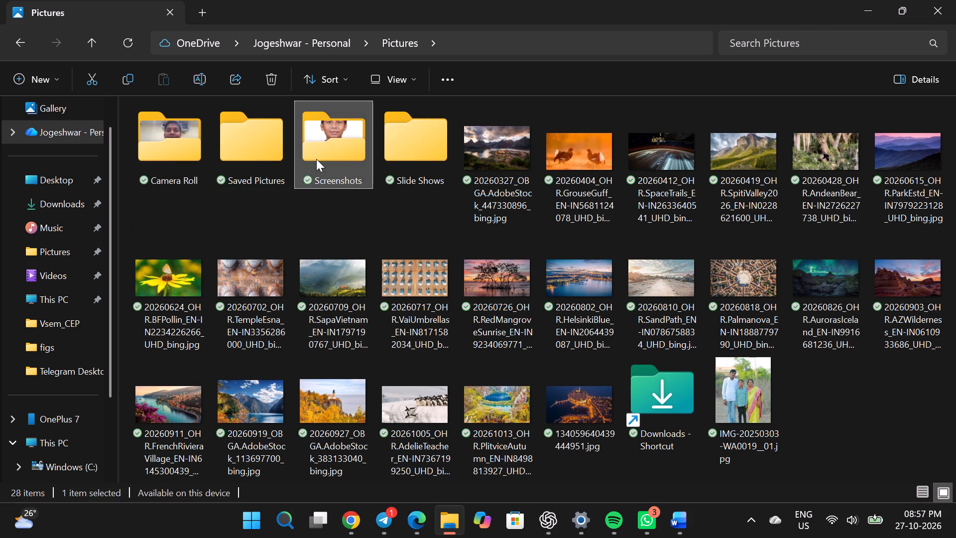
pyautogui.scroll(-20, 431, 287)
pyautogui.scroll(-7, 431, 287)
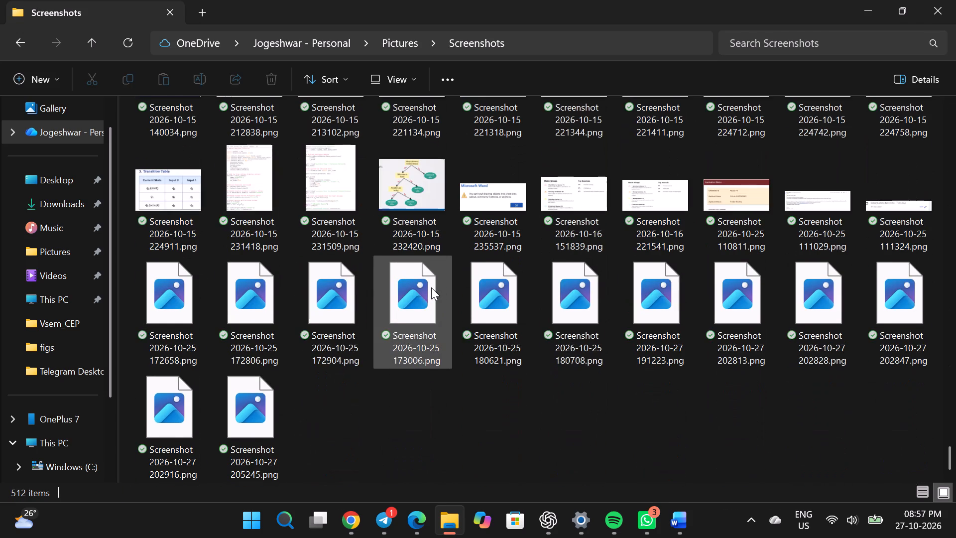
pyautogui.click(247, 441)
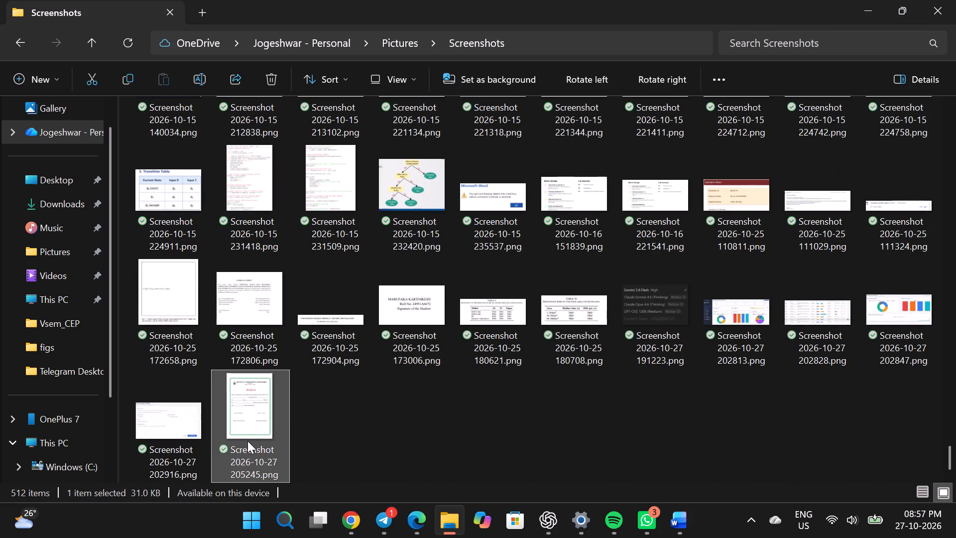
pyautogui.hotkey('ctrl', 'c')
pyautogui.hotkey('alt', 'Tab')
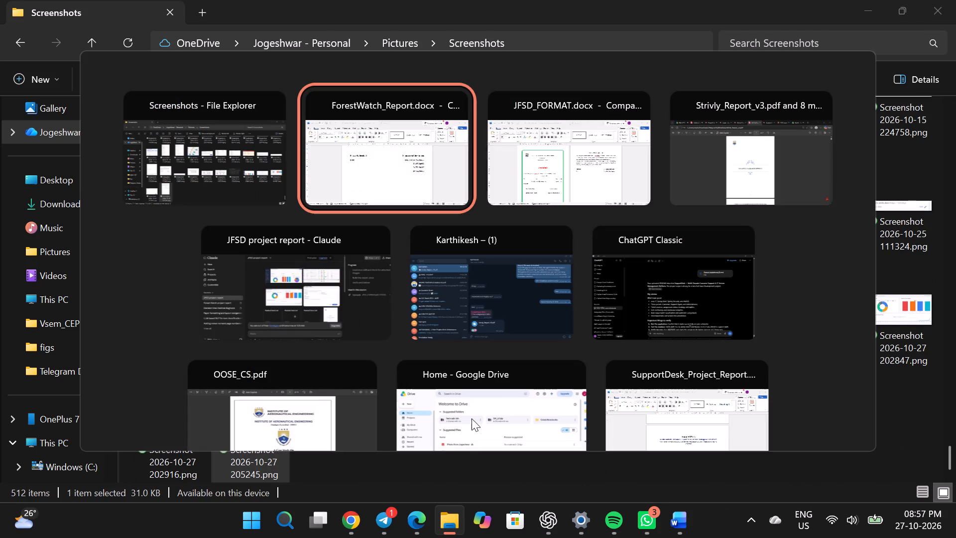
pyautogui.hotkey('ctrl', 'v')
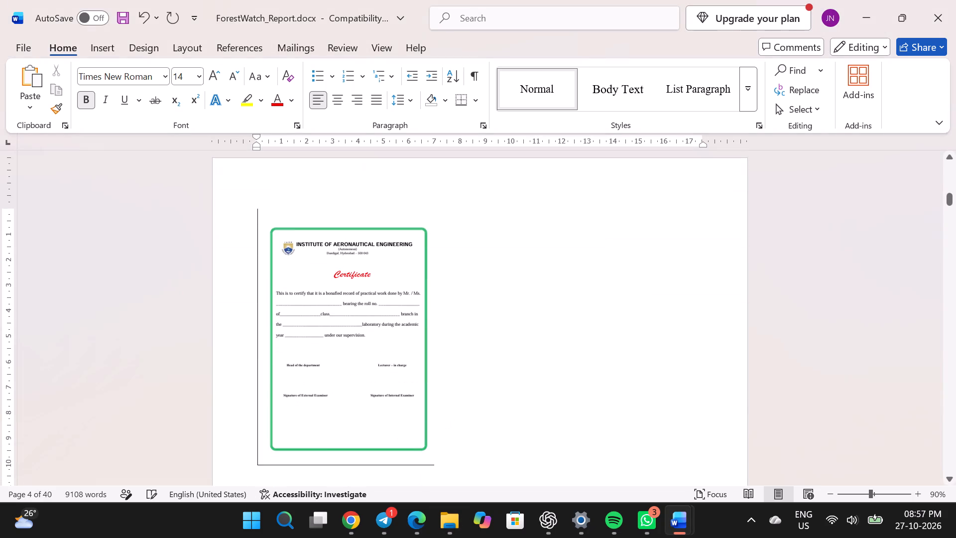
# Enlarge the pasted certificate image proportionally to about 22.59 cm high and 15.61 cm wide.
pyautogui.scroll(-2, 414, 400)
pyautogui.hscroll(1, 414, 400)
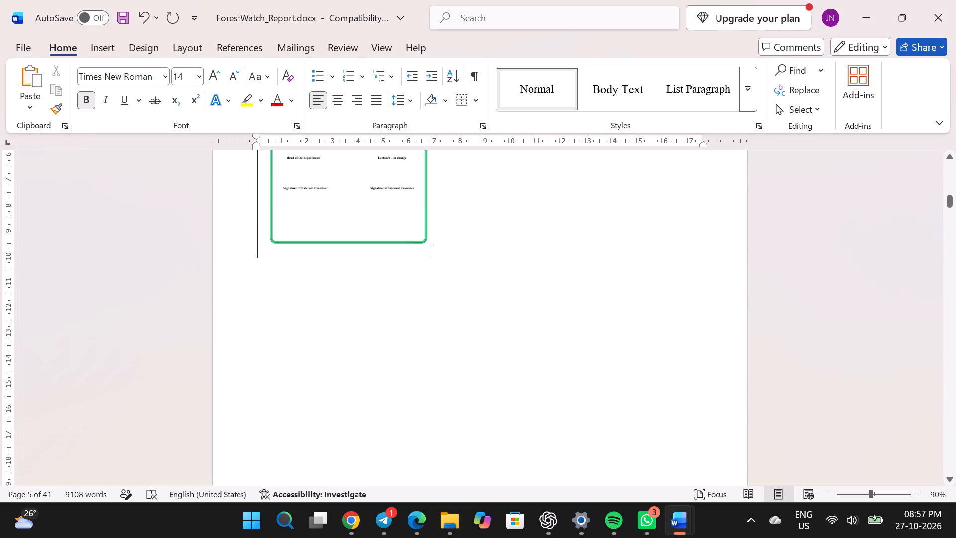
pyautogui.click(384, 197)
pyautogui.moveTo(384, 197); pyautogui.dragTo(409, 229)
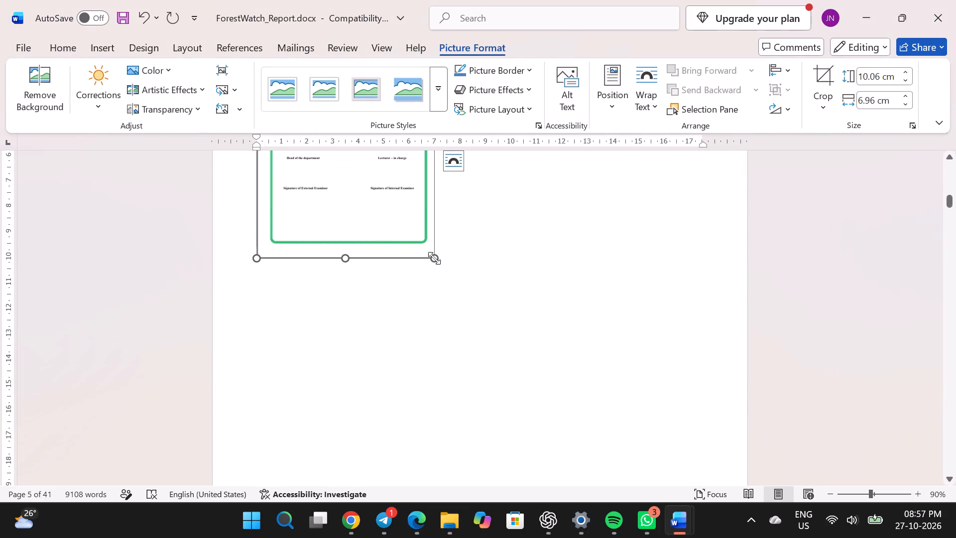
pyautogui.moveTo(434, 258); pyautogui.dragTo(588, 411)
pyautogui.scroll(-1, 510, 350)
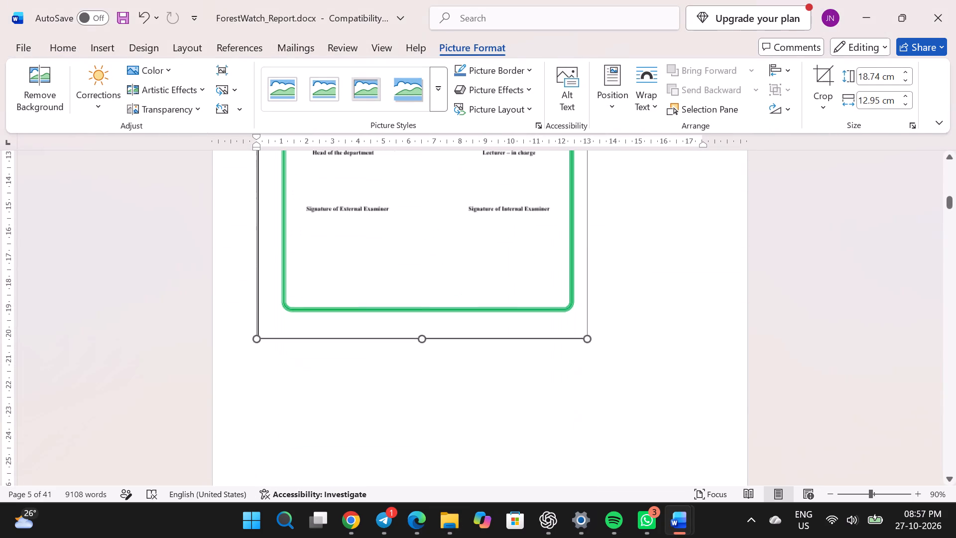
pyautogui.scroll(-1, 510, 350)
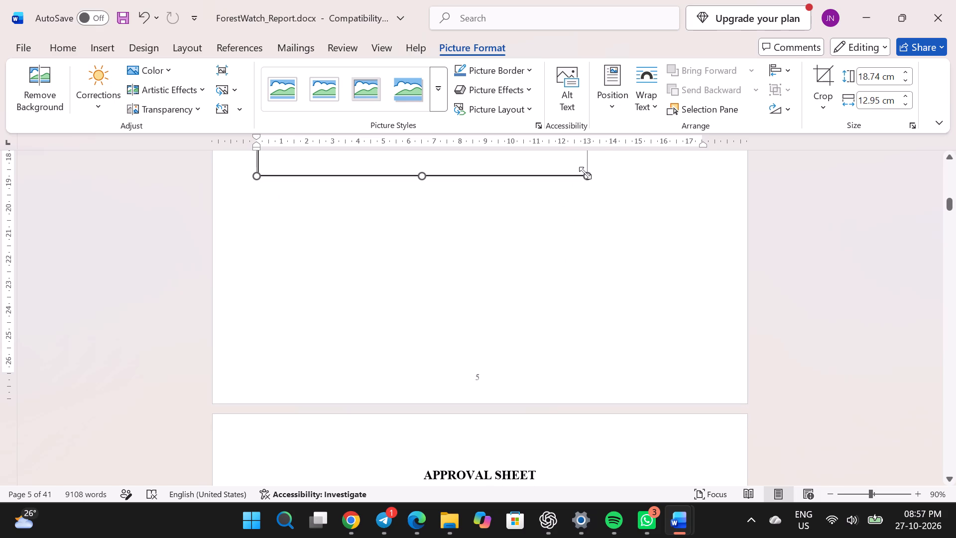
pyautogui.moveTo(585, 173); pyautogui.dragTo(655, 252)
# Centre the certificate image horizontally on its page and deselect it.
pyautogui.click(63, 52)
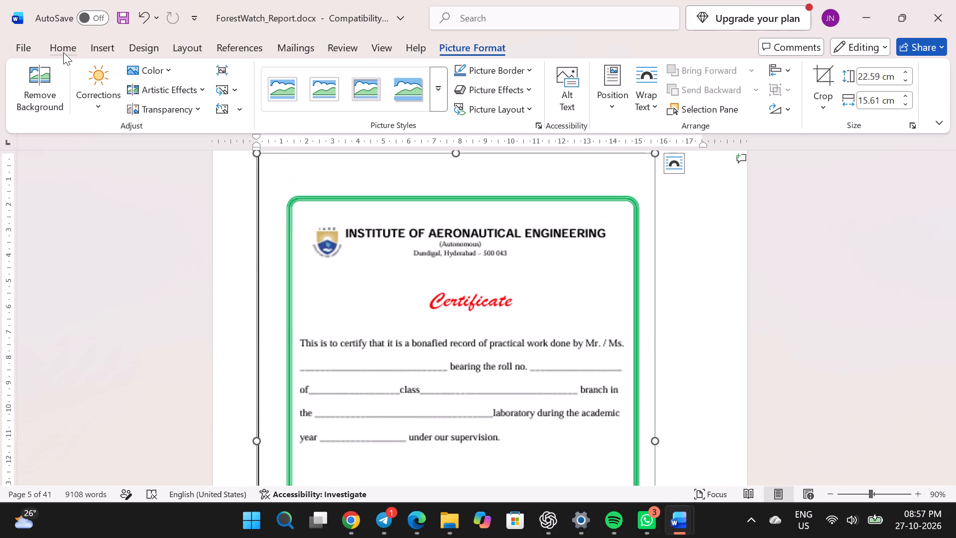
pyautogui.click(339, 105)
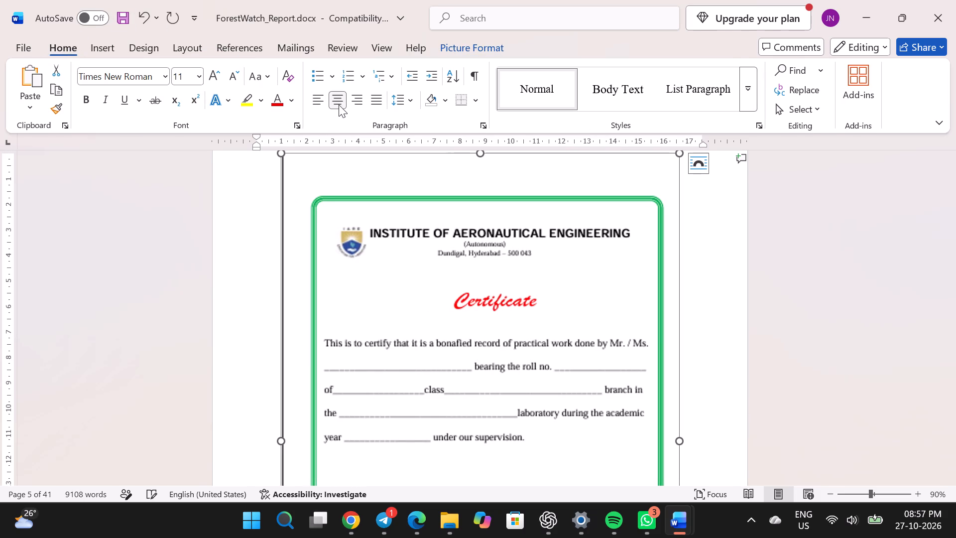
pyautogui.click(783, 323)
pyautogui.click(783, 323)
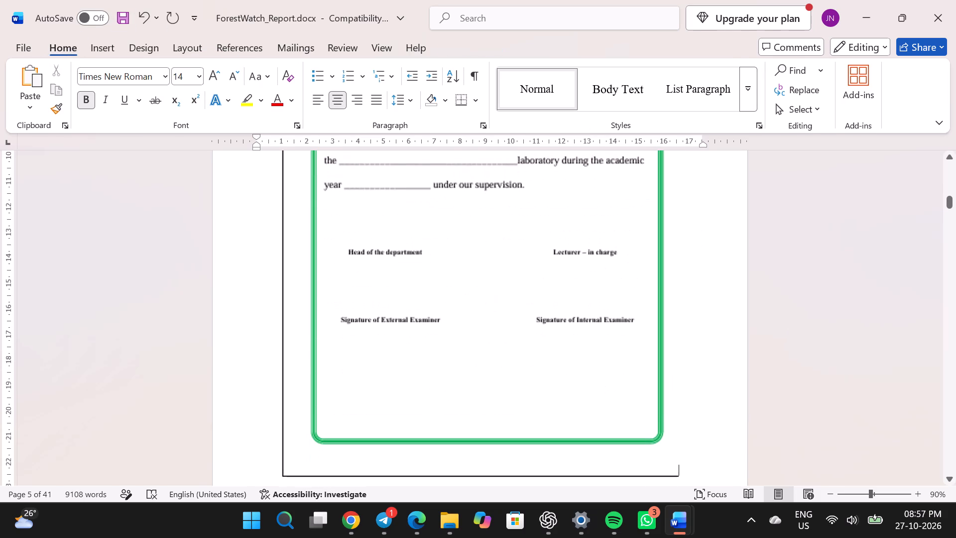
# Review the certificate page alongside the Approval Sheet page to check the certificate image's size and placement.
pyautogui.scroll(1, 783, 323)
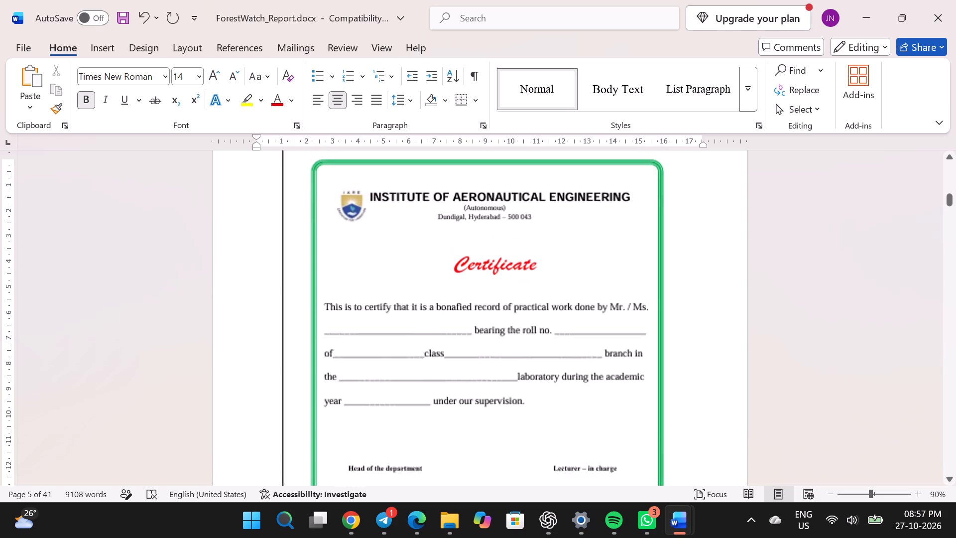
pyautogui.scroll(1, 783, 323)
pyautogui.keyDown('ctrl'); pyautogui.scroll(-3, 783, 323); pyautogui.keyUp('ctrl')
pyautogui.scroll(1, 783, 323)
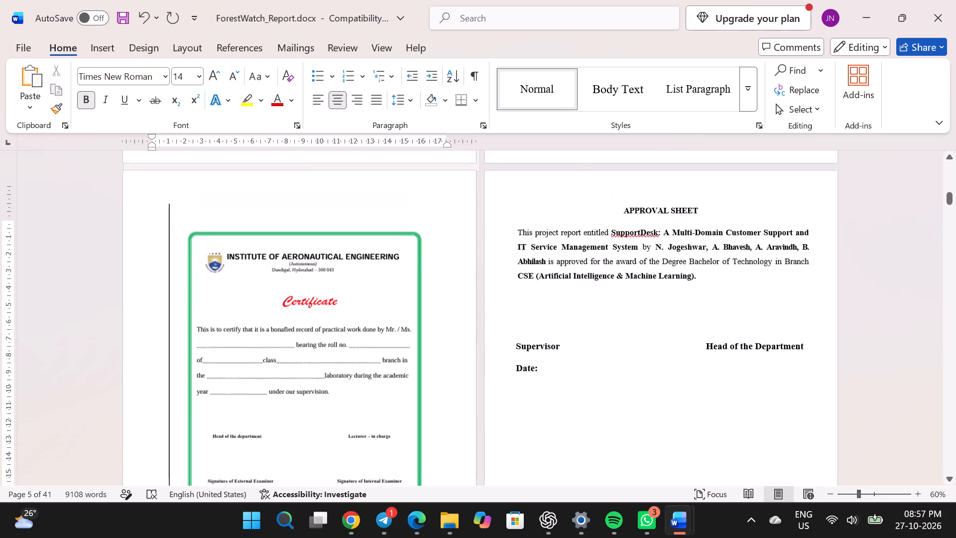
pyautogui.scroll(1, 783, 323)
pyautogui.scroll(-1, 783, 323)
pyautogui.hscroll(1, 783, 323)
pyautogui.scroll(1, 783, 323)
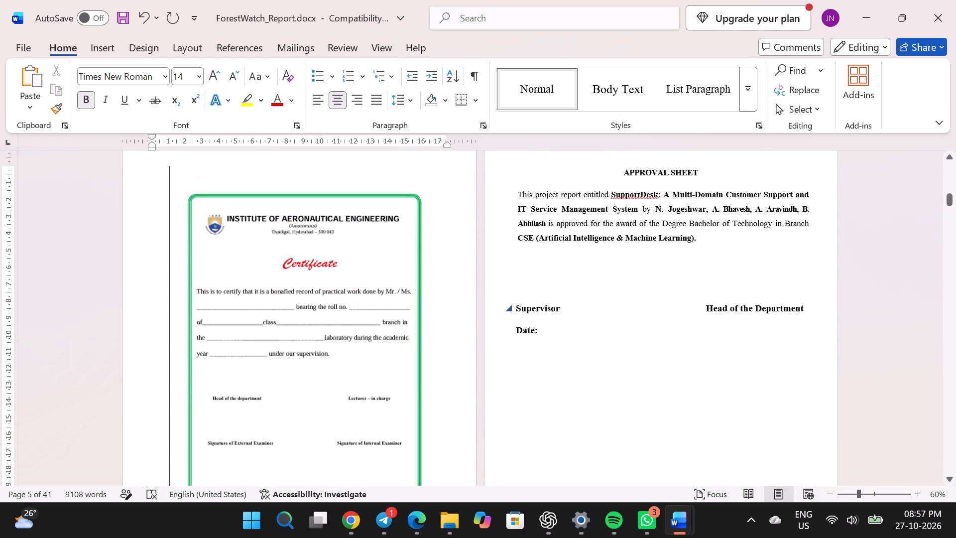
pyautogui.hscroll(2, 452, 310)
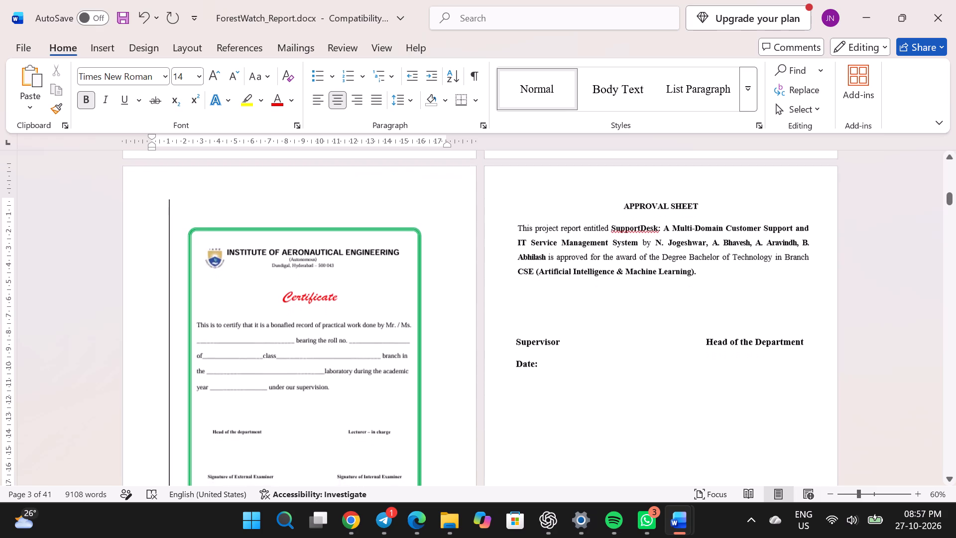
pyautogui.hscroll(1, 452, 310)
pyautogui.scroll(-1, 452, 310)
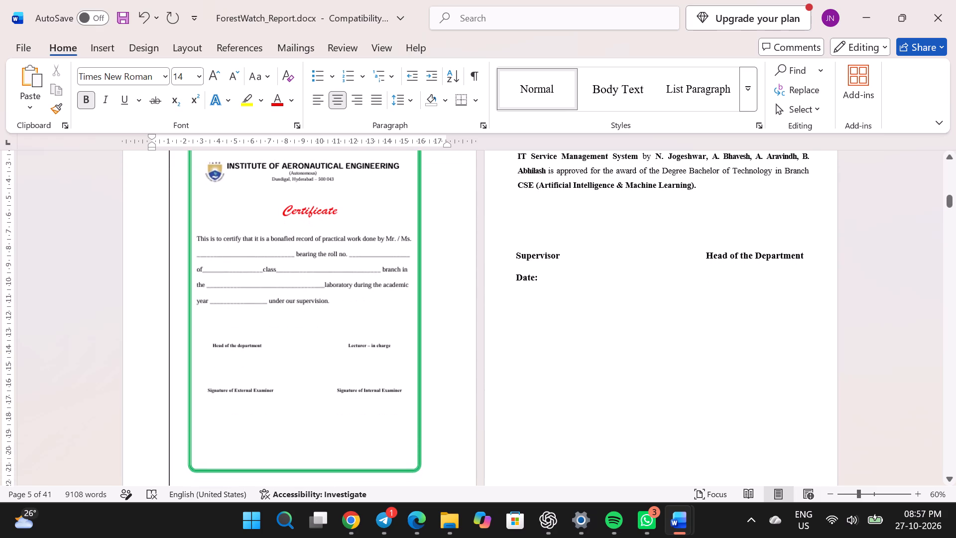
# Undo the horizontal centring of the certificate image on its page.
pyautogui.hotkey('ctrl', 'z')
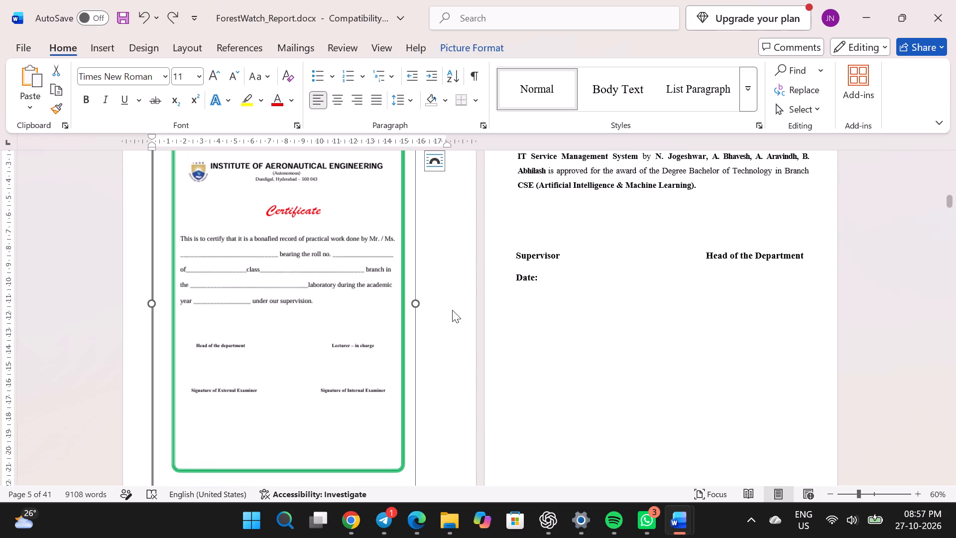
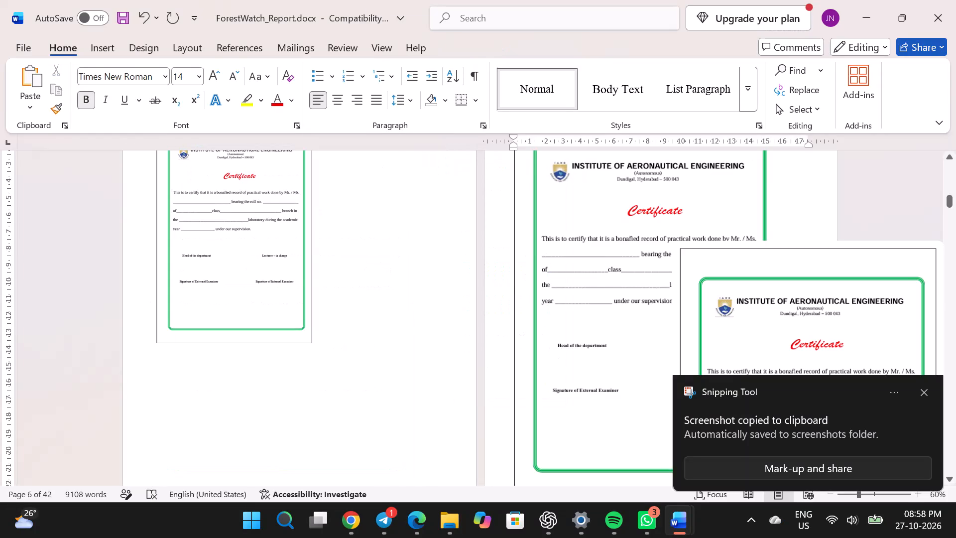
# Undo the latest certificate image paste and clear the remaining certificate content before the Approval Sheet.
pyautogui.hotkey('ctrl', 'z')
pyautogui.press('BackSpace')
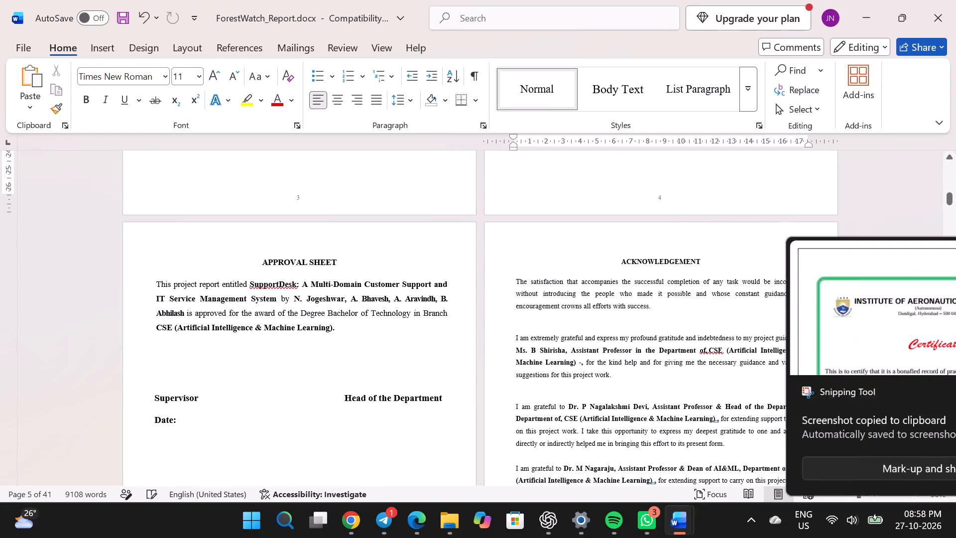
# Insert a blank page at the end of page 4, before the Approval Sheet.
pyautogui.scroll(3, 358, 331)
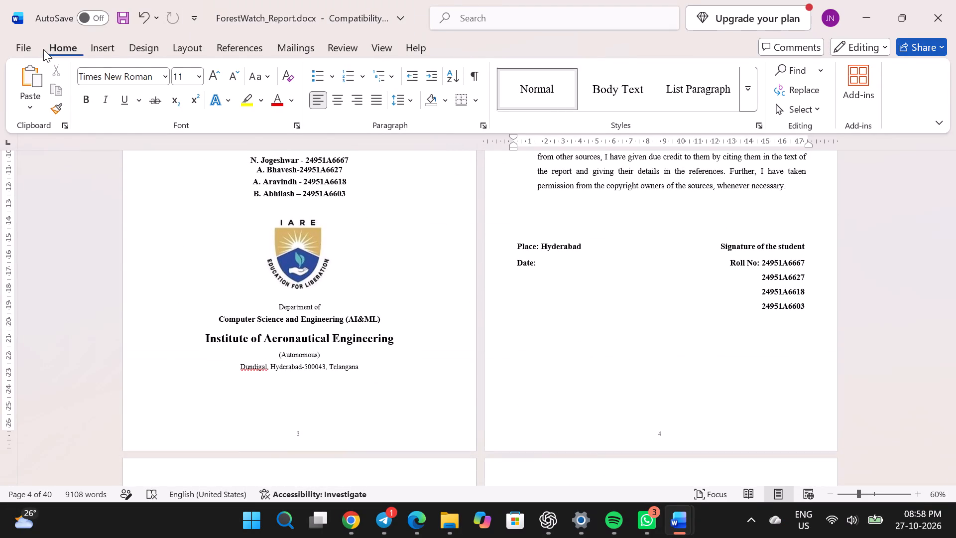
pyautogui.click(109, 47)
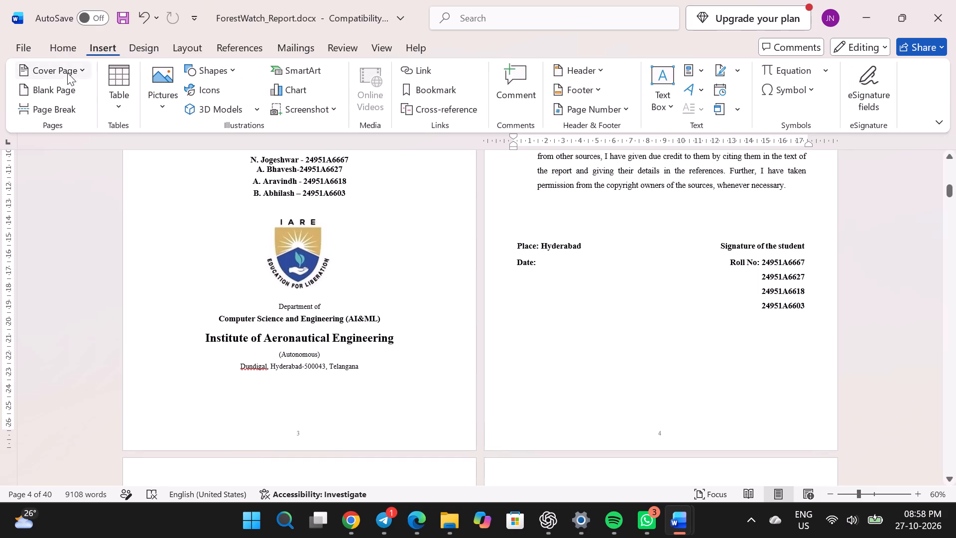
pyautogui.click(59, 87)
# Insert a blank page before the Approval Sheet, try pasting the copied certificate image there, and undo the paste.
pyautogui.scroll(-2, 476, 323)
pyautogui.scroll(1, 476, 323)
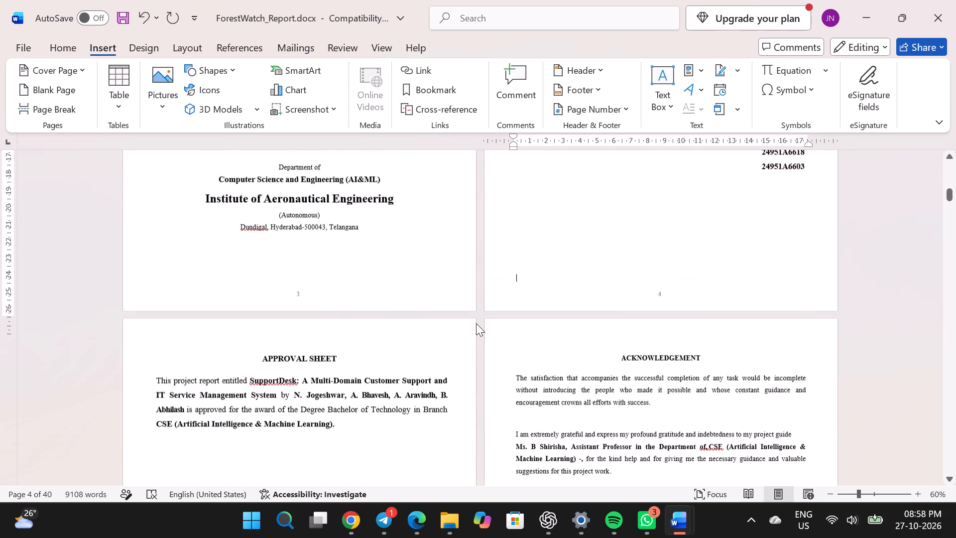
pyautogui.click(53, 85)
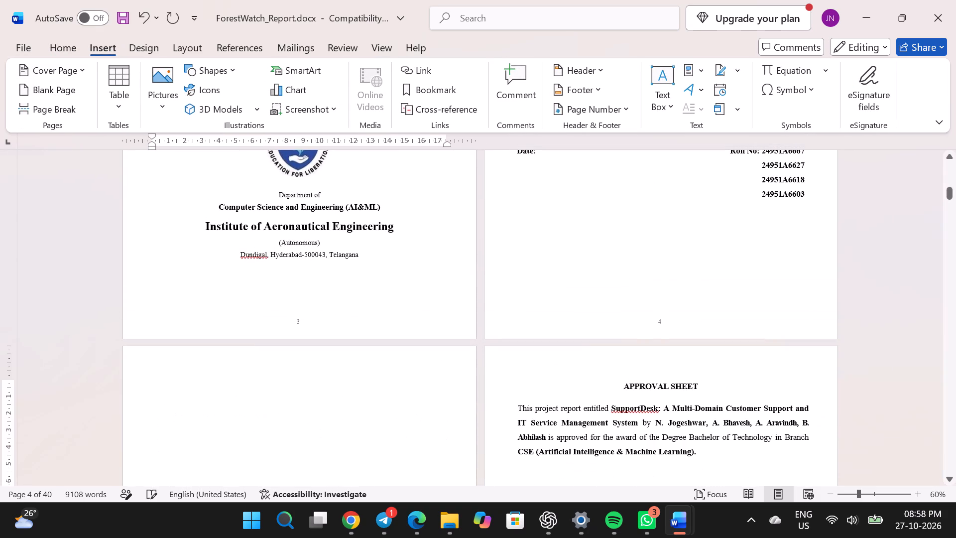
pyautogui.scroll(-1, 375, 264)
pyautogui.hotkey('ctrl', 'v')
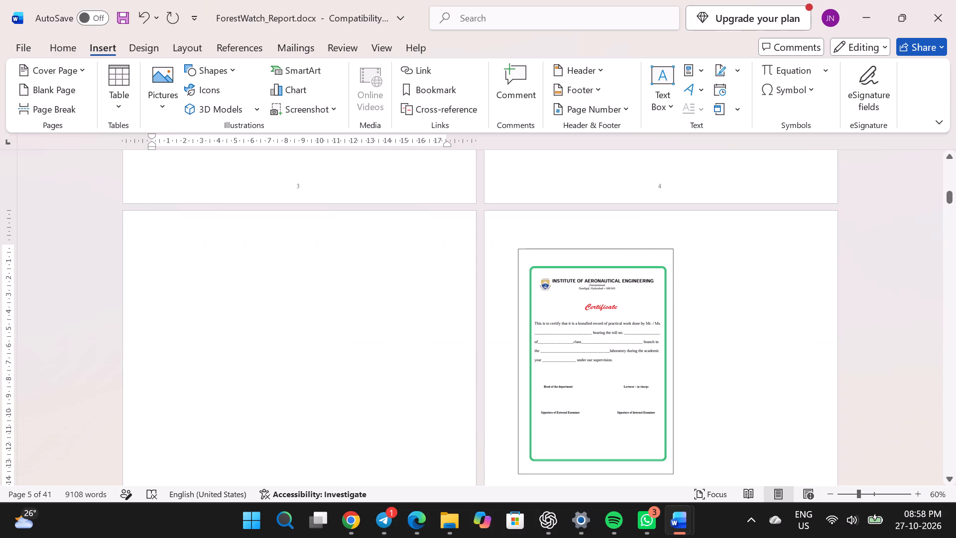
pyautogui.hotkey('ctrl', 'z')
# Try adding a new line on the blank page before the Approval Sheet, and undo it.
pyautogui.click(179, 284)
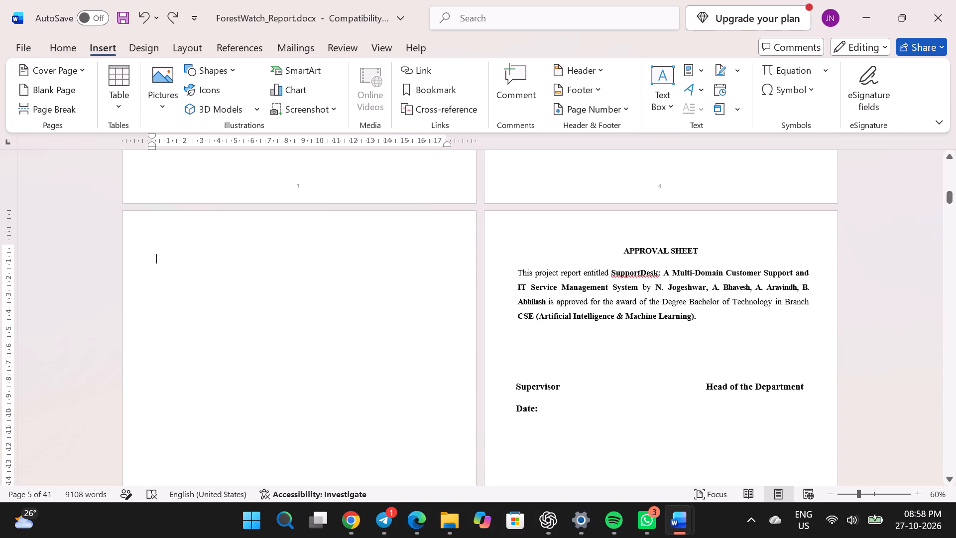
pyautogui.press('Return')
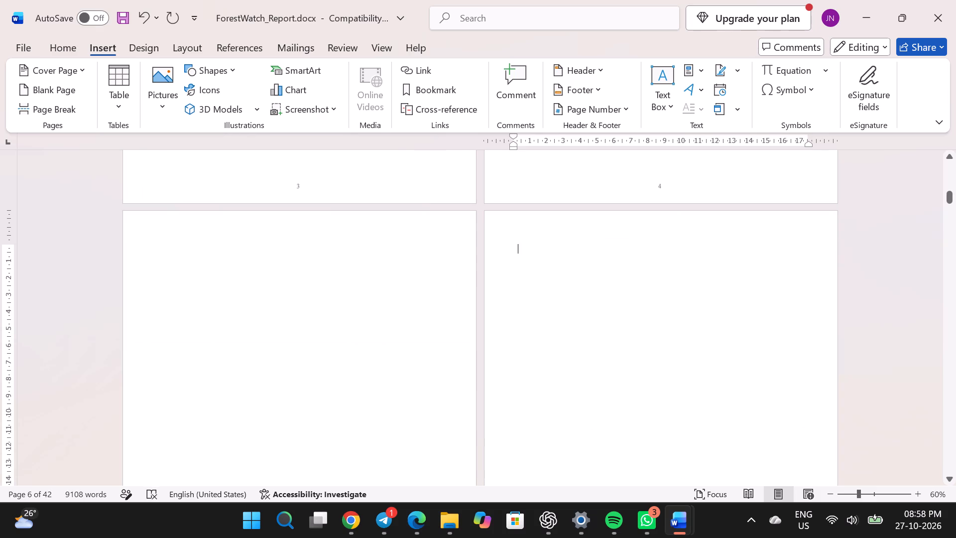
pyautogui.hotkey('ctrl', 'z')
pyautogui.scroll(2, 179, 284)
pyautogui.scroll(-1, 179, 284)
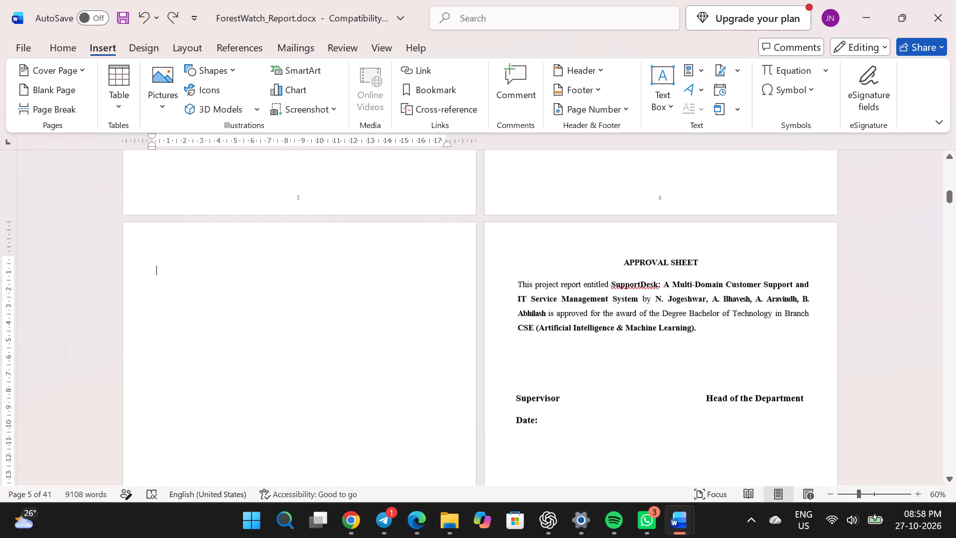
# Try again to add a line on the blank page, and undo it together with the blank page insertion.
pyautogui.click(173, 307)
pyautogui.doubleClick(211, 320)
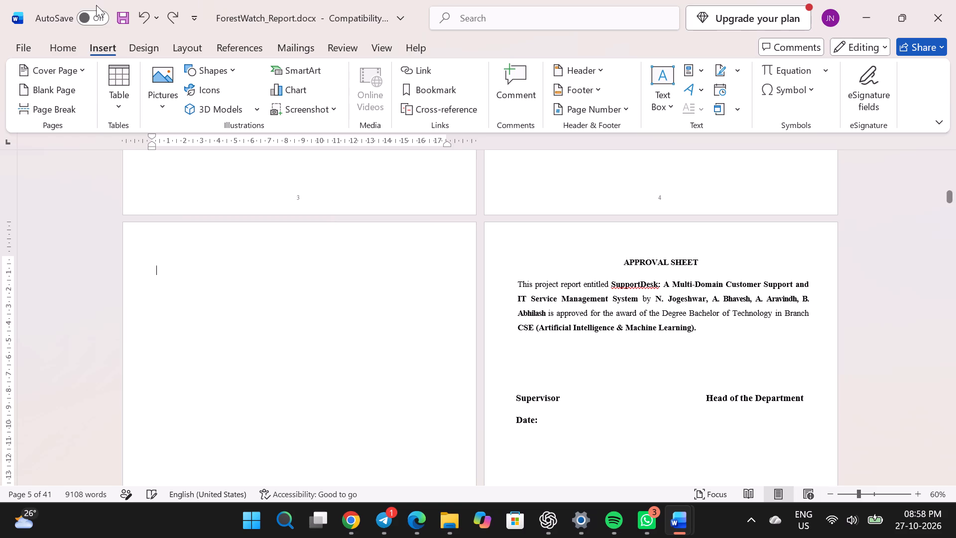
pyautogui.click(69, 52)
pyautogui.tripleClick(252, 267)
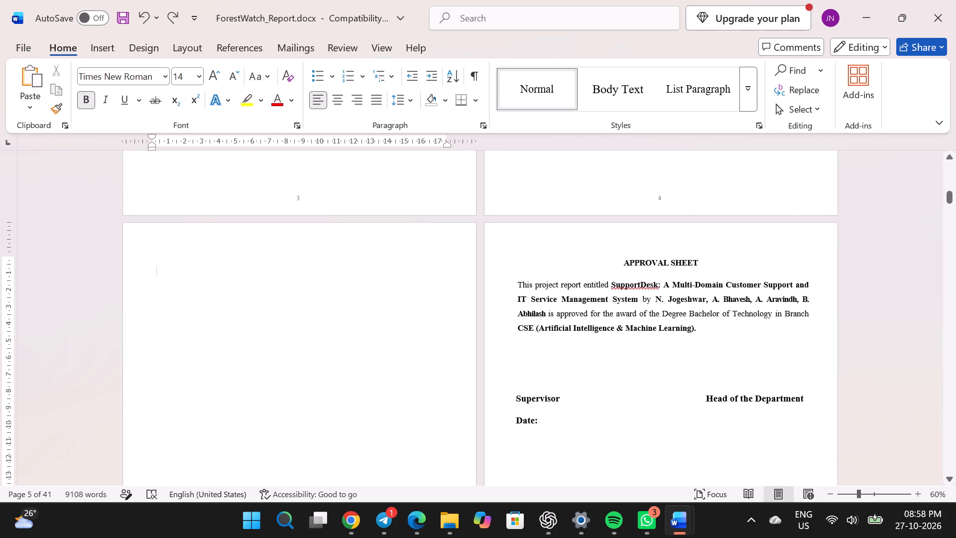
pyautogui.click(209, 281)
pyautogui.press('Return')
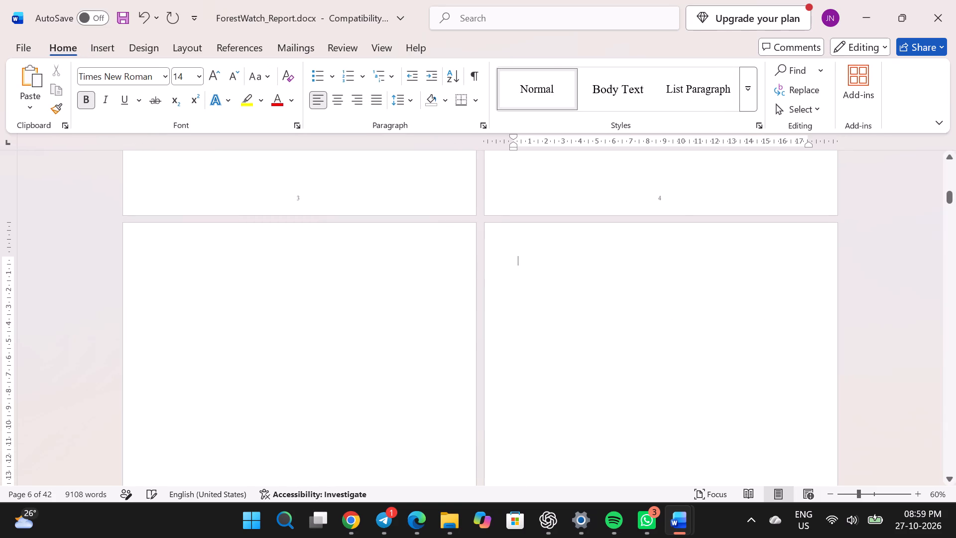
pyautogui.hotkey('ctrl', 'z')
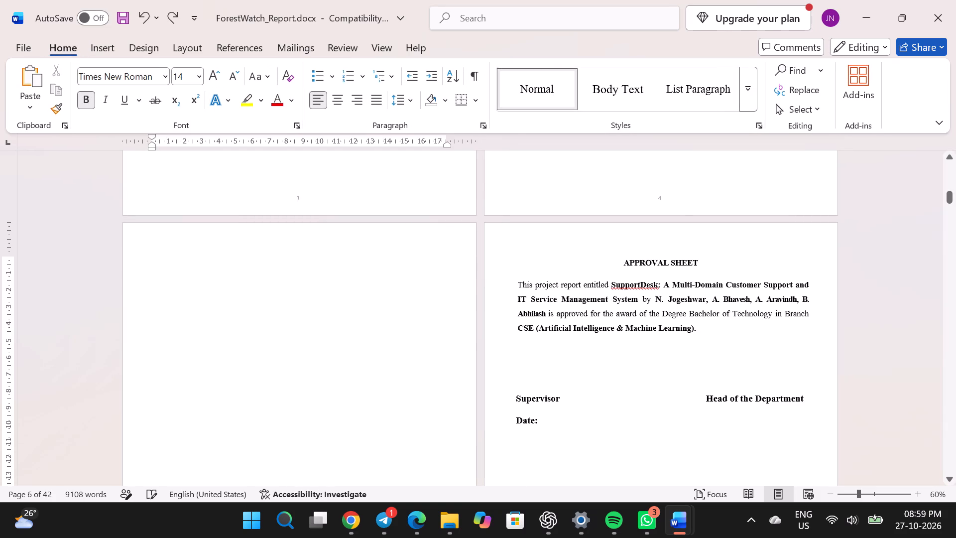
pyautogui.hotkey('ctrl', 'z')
# Paste the copied certificate image after the Declaration text, ahead of the Approval Sheet.
pyautogui.scroll(1, 468, 277)
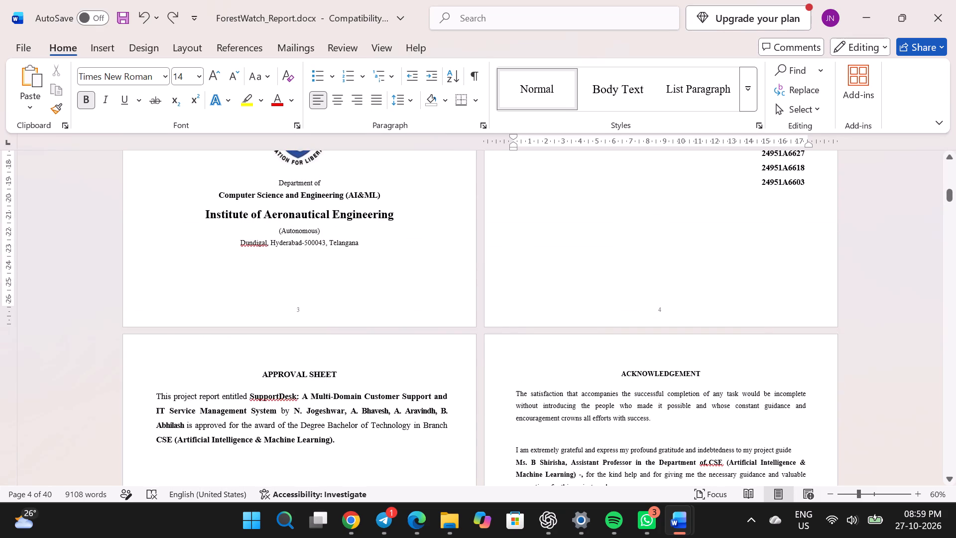
pyautogui.click(702, 254)
pyautogui.hotkey('ctrl', 'v')
# Enlarge the pasted certificate image proportionally to about 15.5 cm wide.
pyautogui.click(273, 379)
pyautogui.scroll(-1, 273, 379)
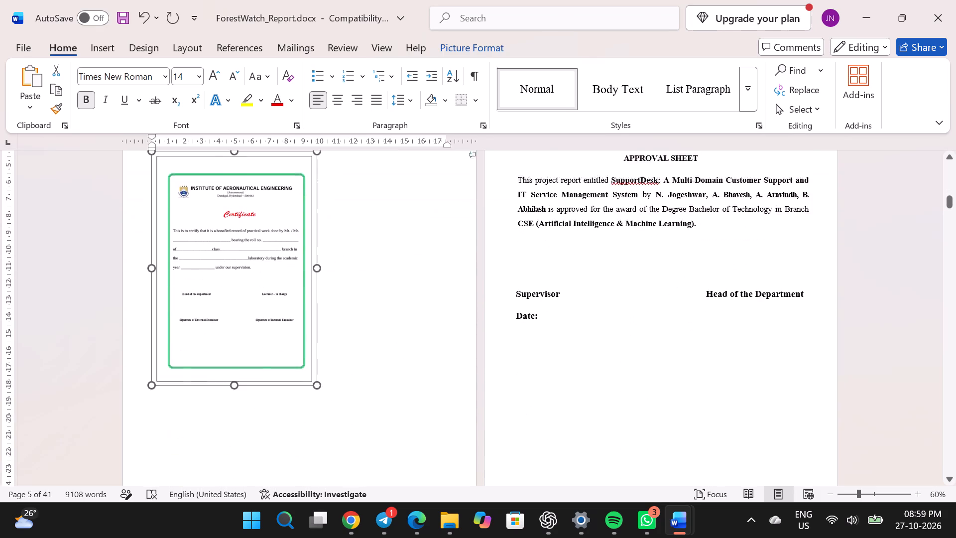
pyautogui.scroll(-1, 273, 379)
pyautogui.moveTo(316, 308); pyautogui.dragTo(414, 425)
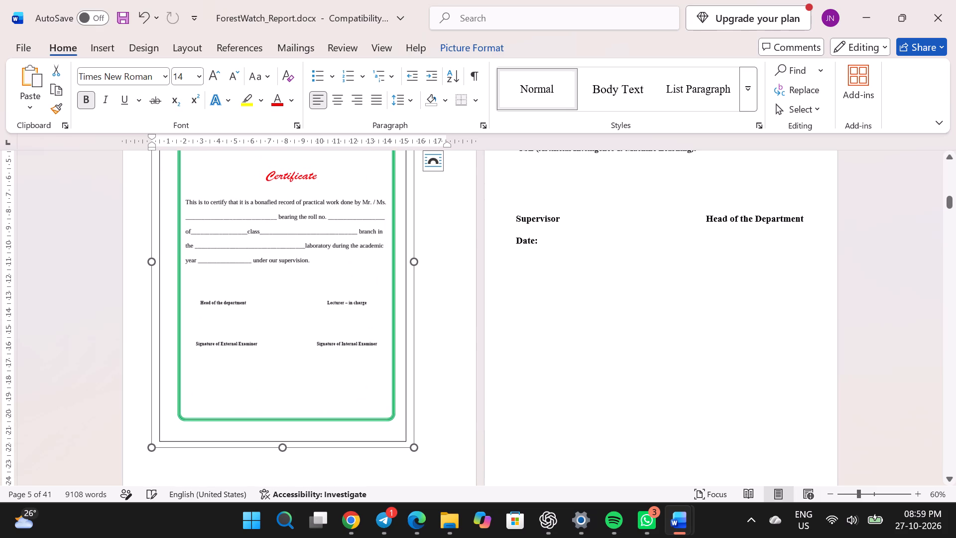
# Centre the certificate image horizontally on its page.
pyautogui.scroll(-2, 479, 366)
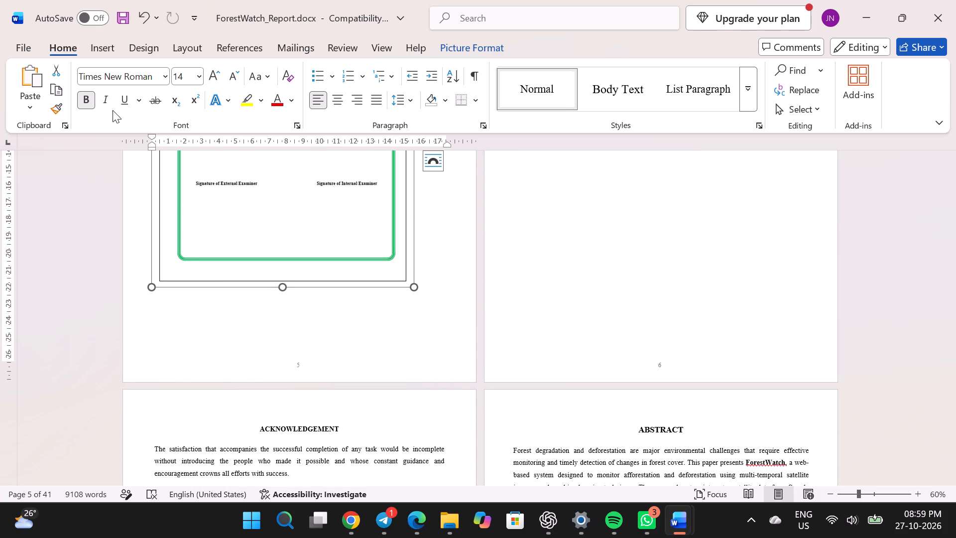
pyautogui.click(338, 104)
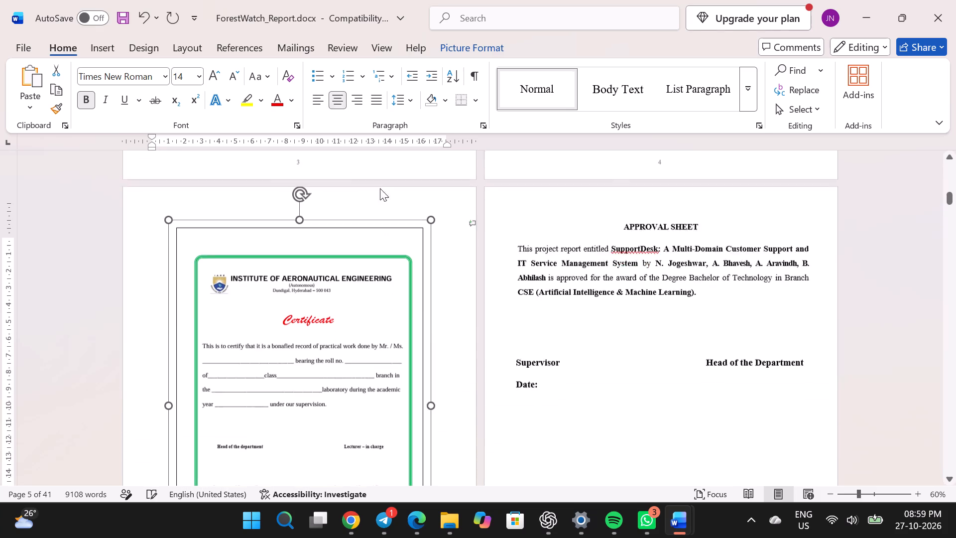
# Enlarge the centred certificate image proportionally to about 17 cm wide and deselect it.
pyautogui.scroll(-2, 420, 370)
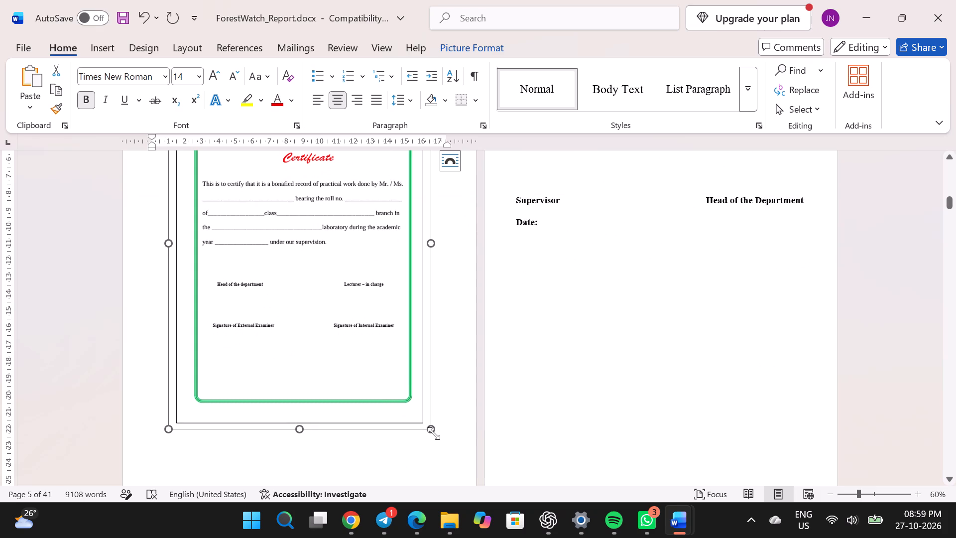
pyautogui.scroll(-1, 424, 424)
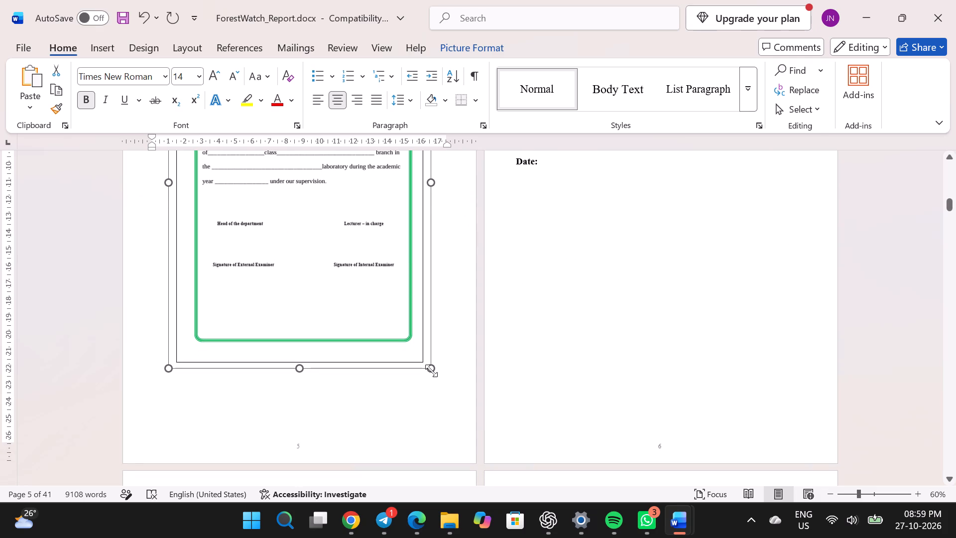
pyautogui.moveTo(431, 370); pyautogui.dragTo(449, 401)
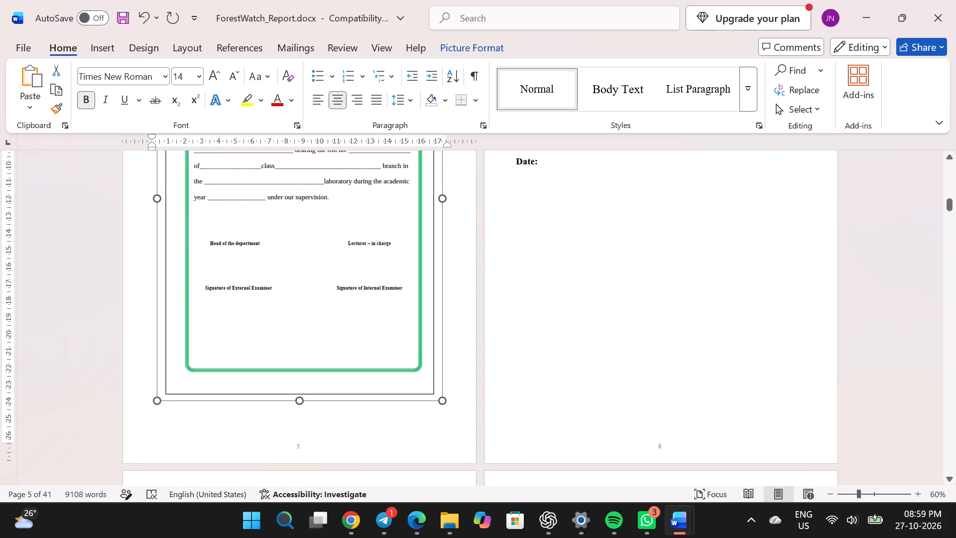
pyautogui.moveTo(449, 401); pyautogui.dragTo(450, 403)
pyautogui.click(583, 323)
# Review the certificate page's layout against the Approval Sheet and the preceding front matter pages.
pyautogui.scroll(2, 583, 323)
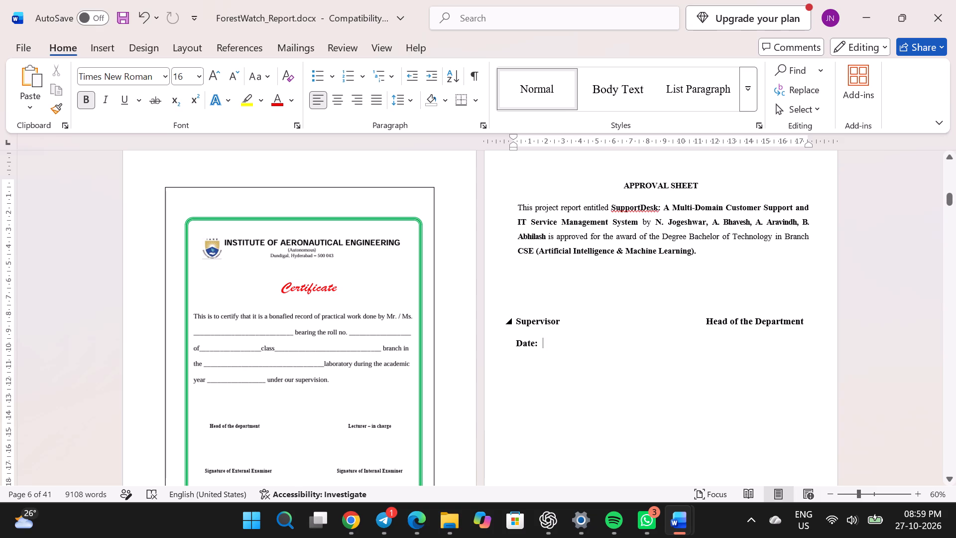
pyautogui.scroll(1, 583, 323)
pyautogui.scroll(-1, 583, 323)
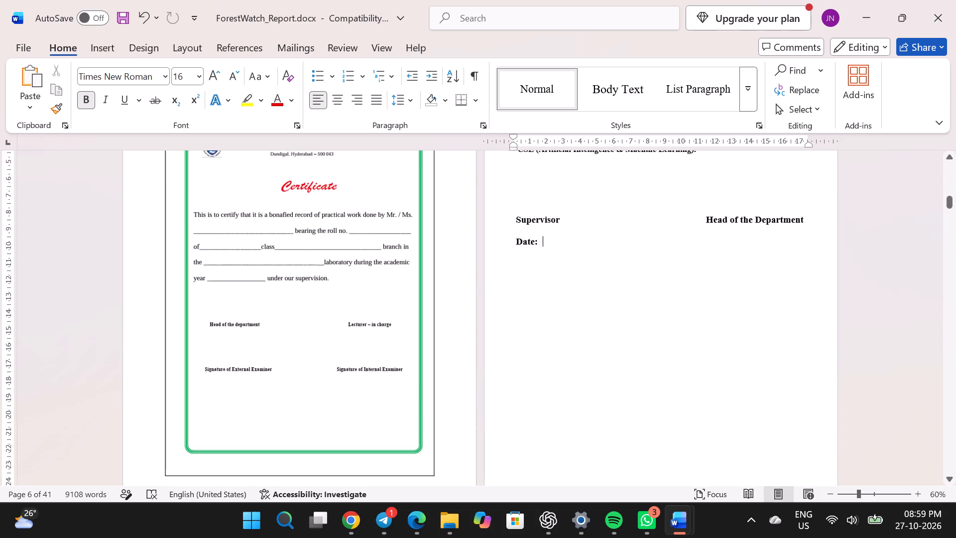
pyautogui.scroll(-1, 583, 323)
pyautogui.scroll(1, 583, 323)
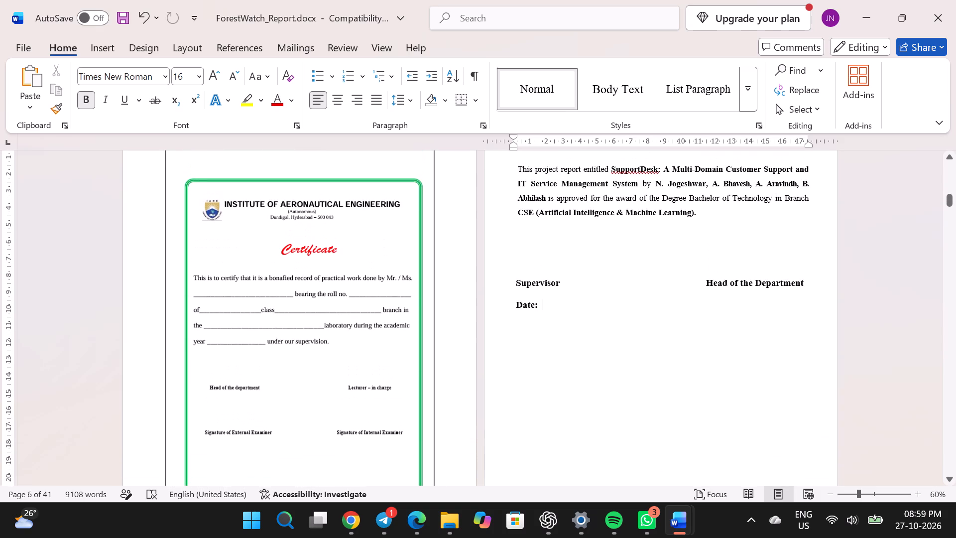
pyautogui.scroll(1, 583, 323)
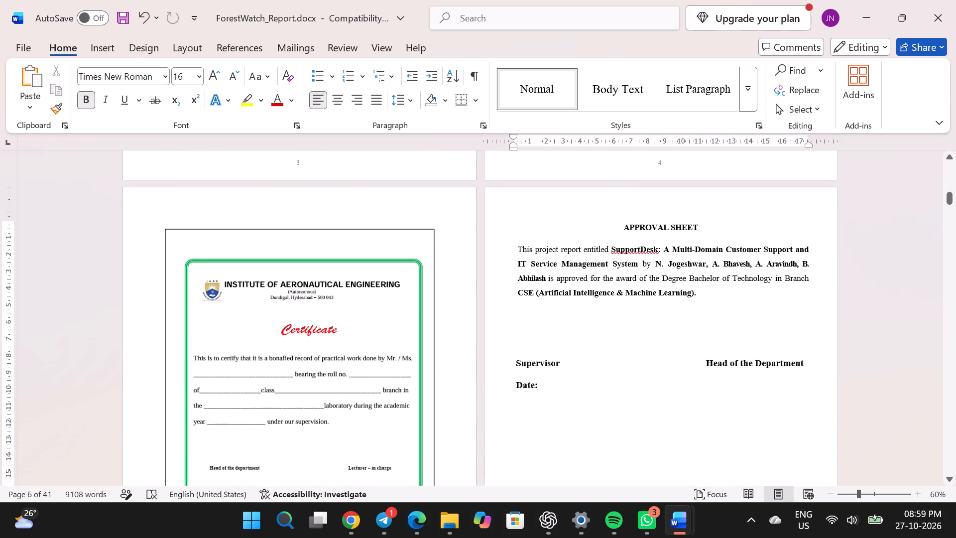
pyautogui.scroll(6, 338, 228)
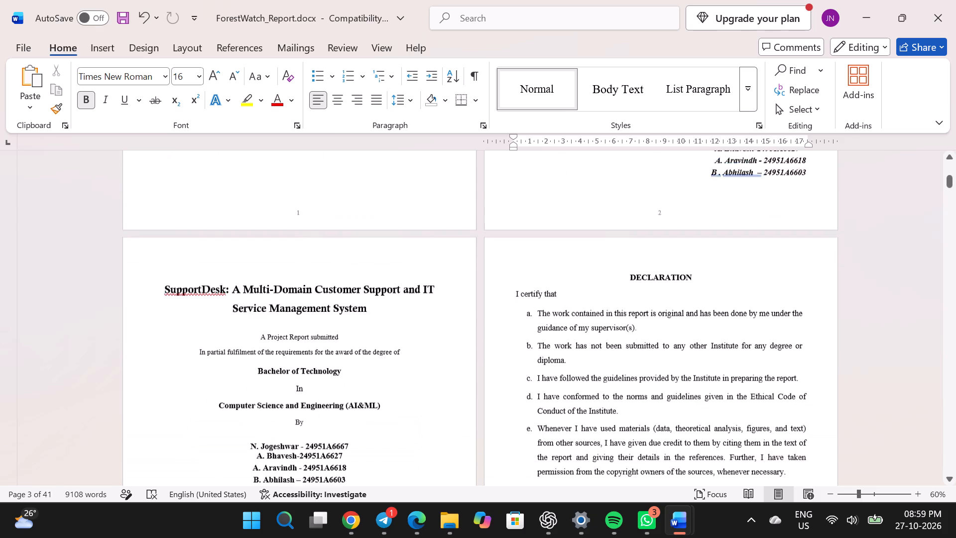
pyautogui.scroll(-2, 338, 228)
pyautogui.scroll(1, 338, 228)
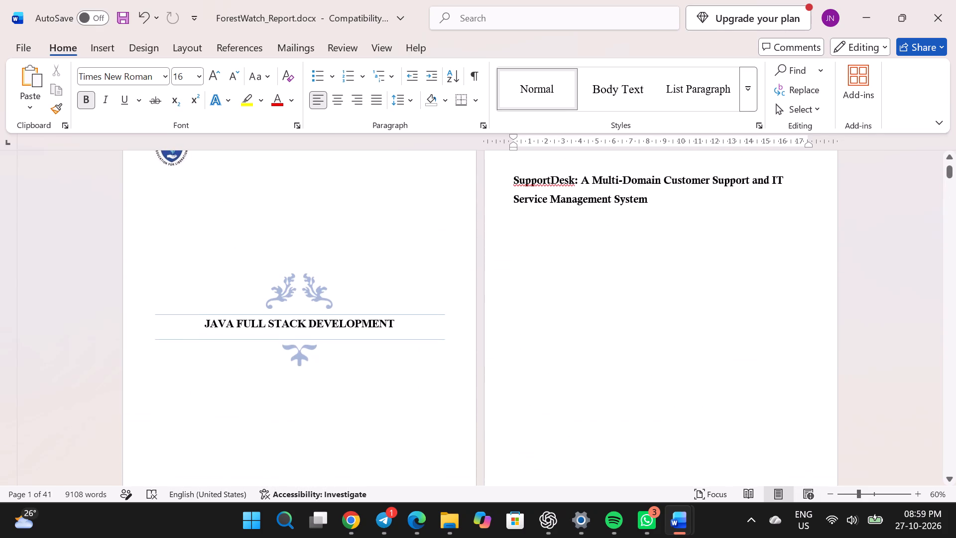
pyautogui.scroll(-3, 564, 311)
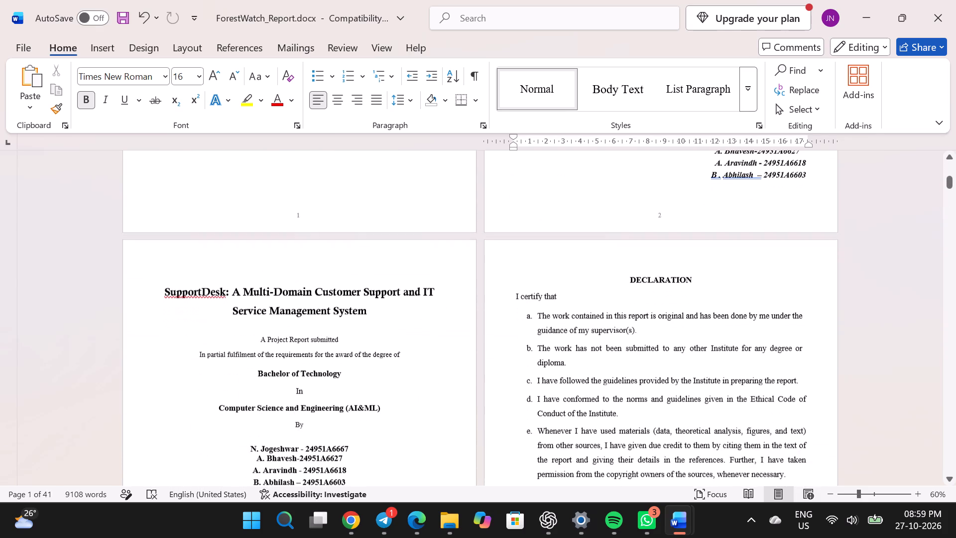
pyautogui.scroll(-2, 564, 311)
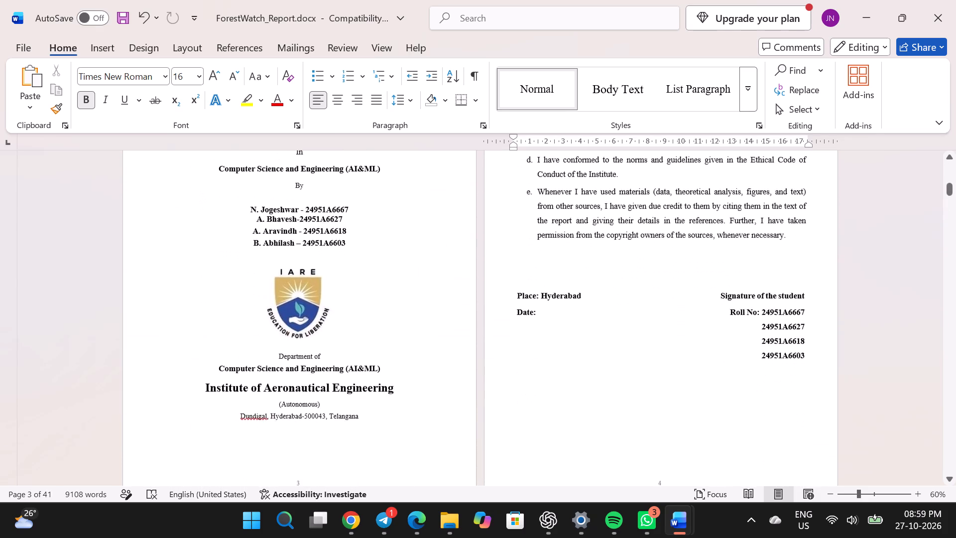
pyautogui.scroll(-2, 564, 311)
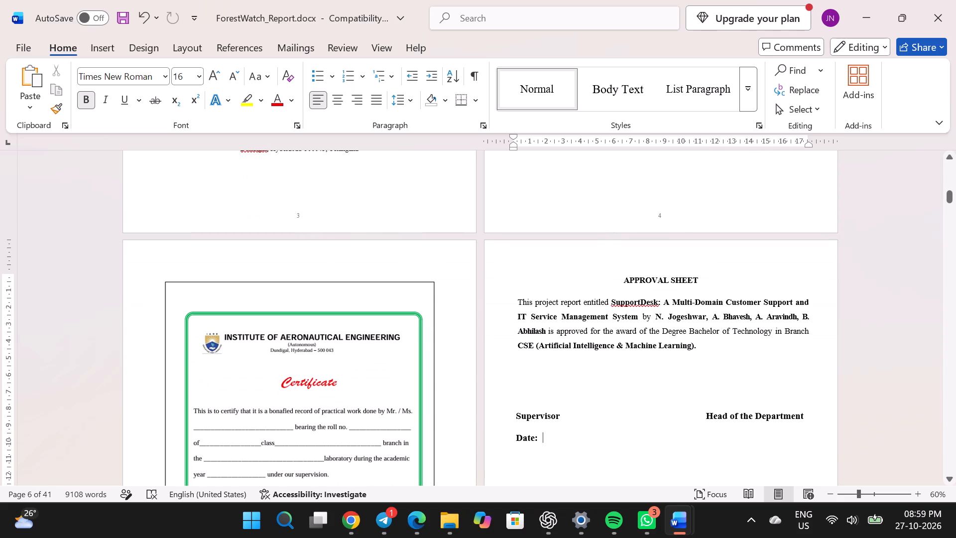
pyautogui.scroll(-1, 564, 311)
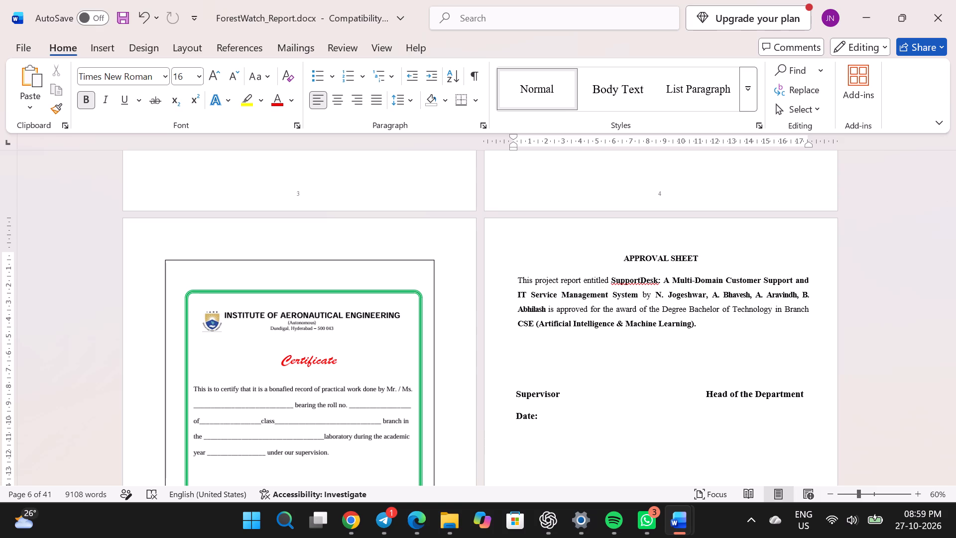
pyautogui.scroll(-2, 564, 311)
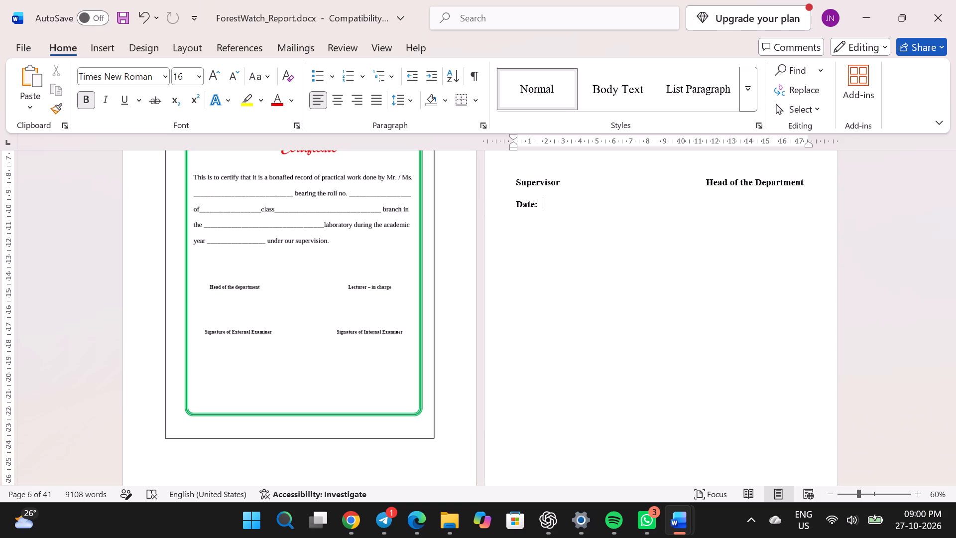
pyautogui.scroll(1, 415, 336)
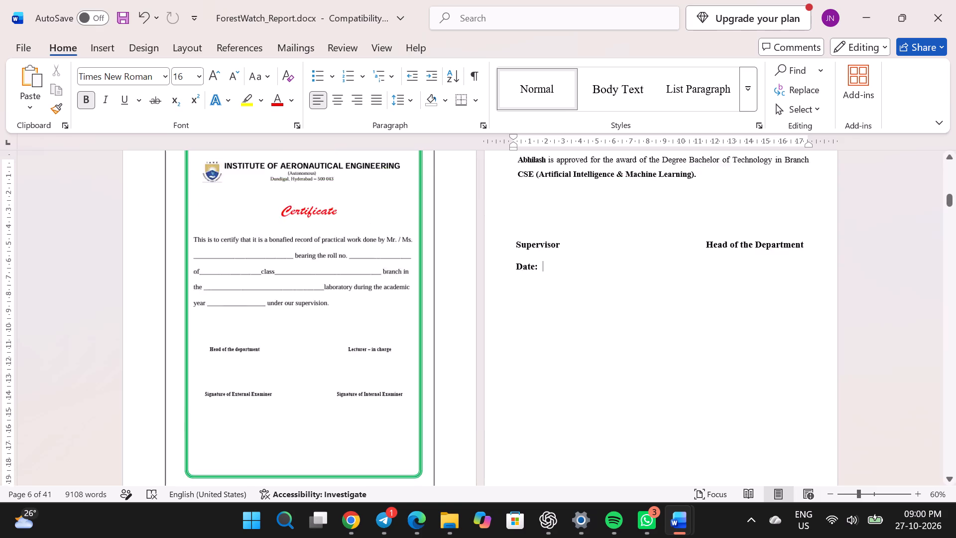
pyautogui.scroll(2, 415, 336)
# Enlarge the certificate image further, proportionally, to about 18 cm wide.
pyautogui.scroll(-1, 415, 336)
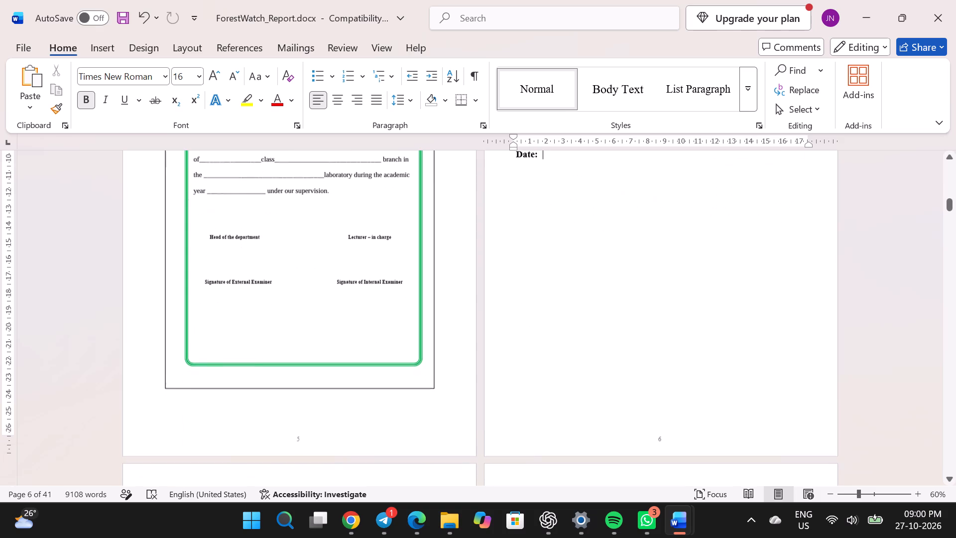
pyautogui.click(416, 377)
pyautogui.moveTo(443, 396); pyautogui.dragTo(459, 410)
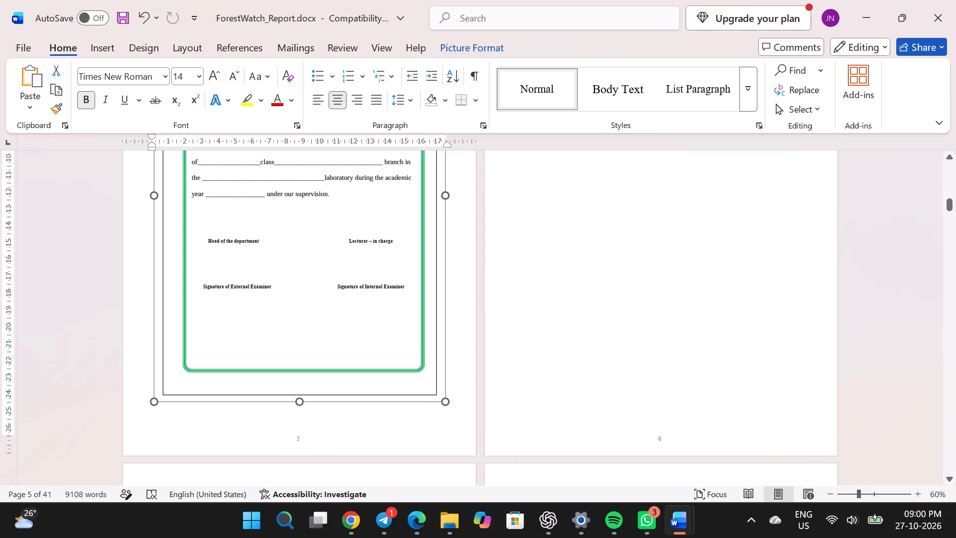
pyautogui.moveTo(459, 410); pyautogui.dragTo(460, 413)
pyautogui.scroll(3, 546, 372)
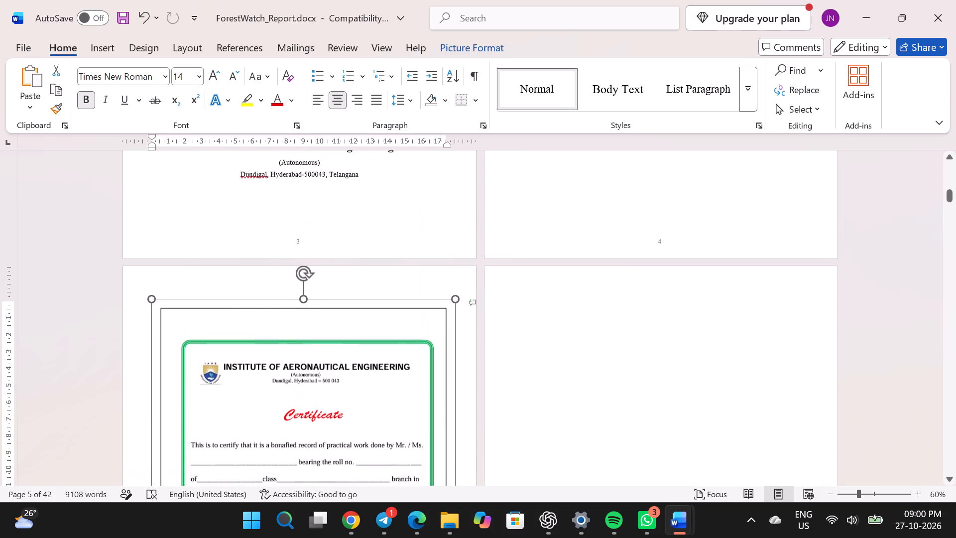
# Undo the last enlargement of the certificate image so the Approval Sheet directly follows its page.
pyautogui.keyDown('ctrl'); pyautogui.scroll(-1, 546, 372); pyautogui.keyUp('ctrl')
pyautogui.scroll(-2, 546, 372)
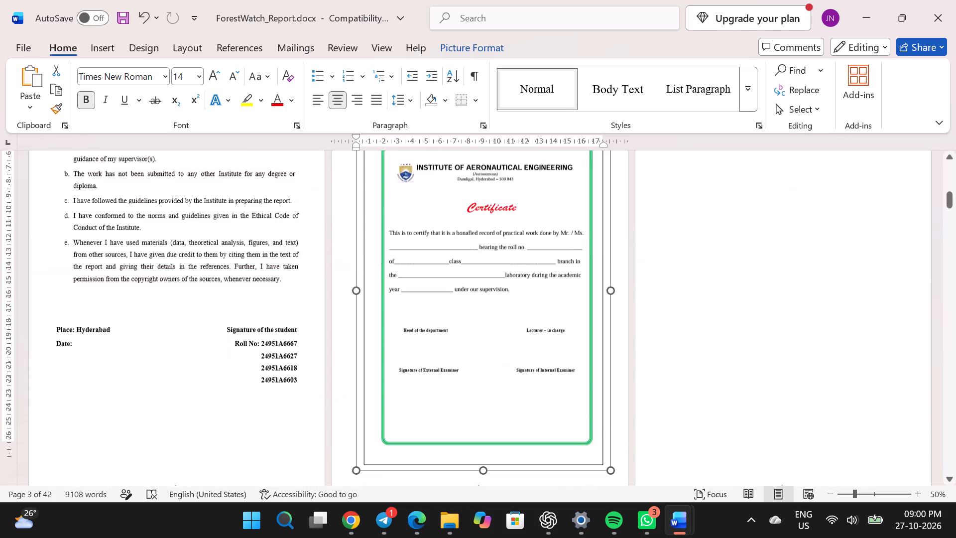
pyautogui.scroll(-2, 546, 372)
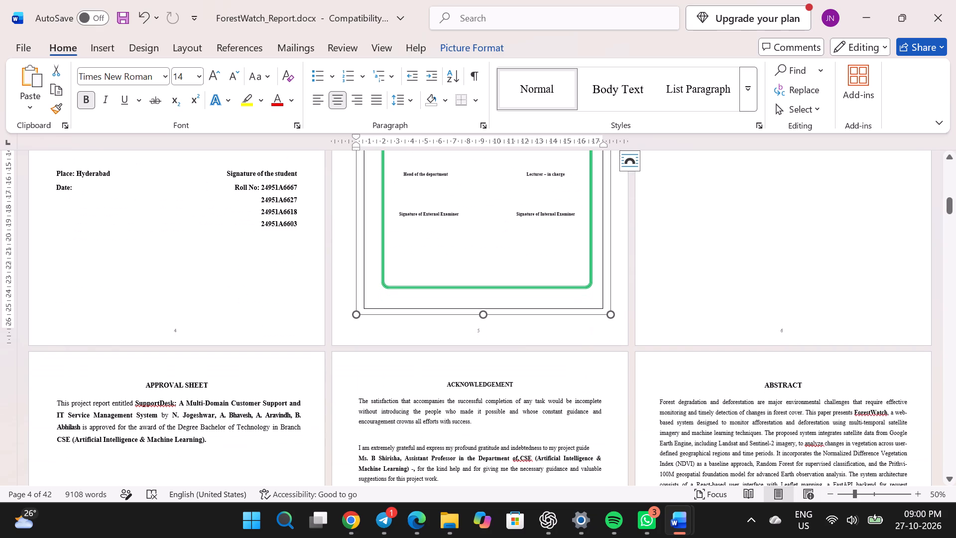
pyautogui.hotkey('ctrl', 'z')
pyautogui.scroll(-1, 601, 358)
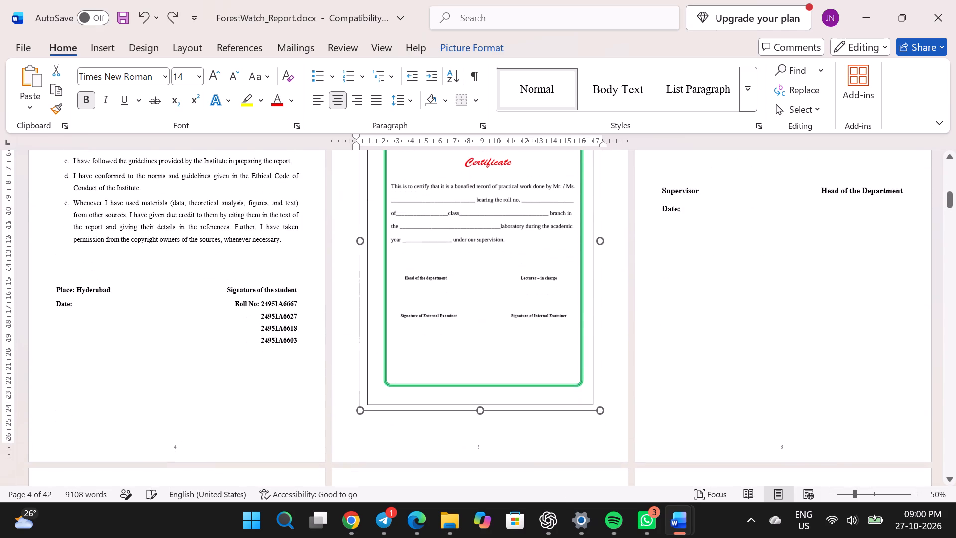
pyautogui.scroll(1, 705, 382)
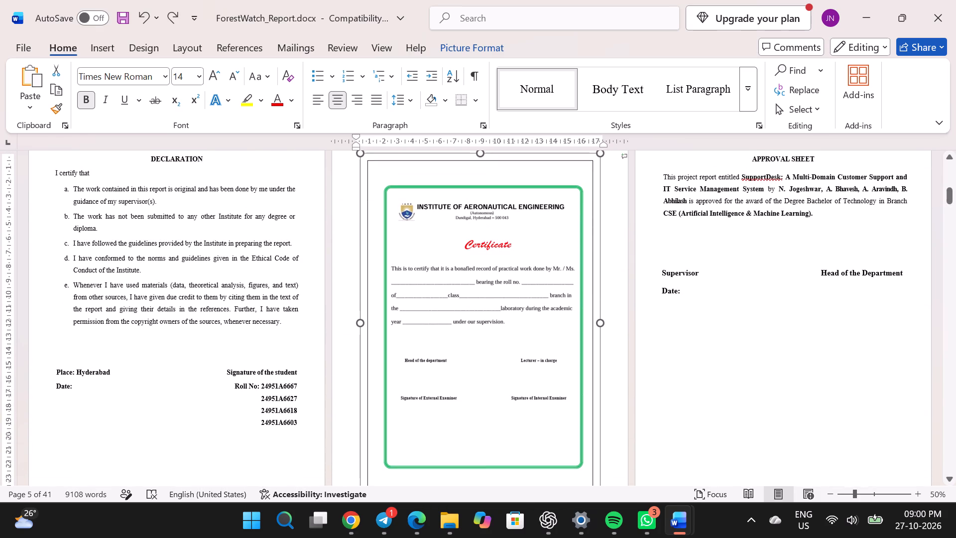
pyautogui.keyDown('ctrl'); pyautogui.scroll(4, 694, 209); pyautogui.keyUp('ctrl')
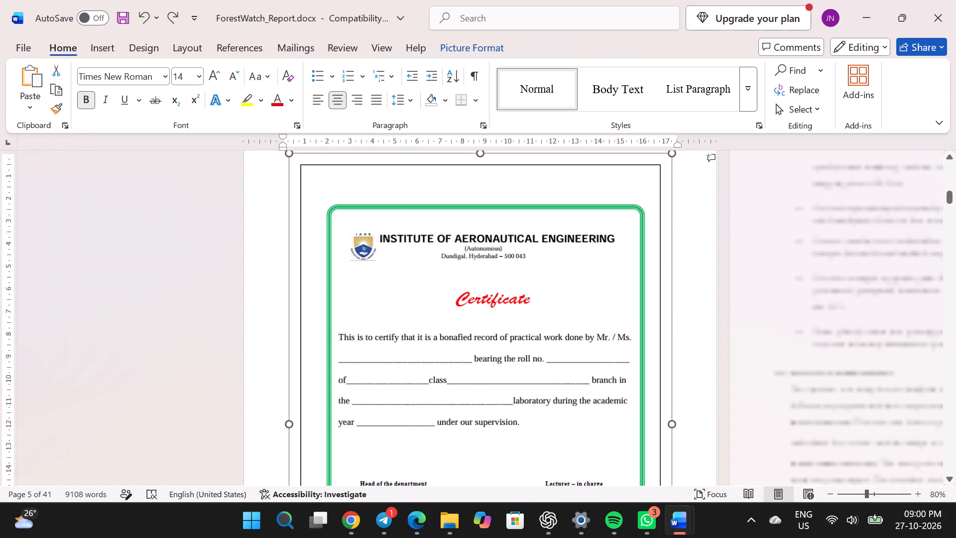
# Delete the Acknowledgement heading and all of its text from the page after the Approval Sheet.
pyautogui.scroll(-3, 572, 306)
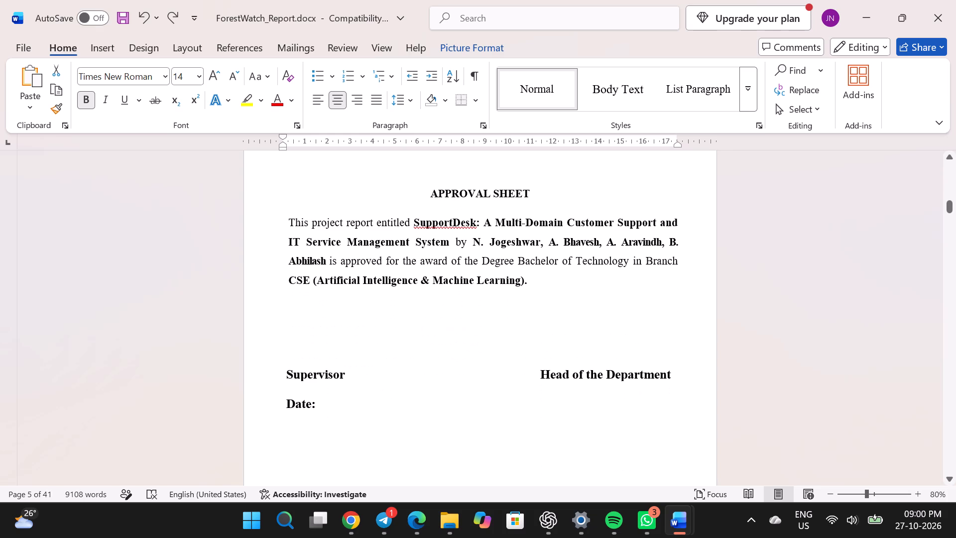
pyautogui.scroll(-3, 527, 324)
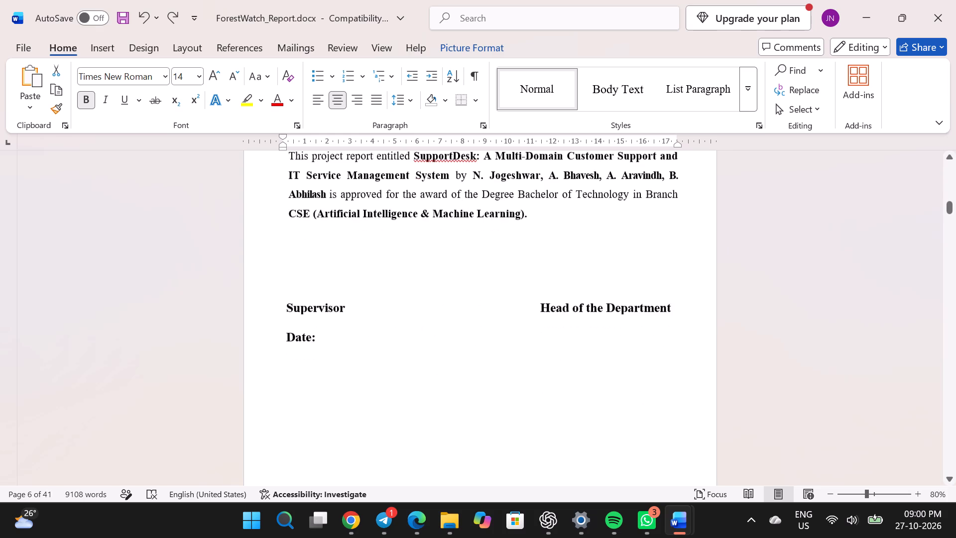
pyautogui.scroll(-3, 527, 324)
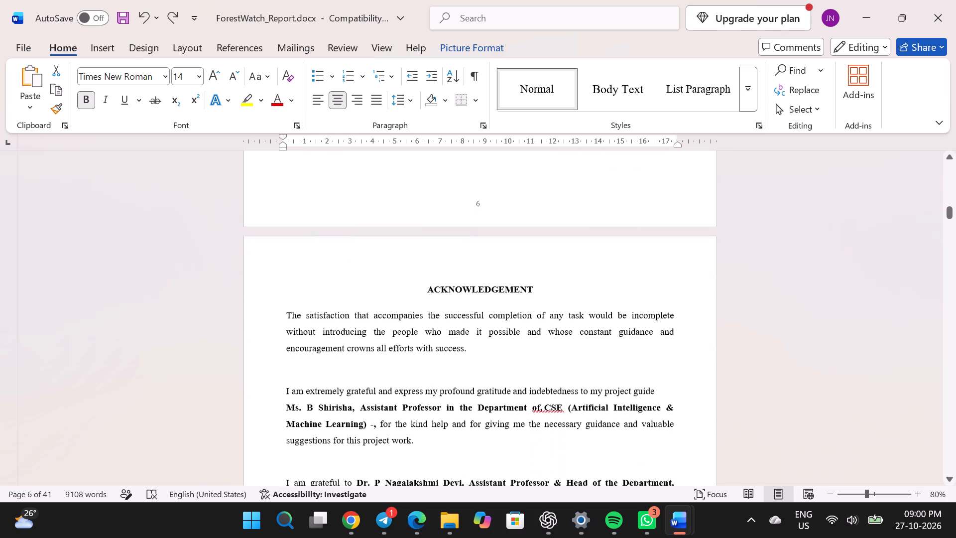
pyautogui.scroll(-2, 527, 324)
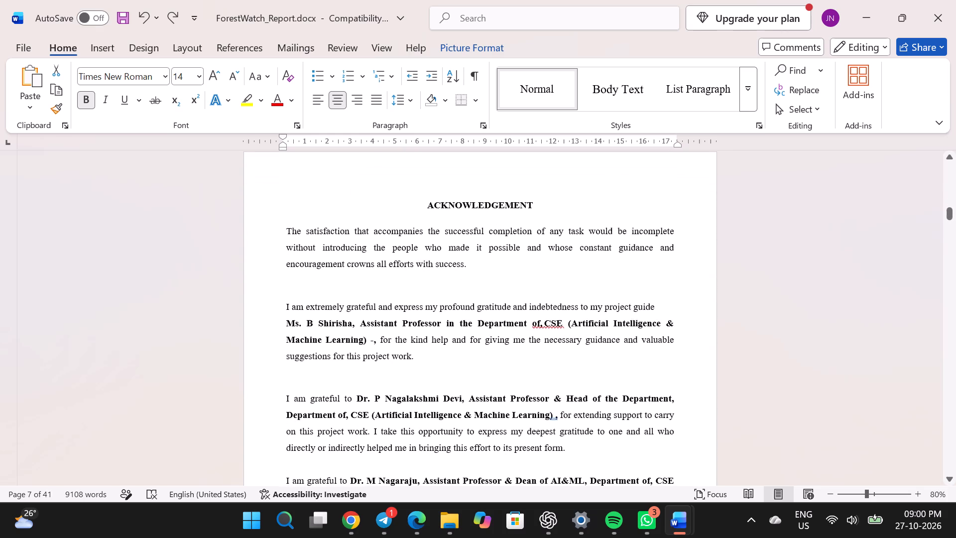
pyautogui.moveTo(430, 207); pyautogui.dragTo(596, 378)
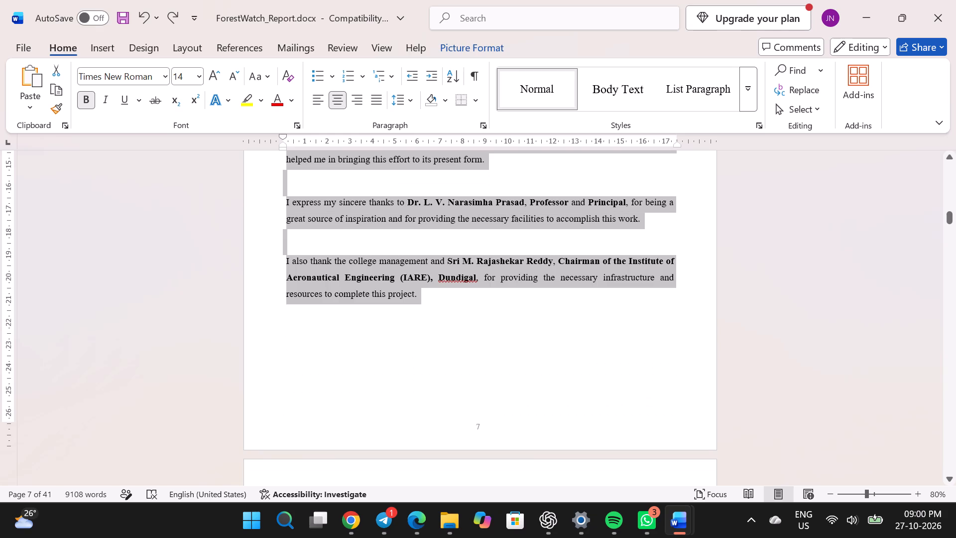
pyautogui.moveTo(596, 378); pyautogui.dragTo(599, 373)
pyautogui.press('BackSpace')
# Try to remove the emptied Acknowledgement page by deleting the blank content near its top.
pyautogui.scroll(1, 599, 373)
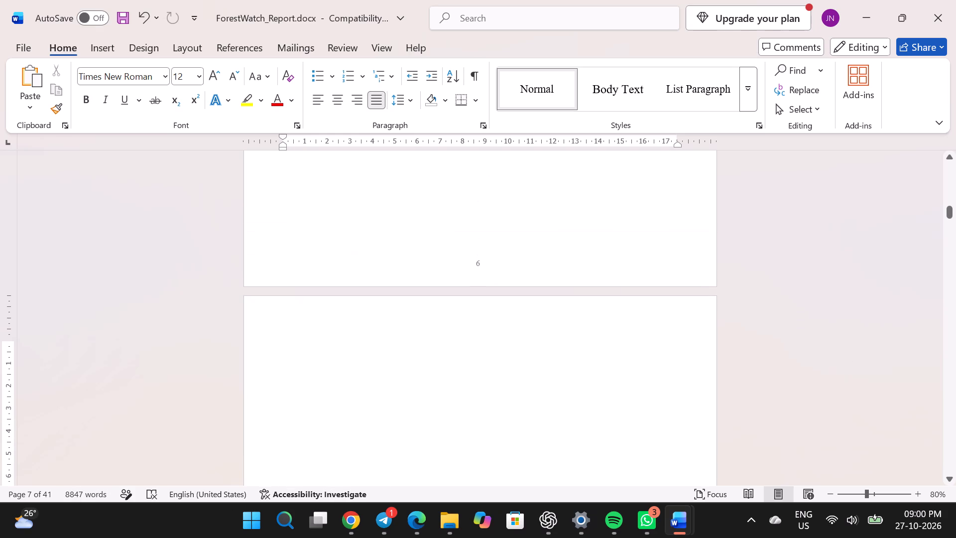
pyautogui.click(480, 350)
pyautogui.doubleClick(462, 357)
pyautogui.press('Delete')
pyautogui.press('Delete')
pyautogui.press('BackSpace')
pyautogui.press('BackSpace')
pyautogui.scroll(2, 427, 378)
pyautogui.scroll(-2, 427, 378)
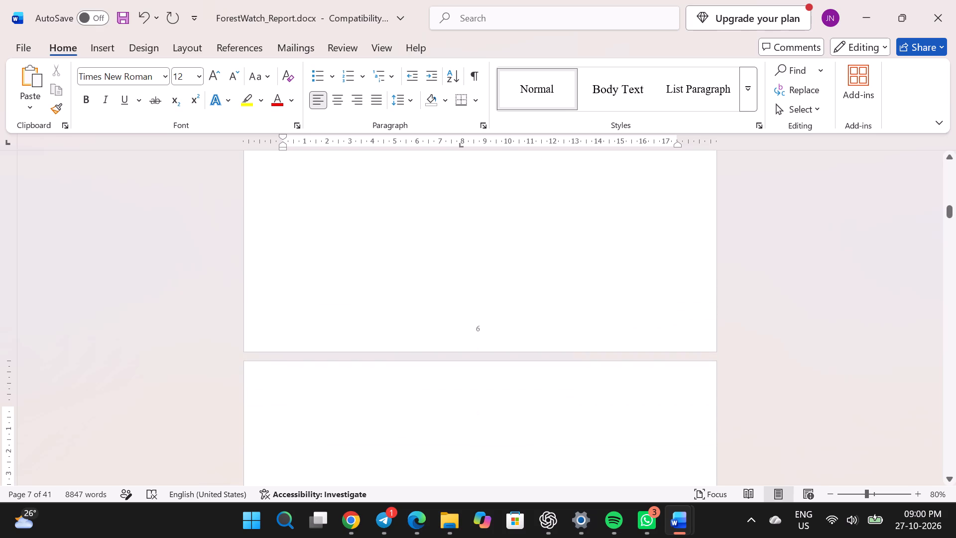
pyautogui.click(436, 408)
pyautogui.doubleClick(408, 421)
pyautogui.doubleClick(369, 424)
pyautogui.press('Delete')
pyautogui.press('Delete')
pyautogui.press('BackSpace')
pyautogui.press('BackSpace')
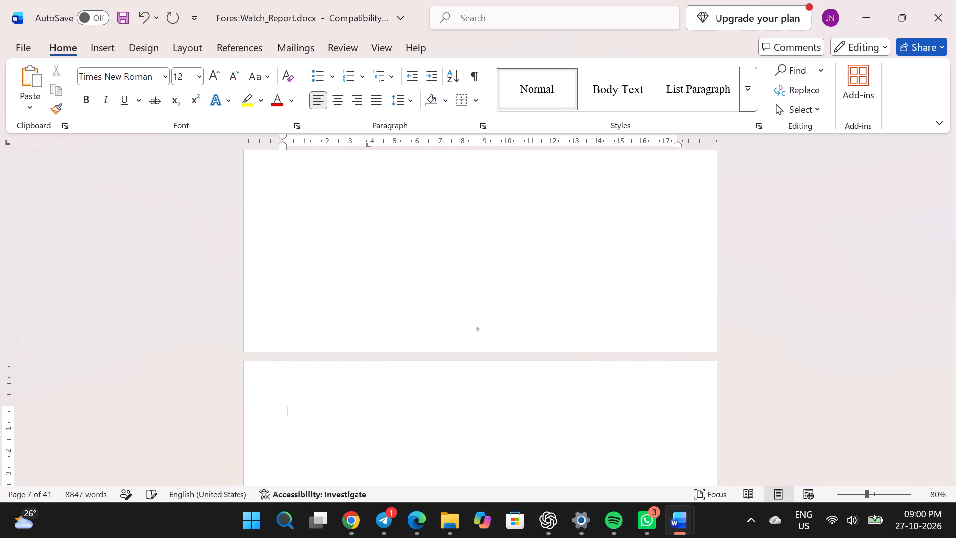
# Remove the blank page between the Approval Sheet and the Abstract by deleting its remaining blank lines and page break.
pyautogui.scroll(-4, 369, 424)
pyautogui.click(455, 397)
pyautogui.keyDown('ctrl'); pyautogui.scroll(-3, 455, 397); pyautogui.keyUp('ctrl')
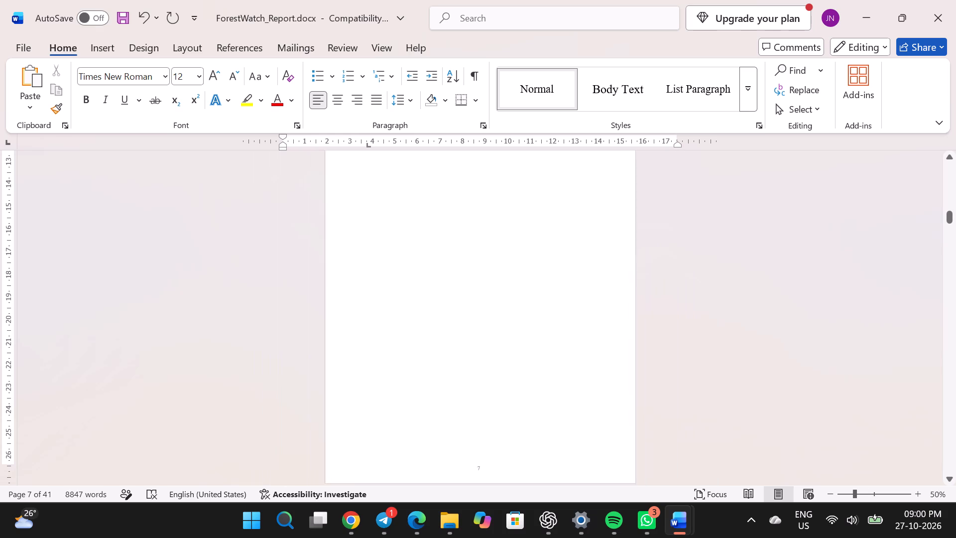
pyautogui.scroll(2, 455, 397)
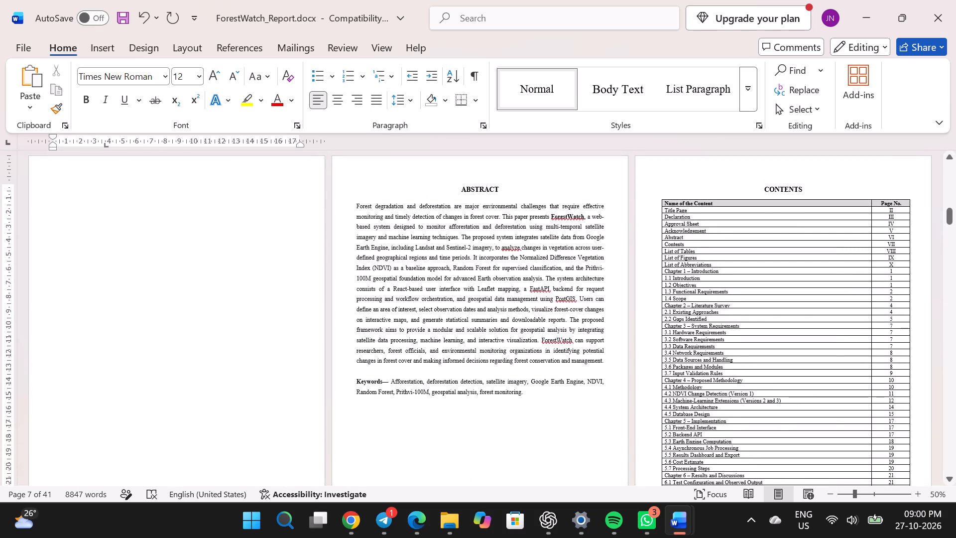
pyautogui.click(206, 190)
pyautogui.scroll(1, 206, 190)
pyautogui.doubleClick(183, 281)
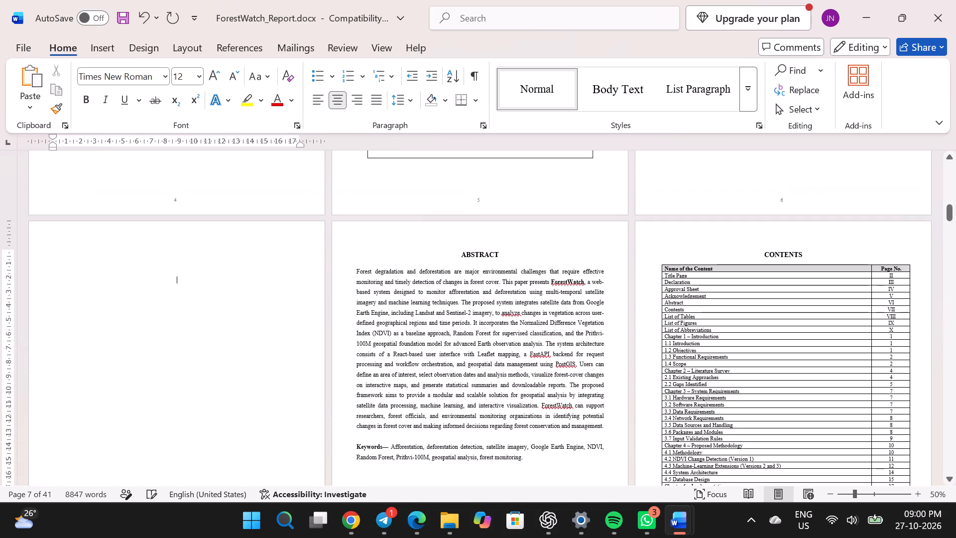
pyautogui.press('Delete')
pyautogui.press('Delete')
pyautogui.press('Delete')
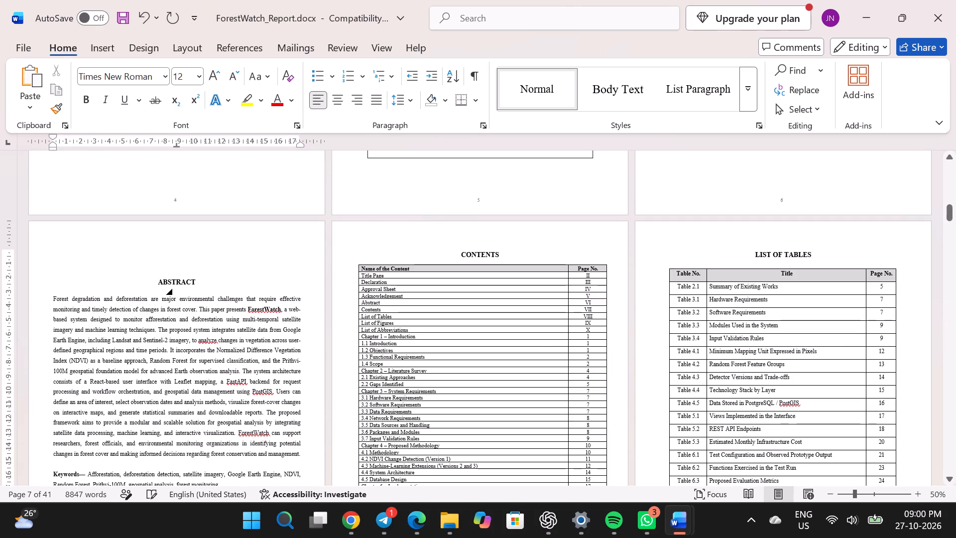
# Switch to SupportDesk_Project_Report.docx and copy the abstract's body text and keywords, excluding the Abstract heading.
pyautogui.scroll(2, 193, 294)
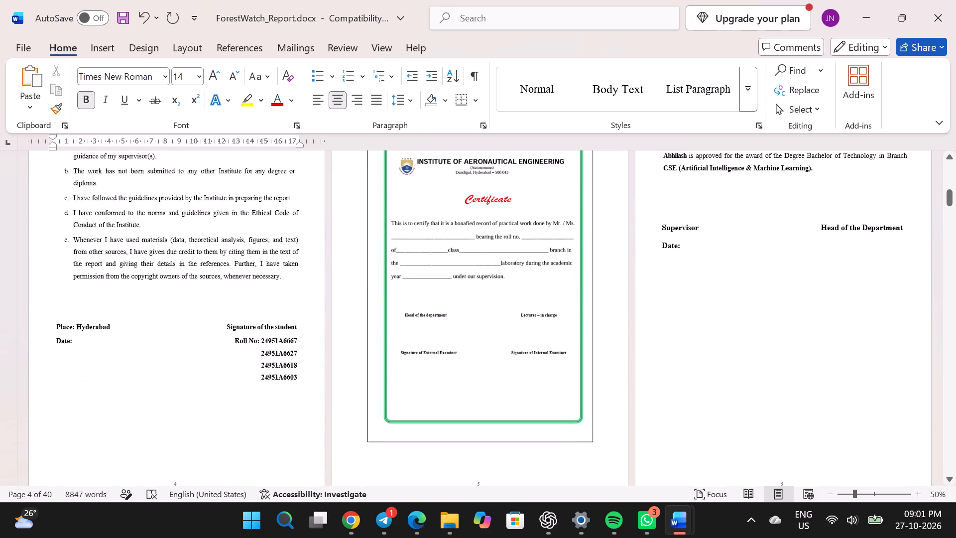
pyautogui.scroll(-3, 193, 294)
pyautogui.keyDown('ctrl'); pyautogui.scroll(3, 193, 294); pyautogui.keyUp('ctrl')
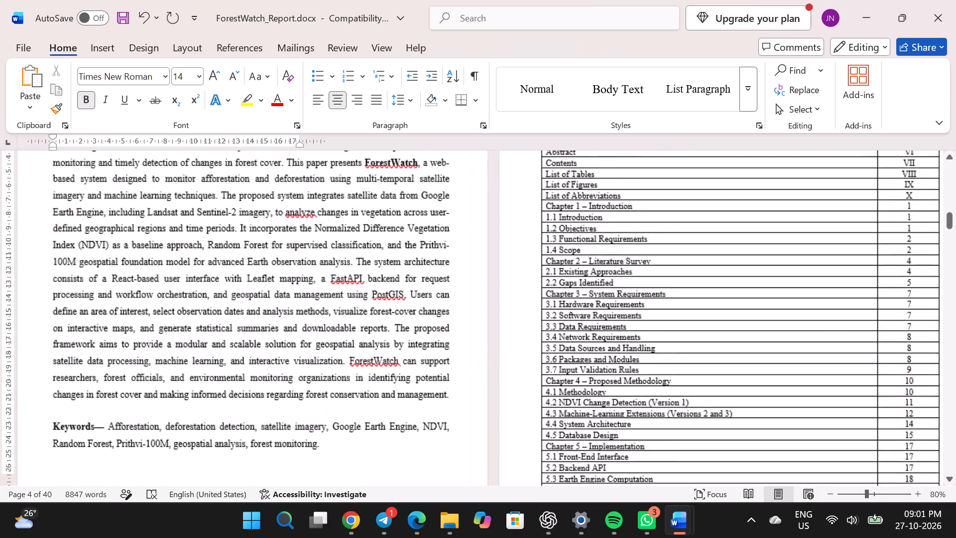
pyautogui.scroll(1, 375, 370)
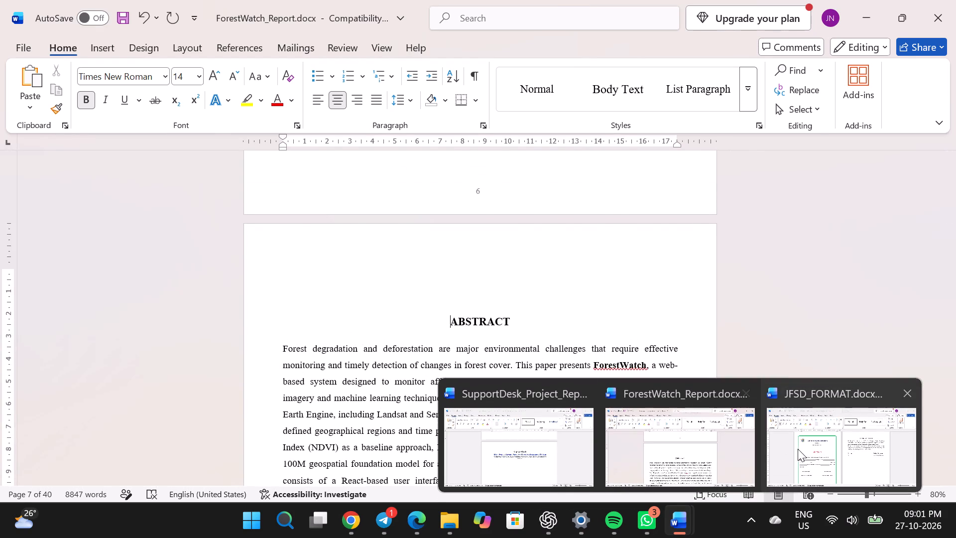
pyautogui.moveTo(798, 449); pyautogui.dragTo(495, 348)
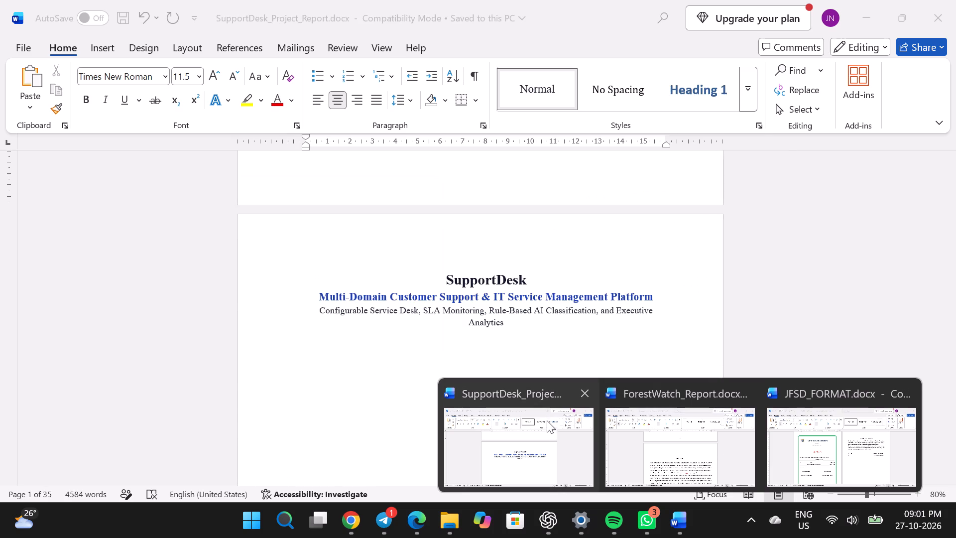
pyautogui.click(547, 422)
pyautogui.scroll(-5, 547, 422)
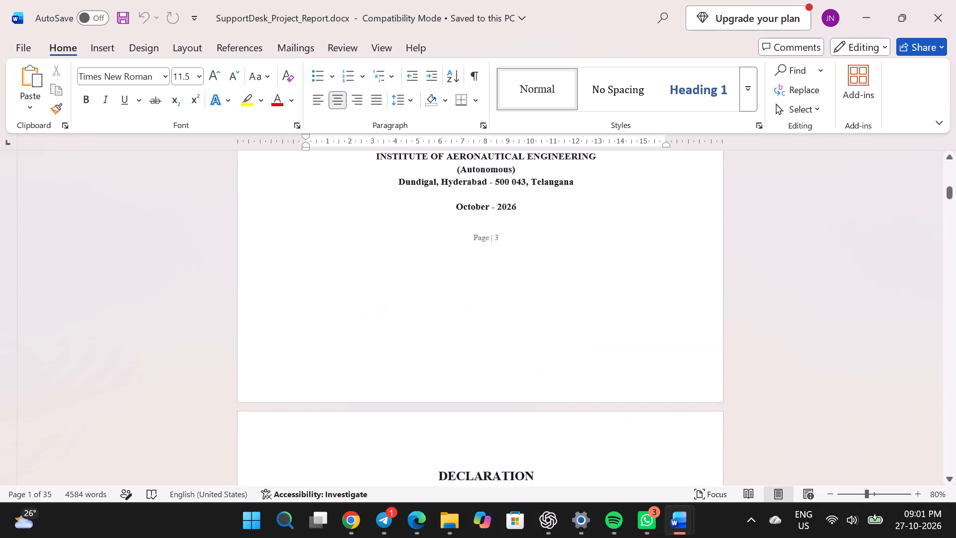
pyautogui.scroll(-5, 547, 422)
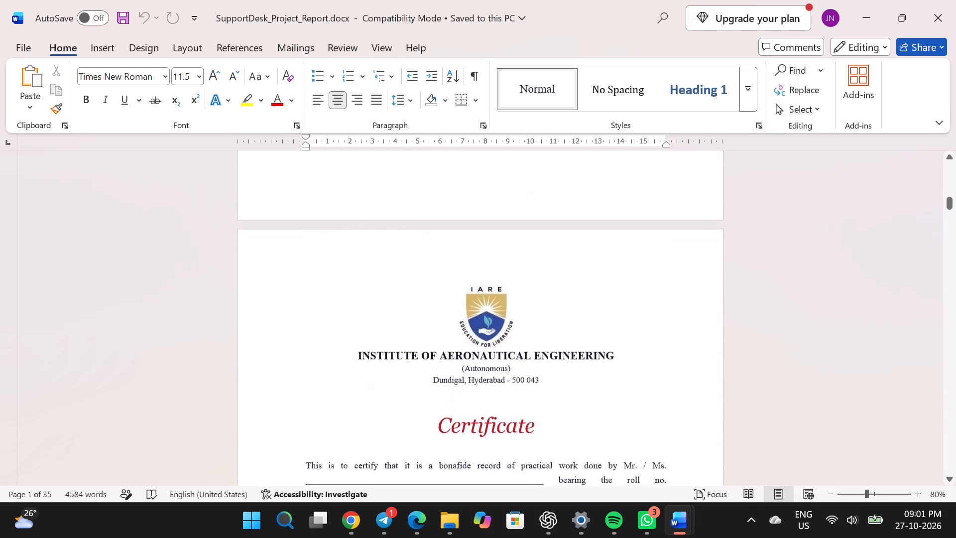
pyautogui.scroll(-5, 547, 422)
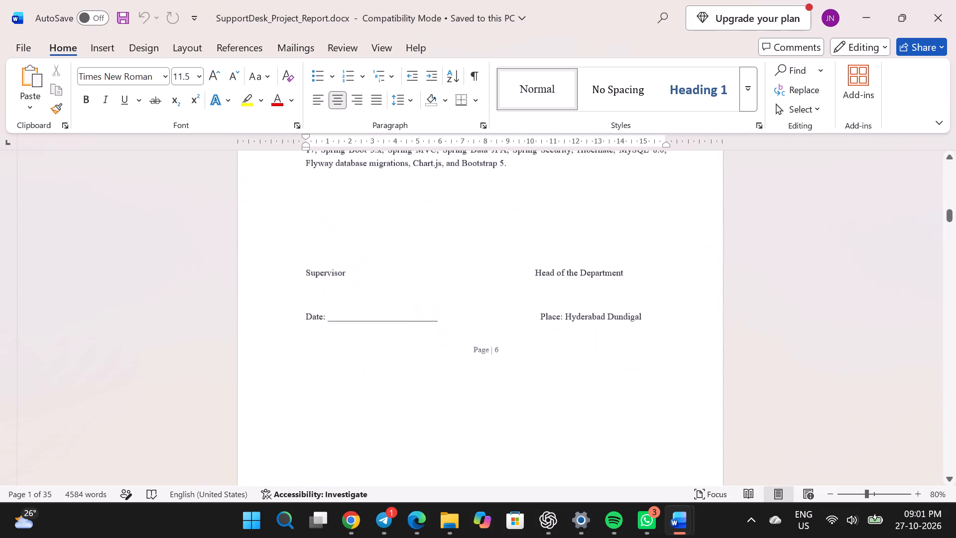
pyautogui.scroll(-4, 547, 422)
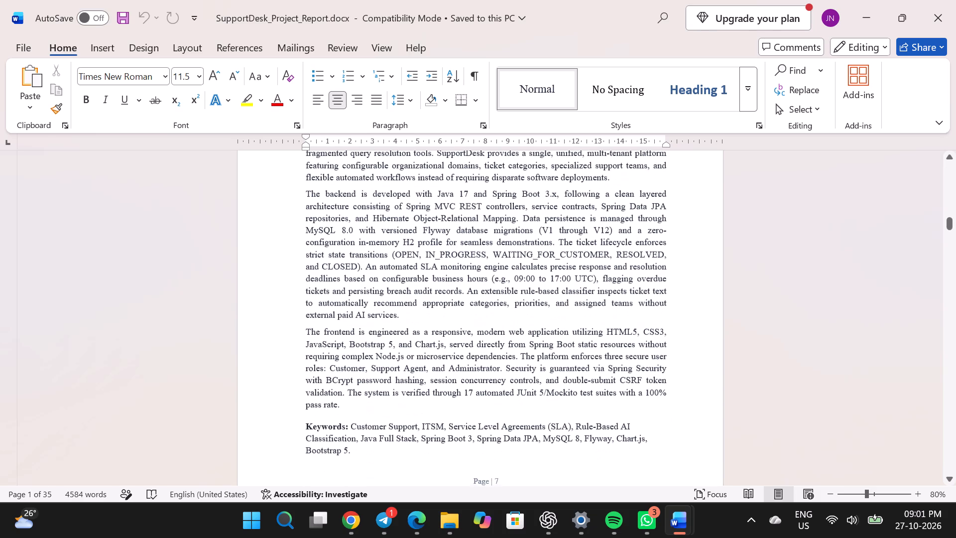
pyautogui.moveTo(349, 449); pyautogui.dragTo(307, 208)
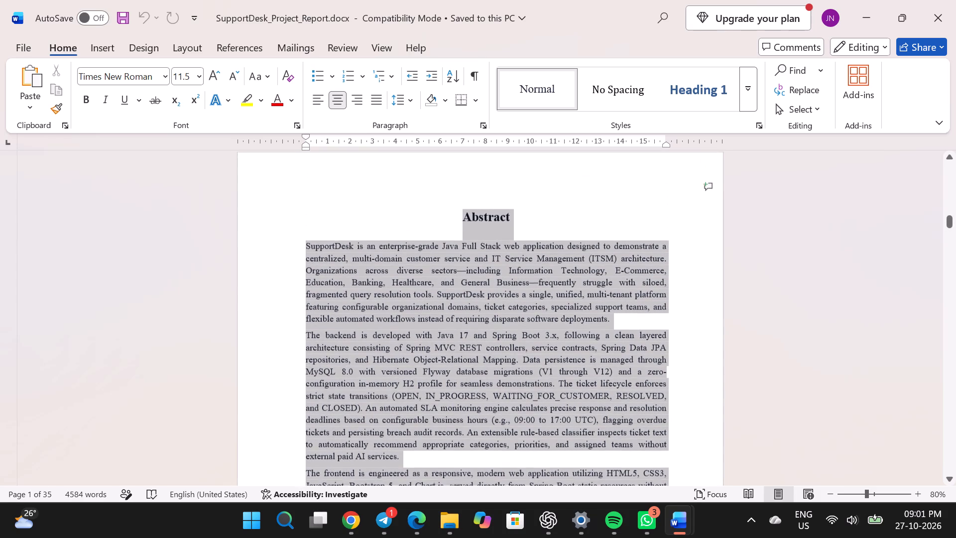
pyautogui.moveTo(307, 208); pyautogui.dragTo(308, 246)
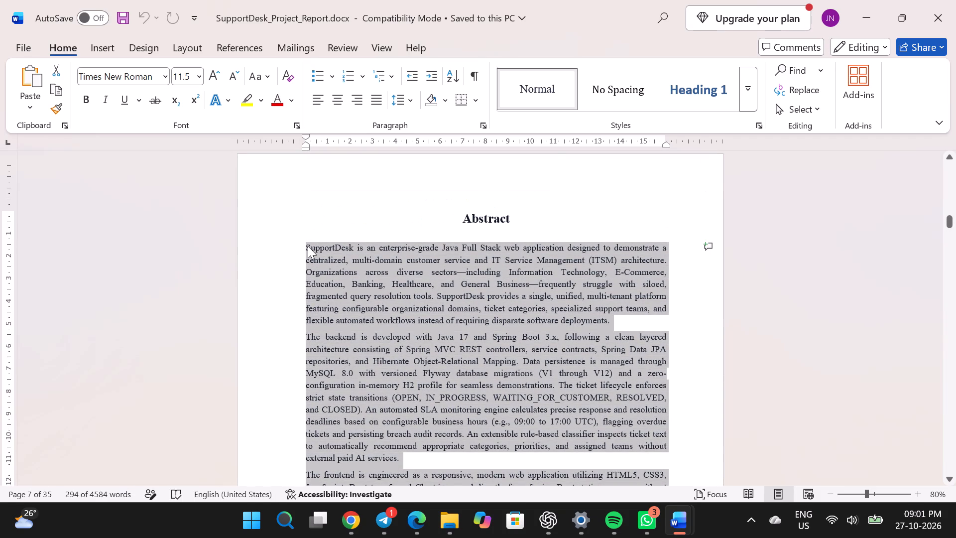
pyautogui.hotkey('ctrl', 'c')
# In ForestWatch_Report.docx, replace the body text and keywords under the ABSTRACT heading with the copied SupportDesk abstract.
pyautogui.hotkey('alt', 'Tab')
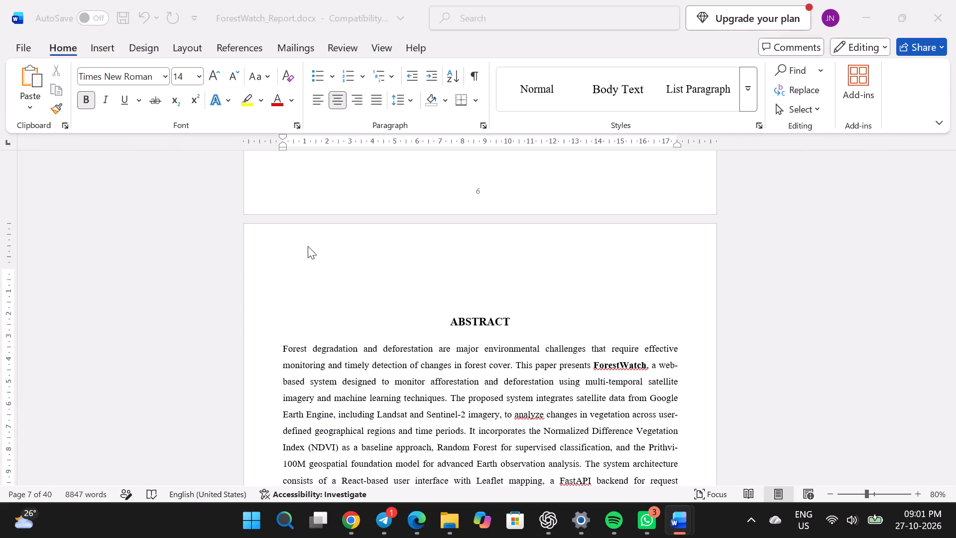
pyautogui.scroll(-1, 343, 350)
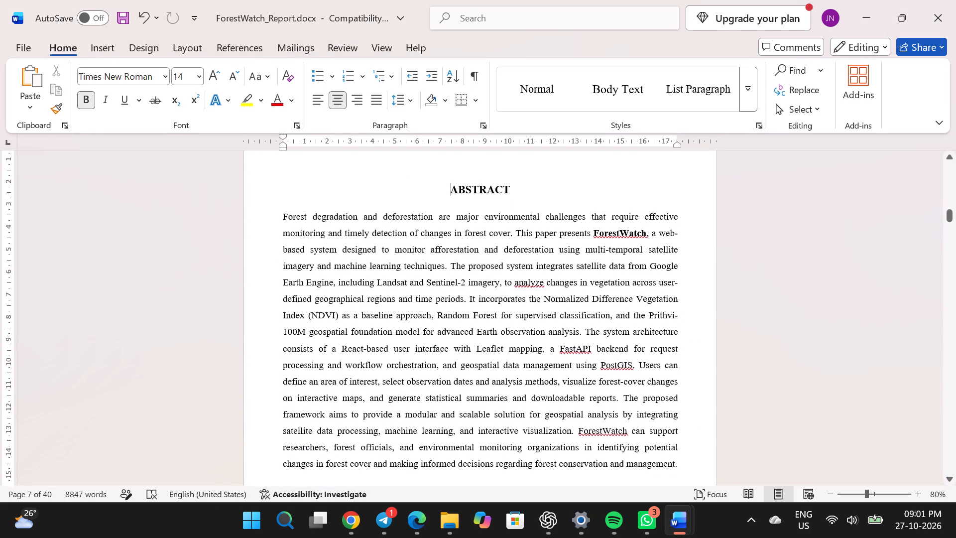
pyautogui.moveTo(282, 218); pyautogui.dragTo(545, 290)
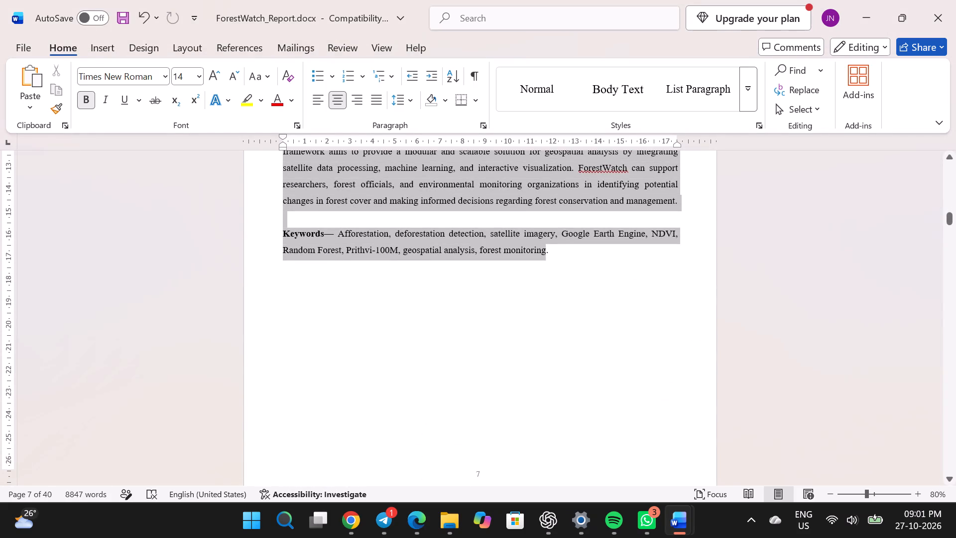
pyautogui.moveTo(545, 290); pyautogui.dragTo(554, 268)
pyautogui.hotkey('ctrl', 'v')
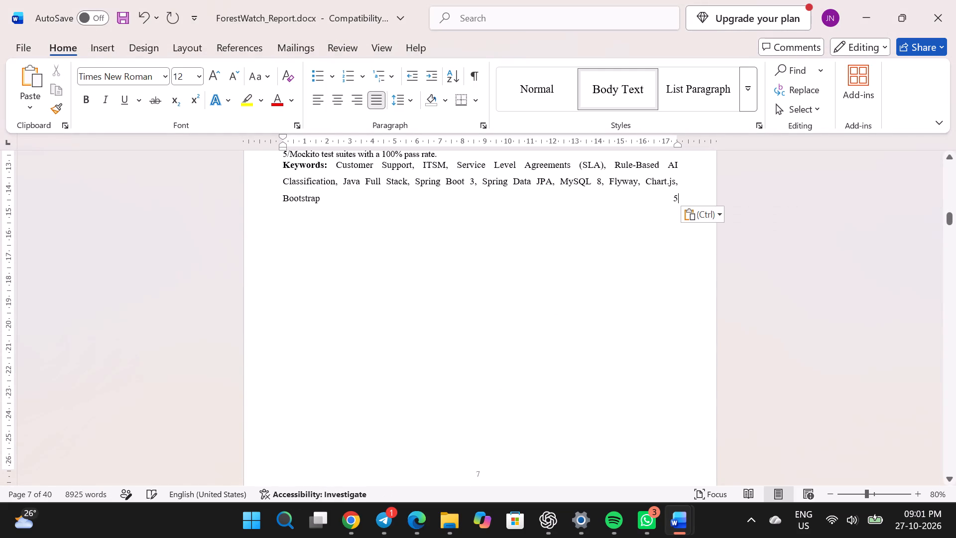
# Set the pasted abstract and keywords, excluding the trailing 5, to 12 pt and widen their line spacing.
pyautogui.moveTo(322, 205); pyautogui.dragTo(333, 424)
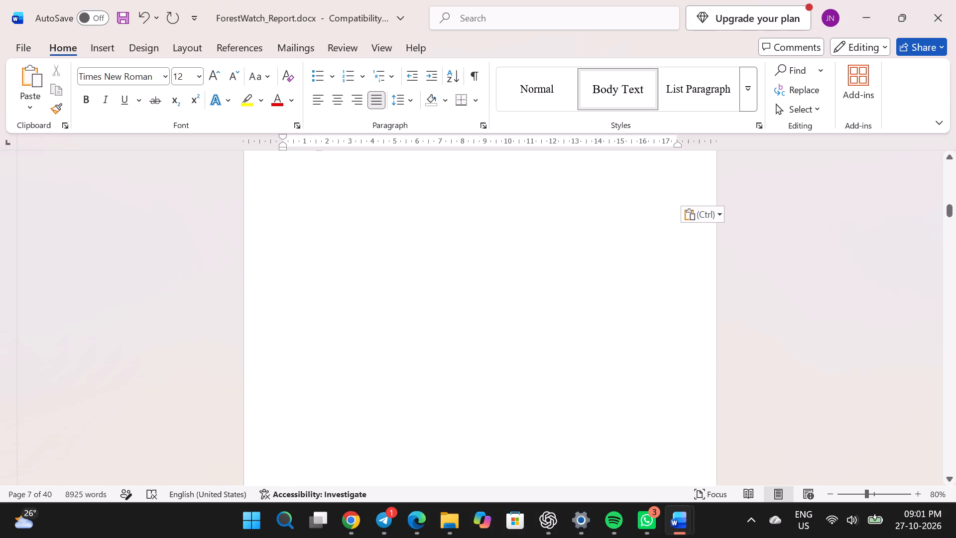
pyautogui.moveTo(333, 424); pyautogui.dragTo(333, 514)
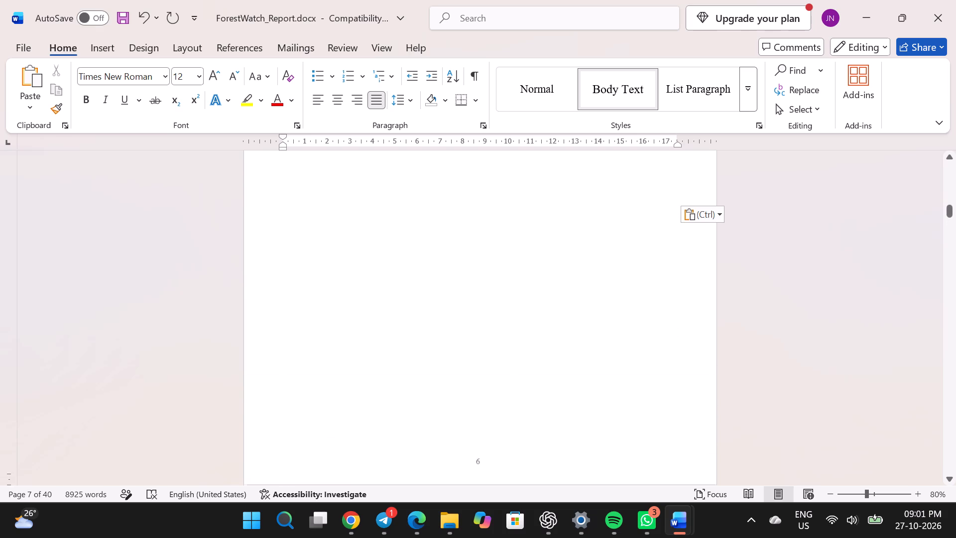
pyautogui.moveTo(333, 514); pyautogui.dragTo(319, 201)
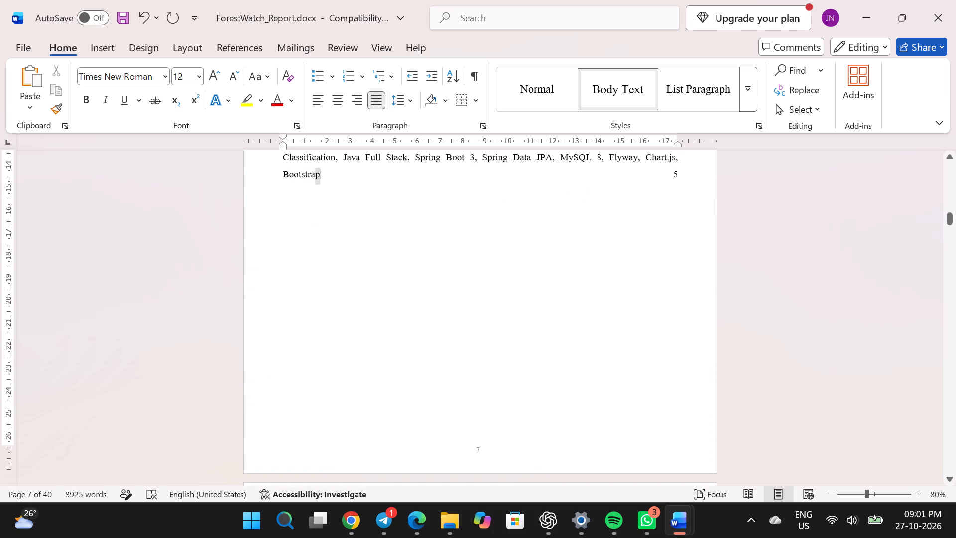
pyautogui.moveTo(319, 201); pyautogui.dragTo(318, 147)
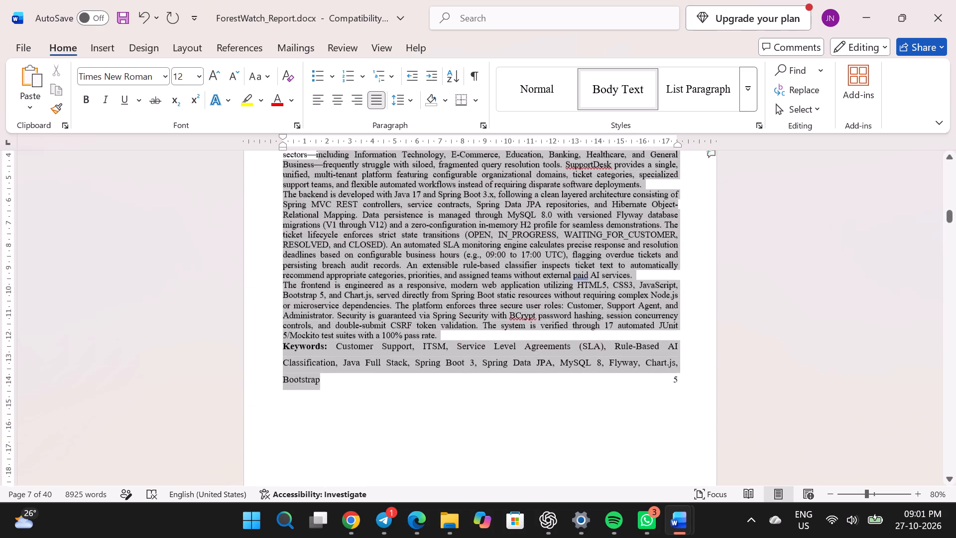
pyautogui.moveTo(318, 147); pyautogui.dragTo(283, 238)
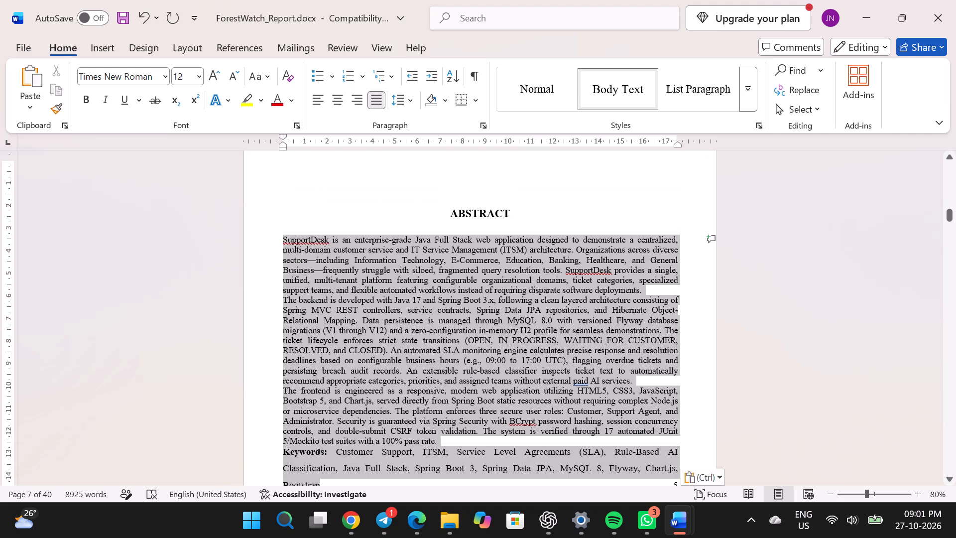
pyautogui.moveTo(283, 238); pyautogui.dragTo(283, 239)
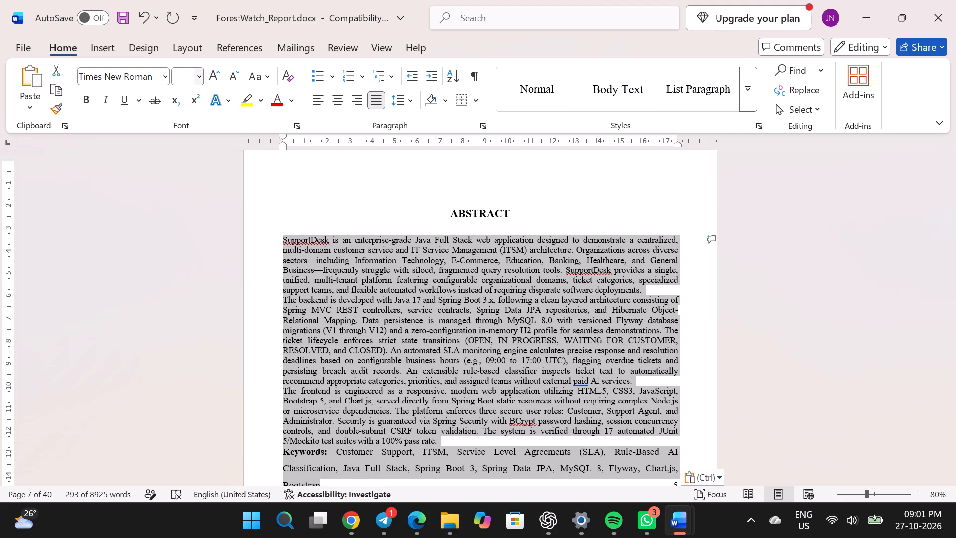
pyautogui.click(182, 78)
pyautogui.write('12')
pyautogui.press('Return')
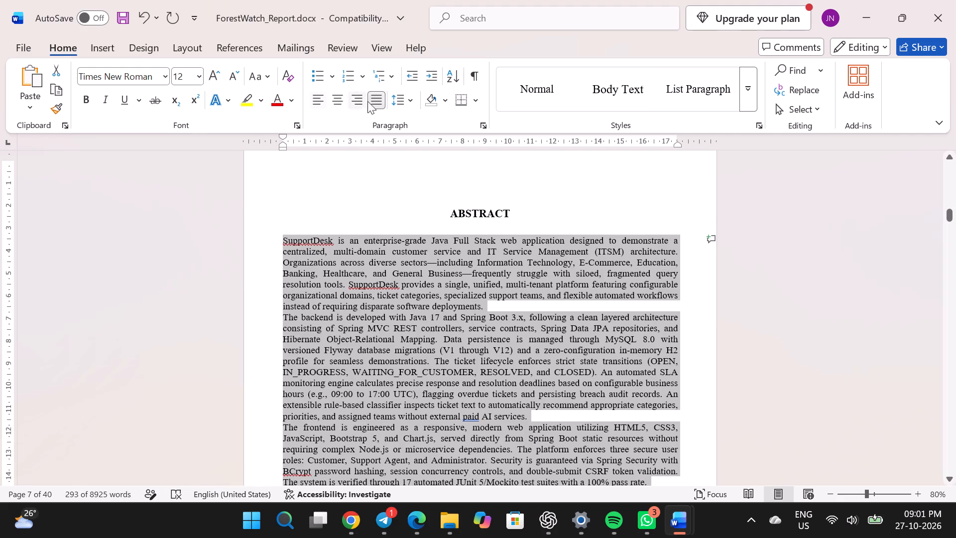
pyautogui.moveTo(403, 97); pyautogui.dragTo(427, 161)
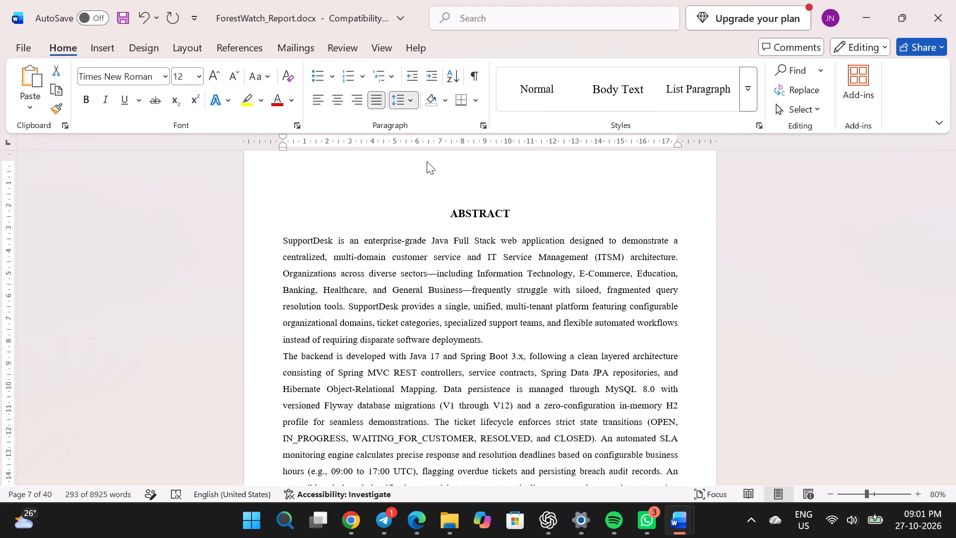
pyautogui.click(427, 161)
# Insert a blank line above the Keywords paragraph and delete the stray 5 after Bootstrap.
pyautogui.scroll(-1, 552, 397)
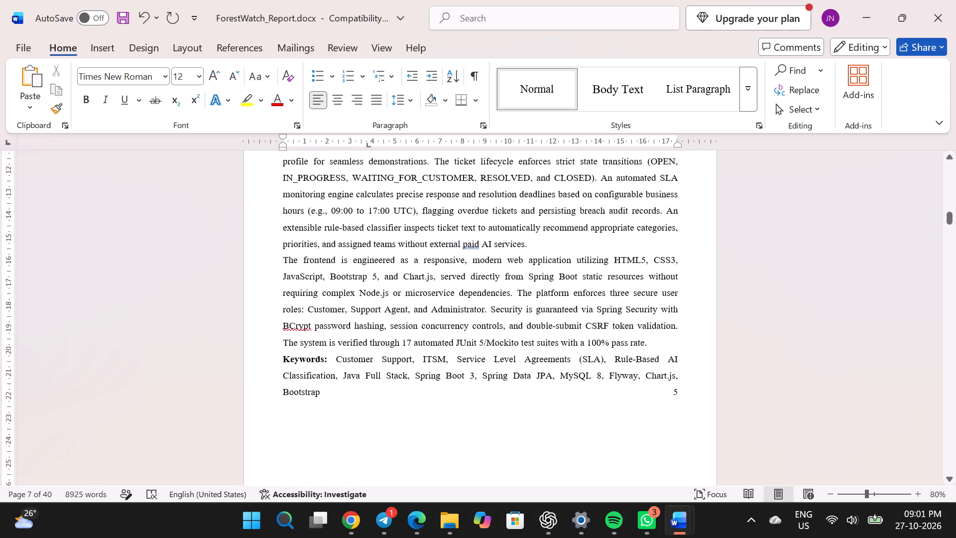
pyautogui.scroll(-1, 552, 397)
pyautogui.click(655, 310)
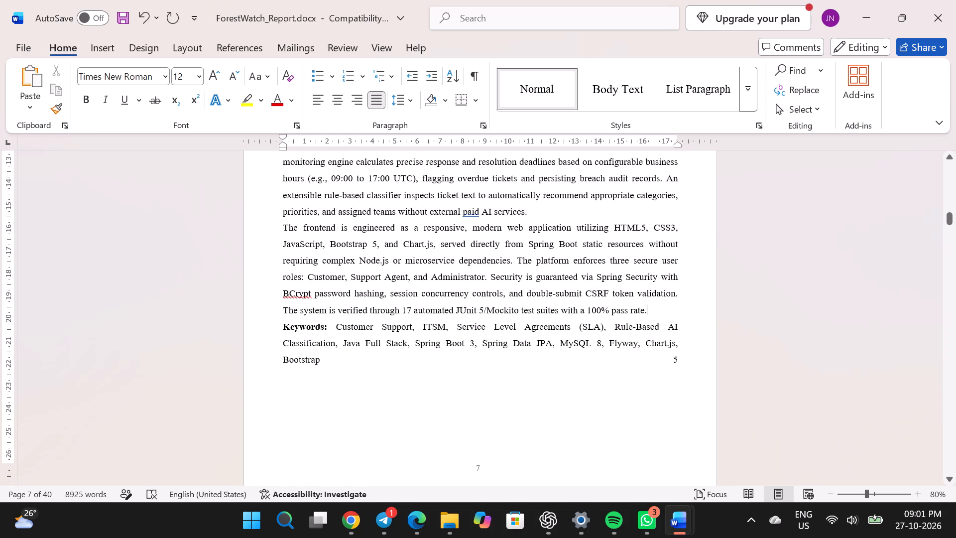
pyautogui.press('Return')
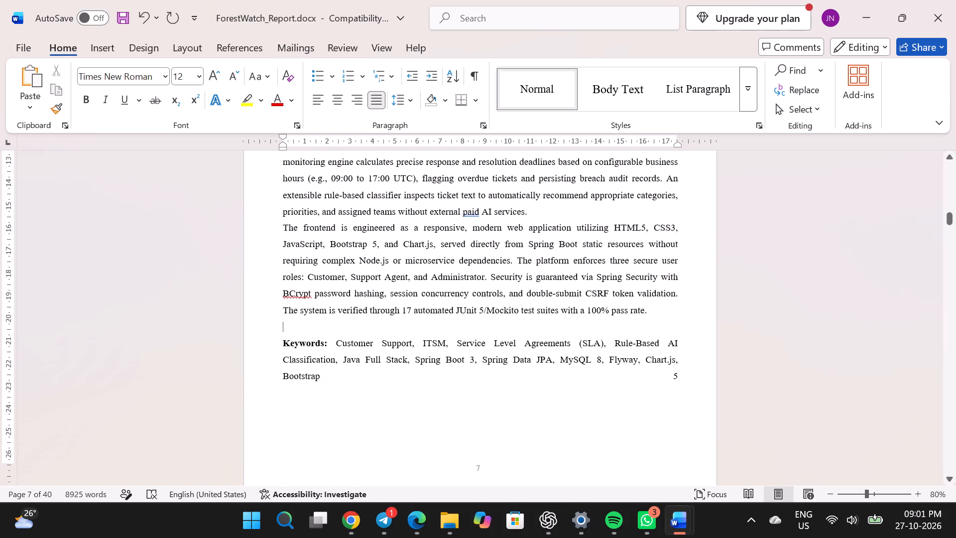
pyautogui.click(679, 379)
pyautogui.press('BackSpace')
pyautogui.scroll(-1, 679, 379)
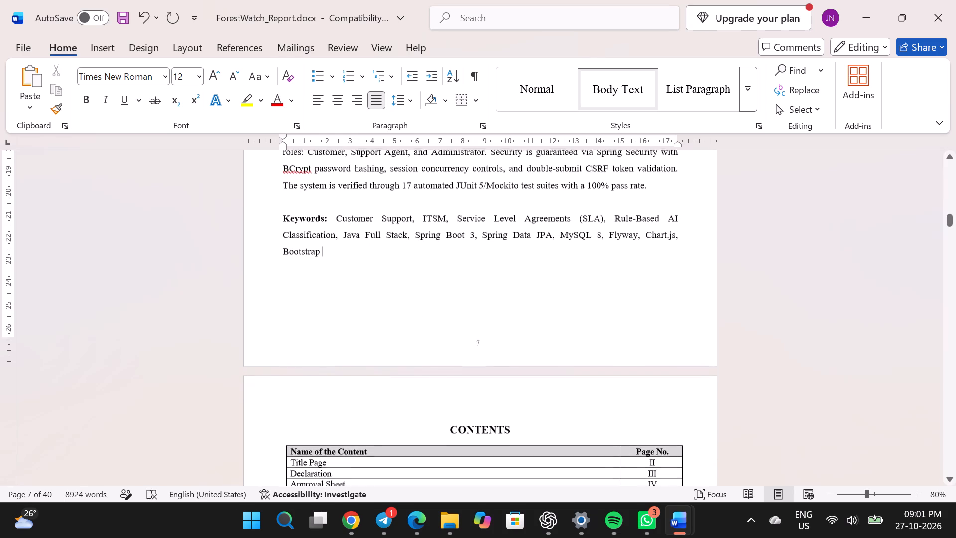
# Examine the layout of the Abstract page and the CONTENTS table that follows it.
pyautogui.rightClick(679, 379)
pyautogui.scroll(3, 679, 379)
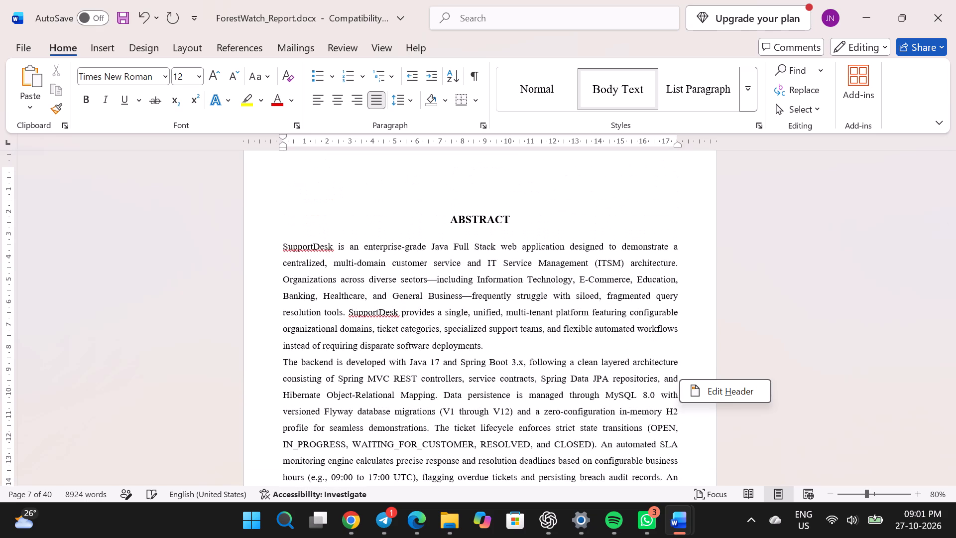
pyautogui.scroll(1, 679, 379)
pyautogui.scroll(-1, 519, 318)
pyautogui.scroll(2, 519, 318)
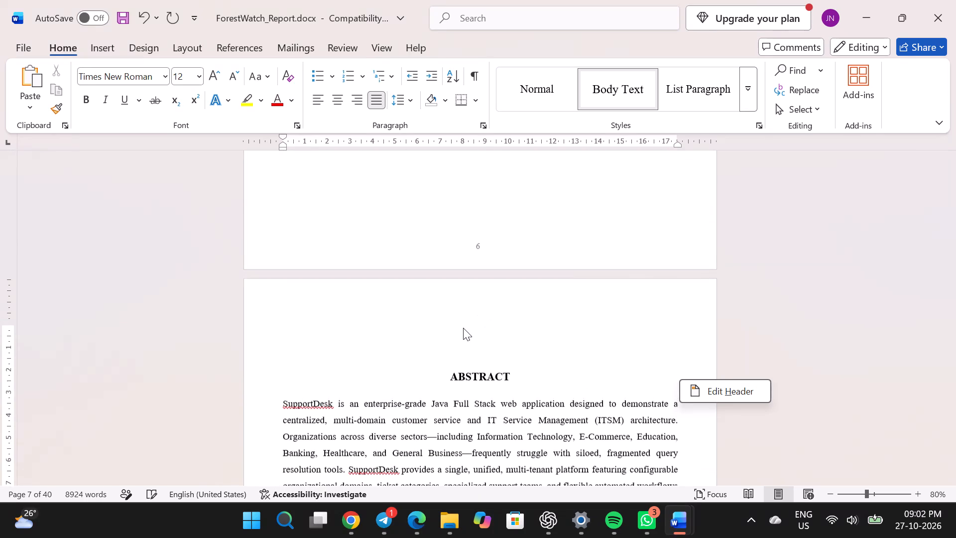
pyautogui.click(461, 332)
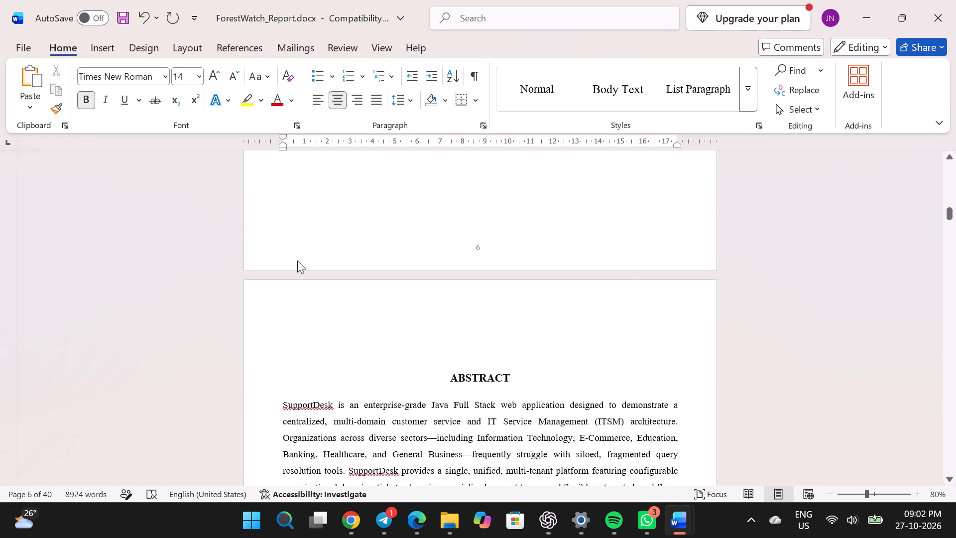
pyautogui.scroll(-3, 297, 261)
pyautogui.scroll(-1, 399, 401)
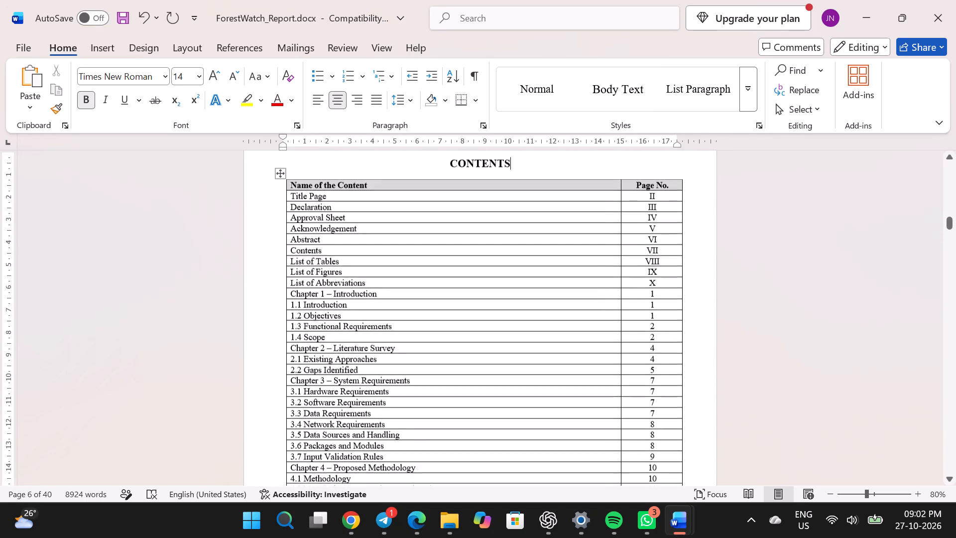
pyautogui.scroll(-1, 399, 401)
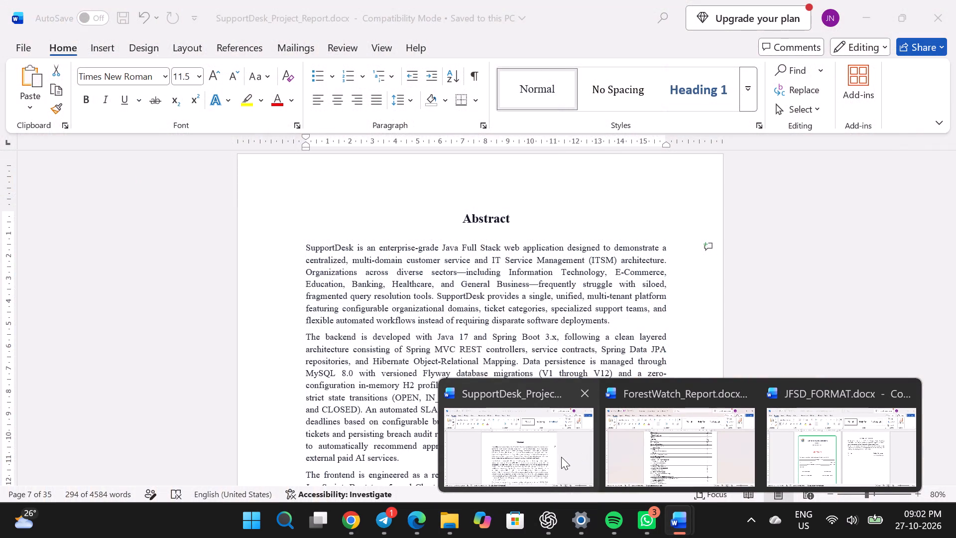
# Switch to SupportDesk_Project_Report.docx and copy the entire Table of Contents table, through the References row.
pyautogui.hotkey('alt', 'Tab')
pyautogui.scroll(-3, 497, 404)
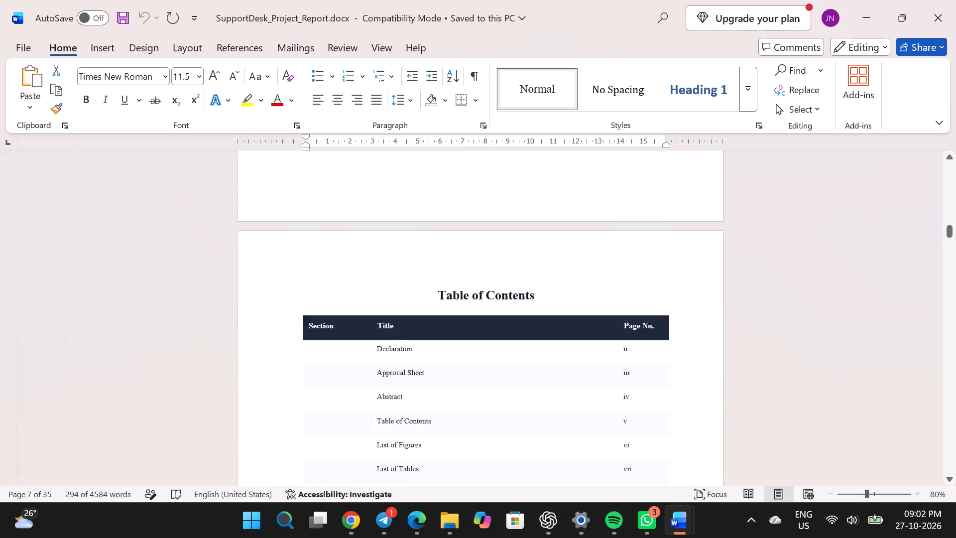
pyautogui.scroll(-1, 497, 404)
pyautogui.click(802, 325)
pyautogui.scroll(-2, 802, 325)
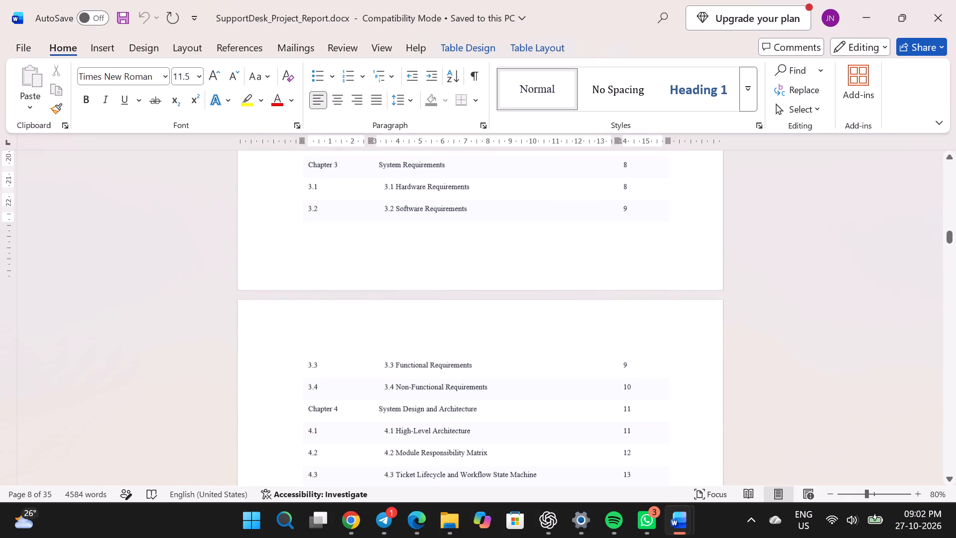
pyautogui.scroll(-4, 802, 325)
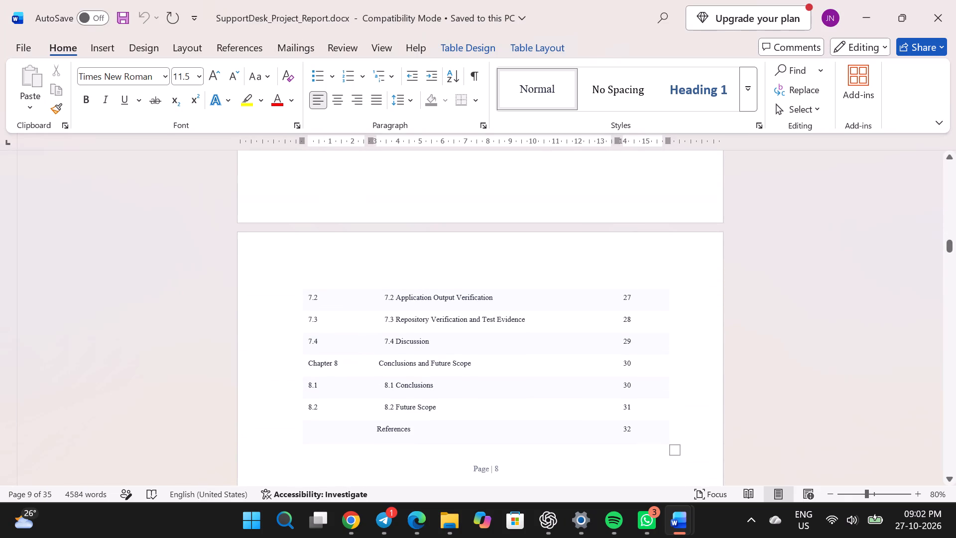
pyautogui.click(674, 452)
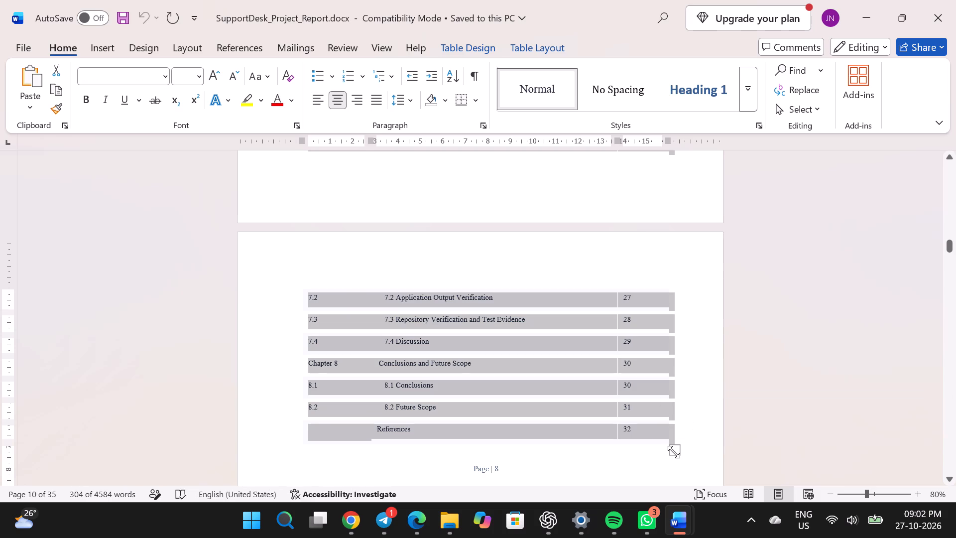
pyautogui.hotkey('ctrl', 'c')
# In ForestWatch_Report.docx, delete the old table under the CONTENTS heading and paste the copied SupportDesk table in its place.
pyautogui.hotkey('alt', 'Tab')
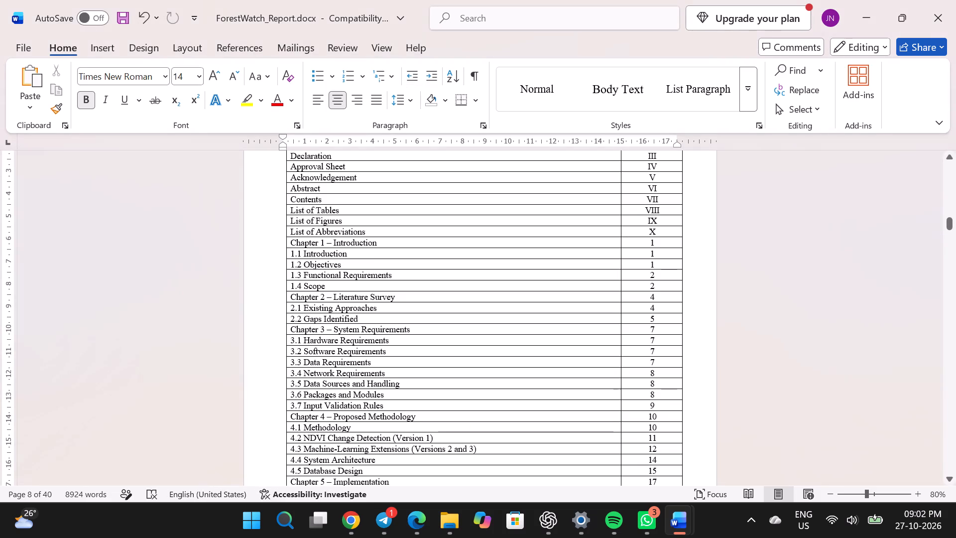
pyautogui.scroll(1, 597, 449)
pyautogui.click(280, 291)
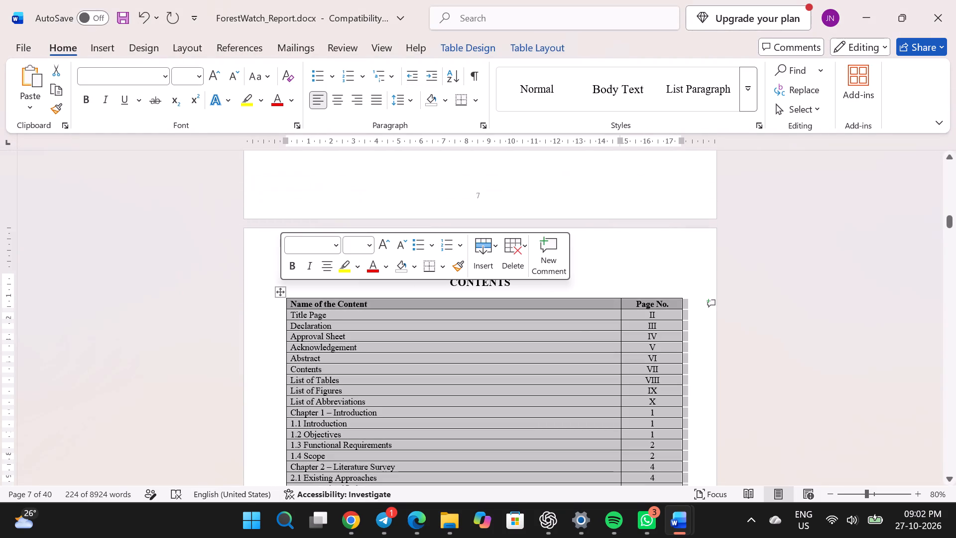
pyautogui.hotkey('ctrl', 'v')
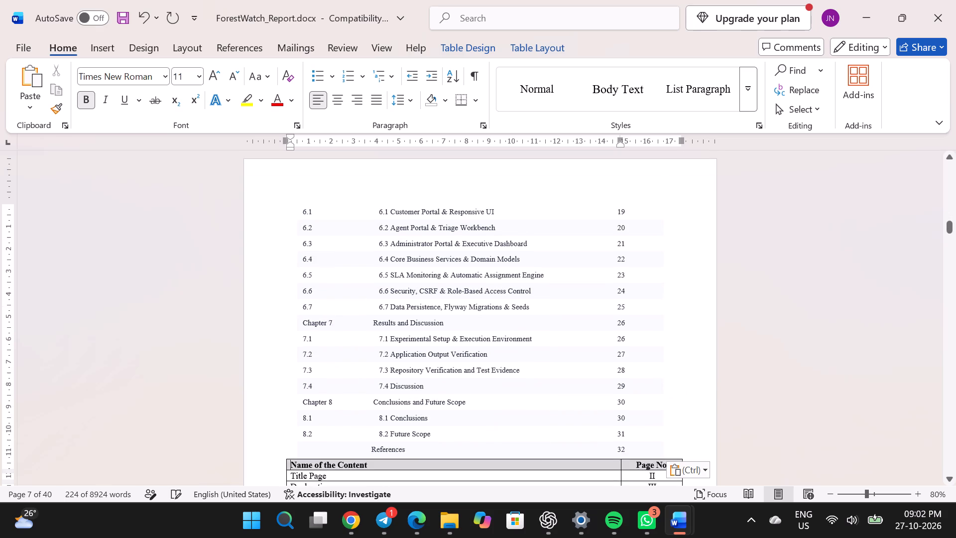
pyautogui.hscroll(1, 280, 291)
pyautogui.hotkey('ctrl', 'z')
pyautogui.press('BackSpace')
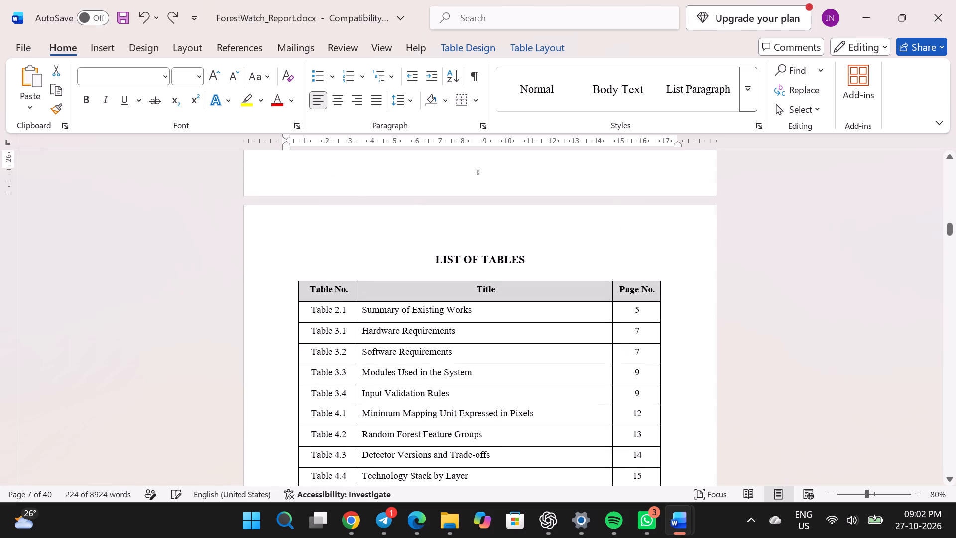
pyautogui.hotkey('ctrl', 'v')
# Review the pasted contents table and its surrounding pages, from the abstract through to the List of Tables.
pyautogui.scroll(1, 280, 291)
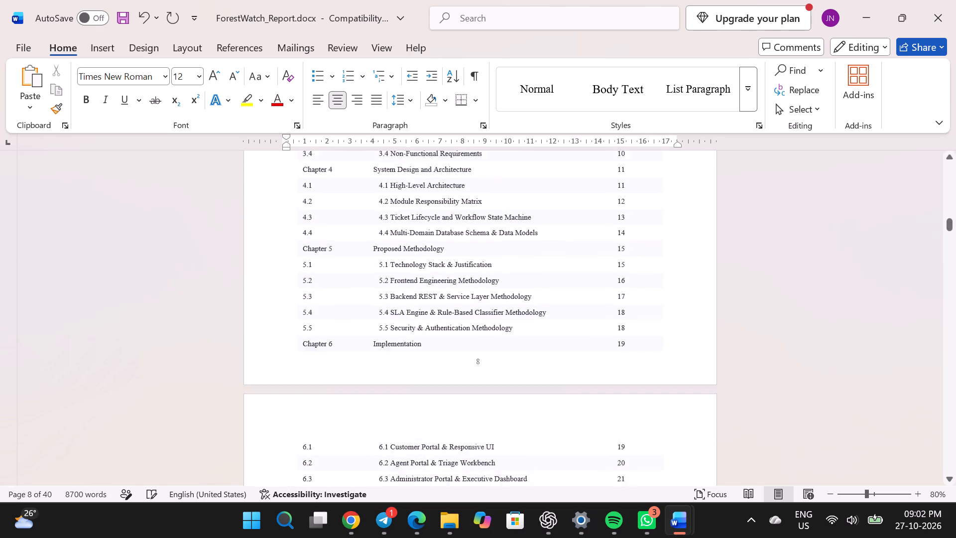
pyautogui.scroll(3, 280, 291)
pyautogui.scroll(-6, 280, 291)
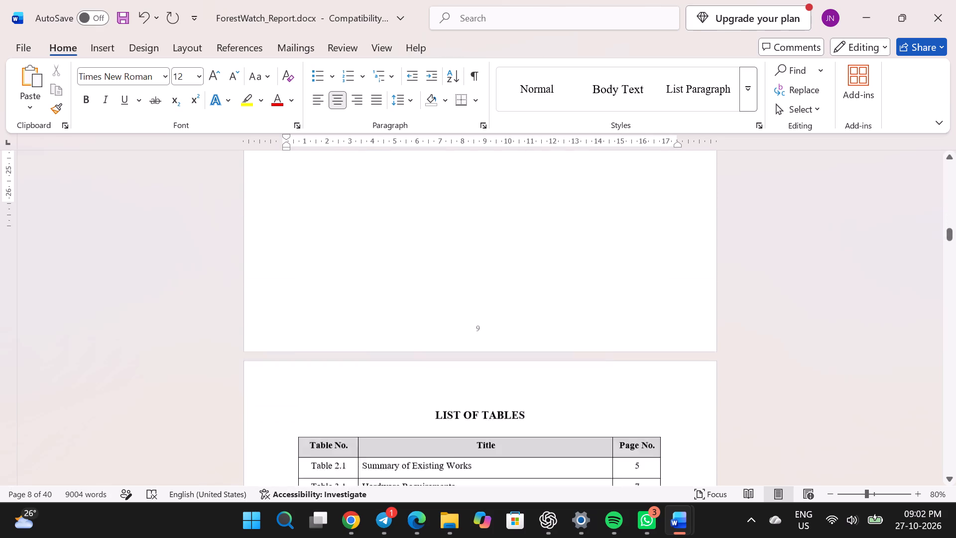
pyautogui.scroll(1, 280, 291)
pyautogui.keyDown('ctrl'); pyautogui.scroll(-1, 280, 291); pyautogui.keyUp('ctrl')
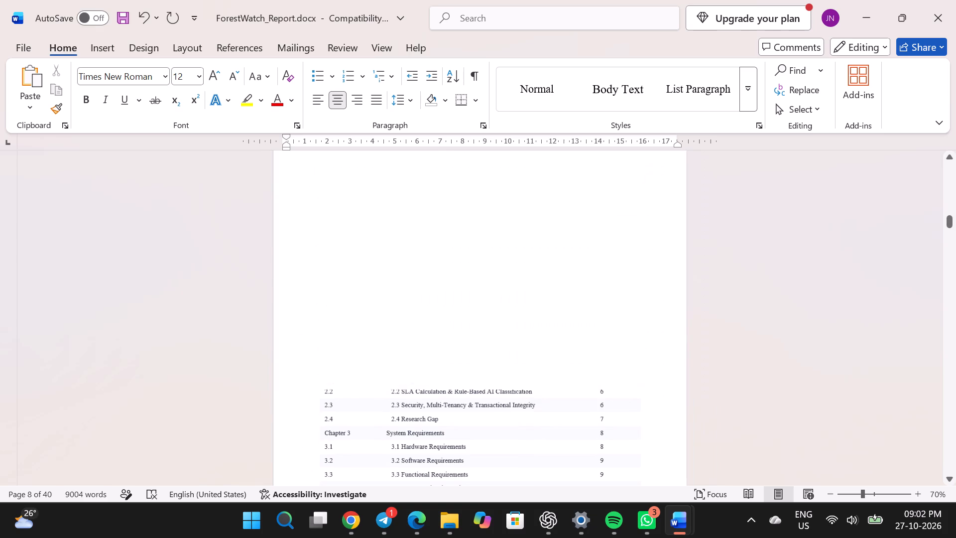
pyautogui.keyDown('ctrl'); pyautogui.scroll(1, 280, 291); pyautogui.keyUp('ctrl')
pyautogui.scroll(-2, 280, 291)
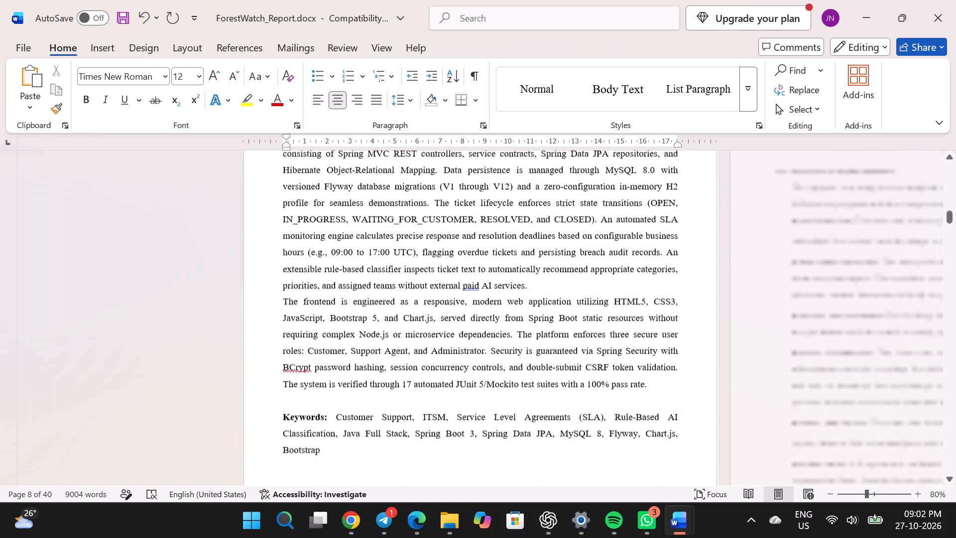
pyautogui.scroll(-2, 280, 291)
pyautogui.scroll(-2, 345, 356)
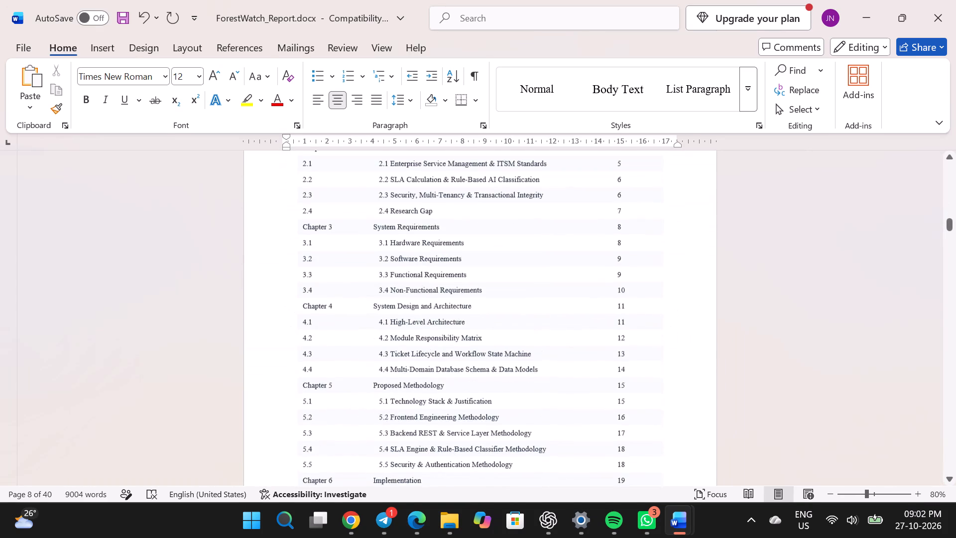
pyautogui.scroll(-4, 345, 356)
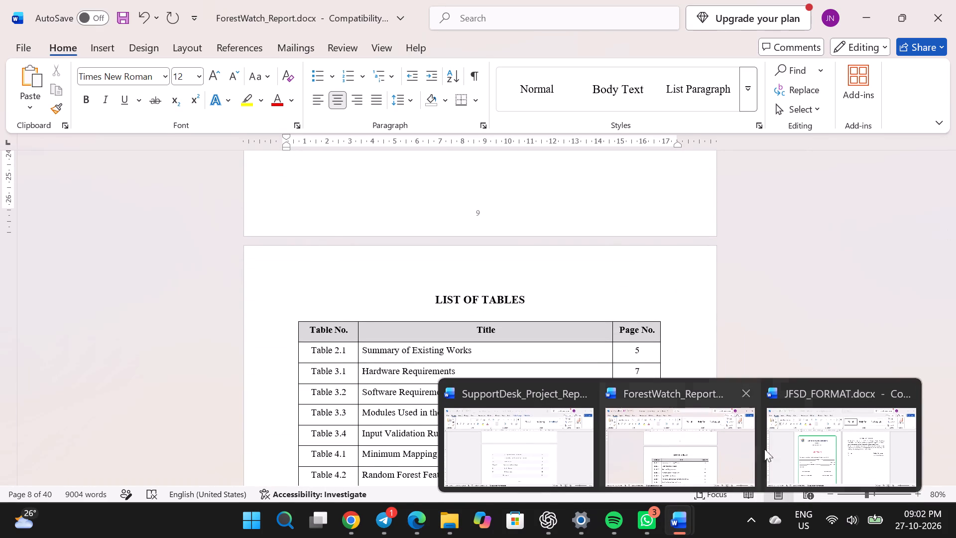
# Switch to JFSD_FORMAT.docx and examine the layout of its Abstract, Table of Contents, List of Figures and List of Tables pages.
pyautogui.click(793, 442)
pyautogui.scroll(-3, 544, 425)
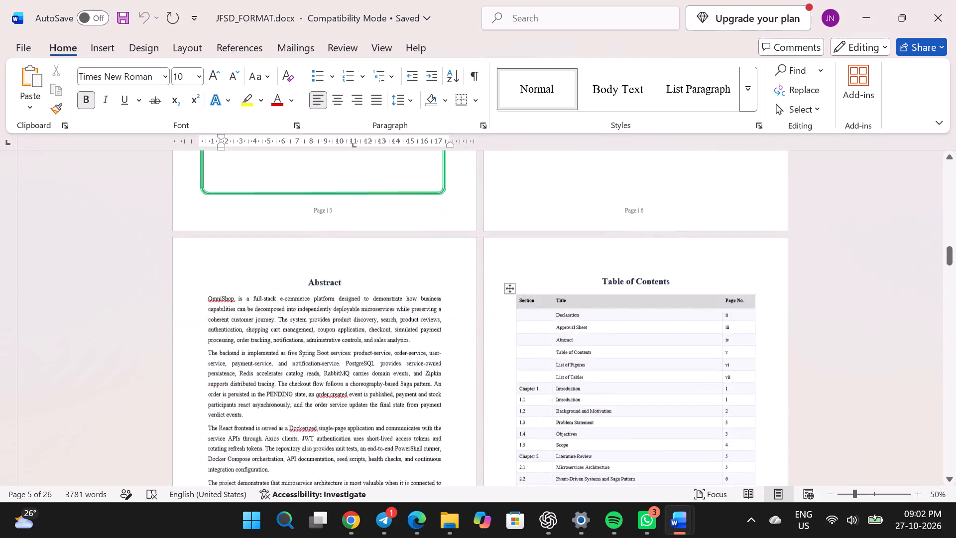
pyautogui.scroll(-2, 544, 425)
pyautogui.scroll(1, 544, 425)
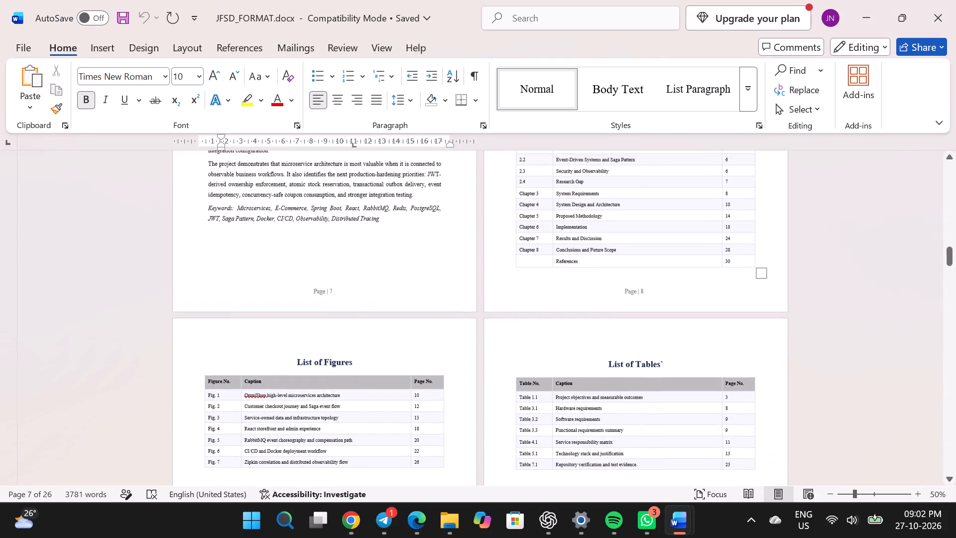
pyautogui.scroll(2, 544, 425)
pyautogui.scroll(-2, 544, 425)
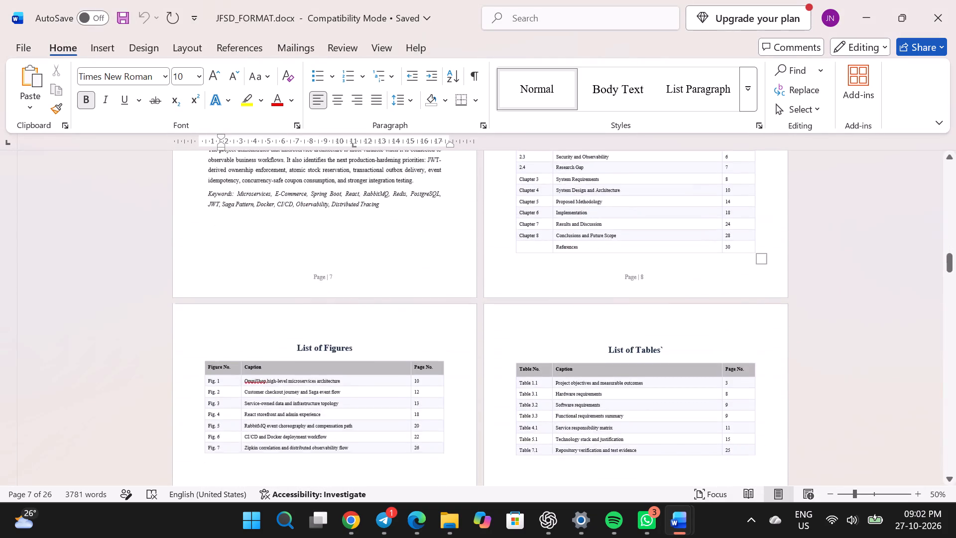
pyautogui.scroll(-2, 544, 425)
pyautogui.scroll(3, 544, 425)
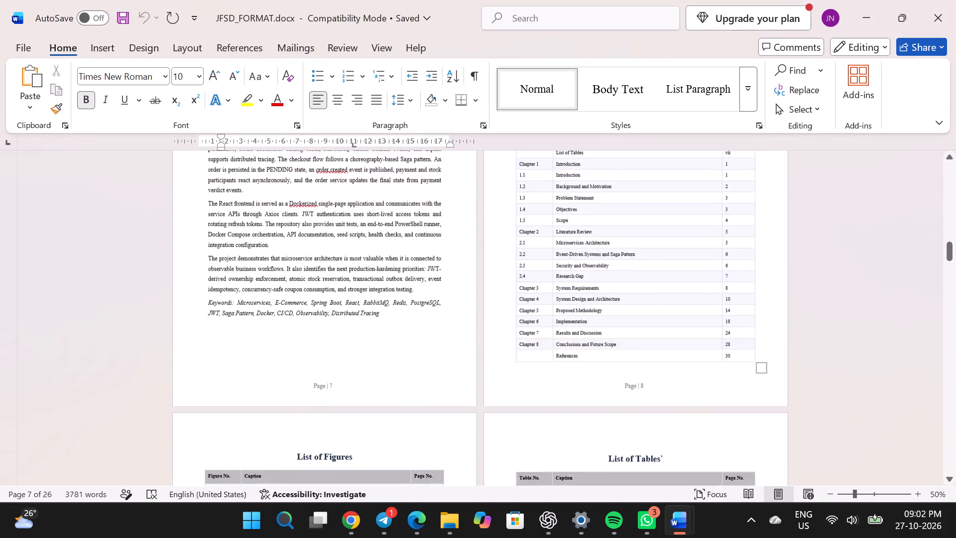
pyautogui.scroll(2, 544, 425)
pyautogui.scroll(-3, 544, 425)
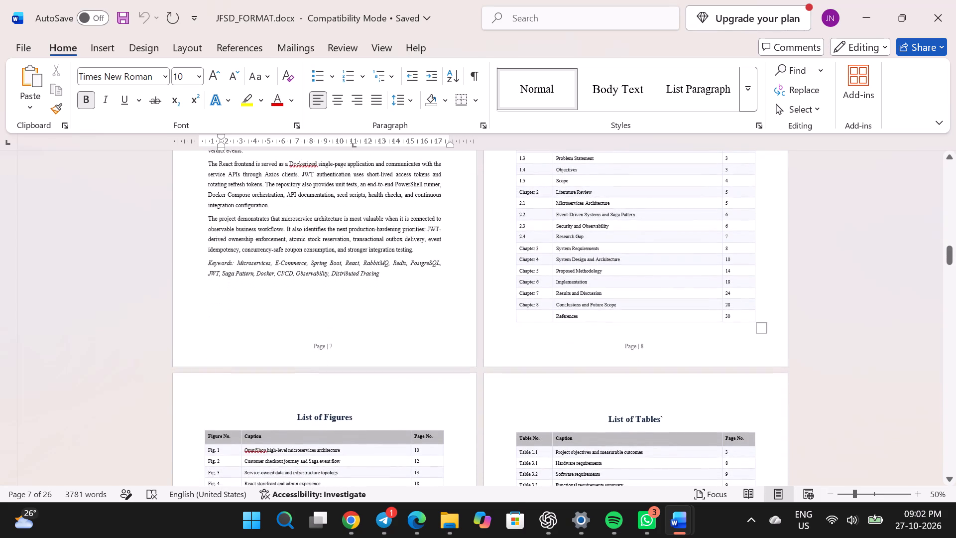
pyautogui.scroll(1, 544, 425)
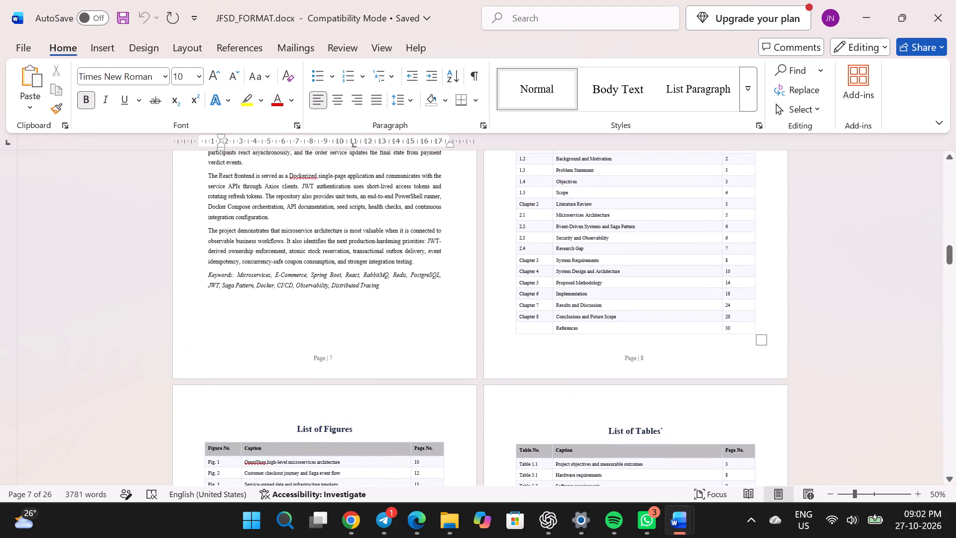
pyautogui.scroll(3, 544, 425)
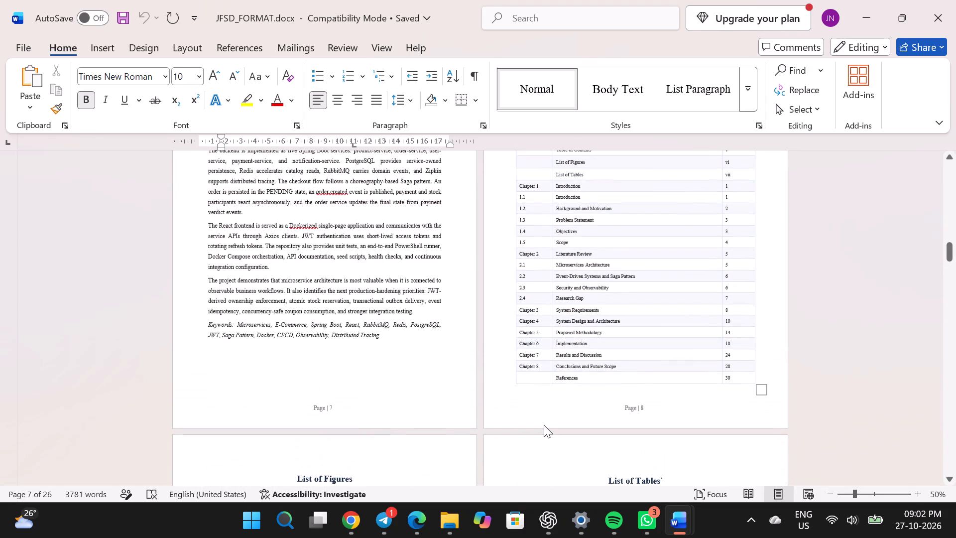
pyautogui.scroll(1, 544, 425)
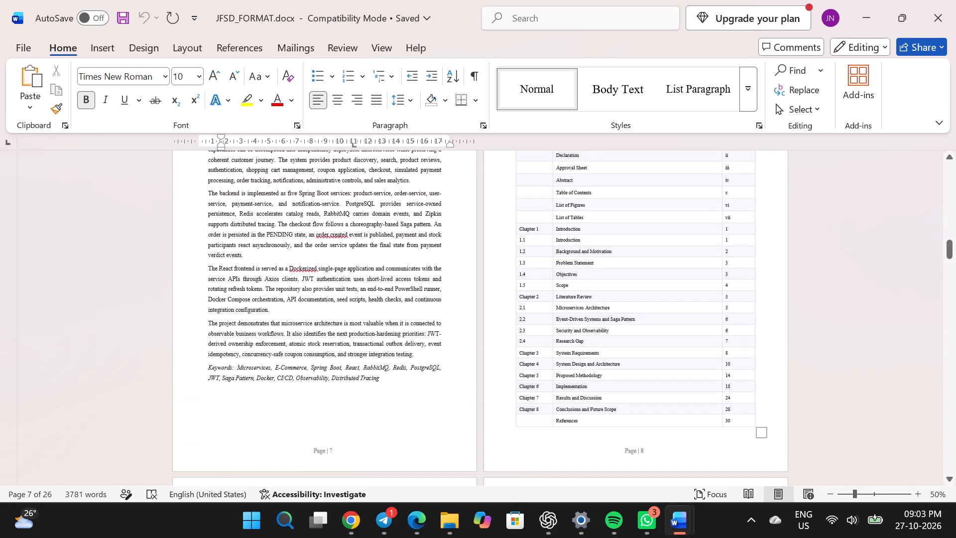
pyautogui.scroll(-4, 544, 425)
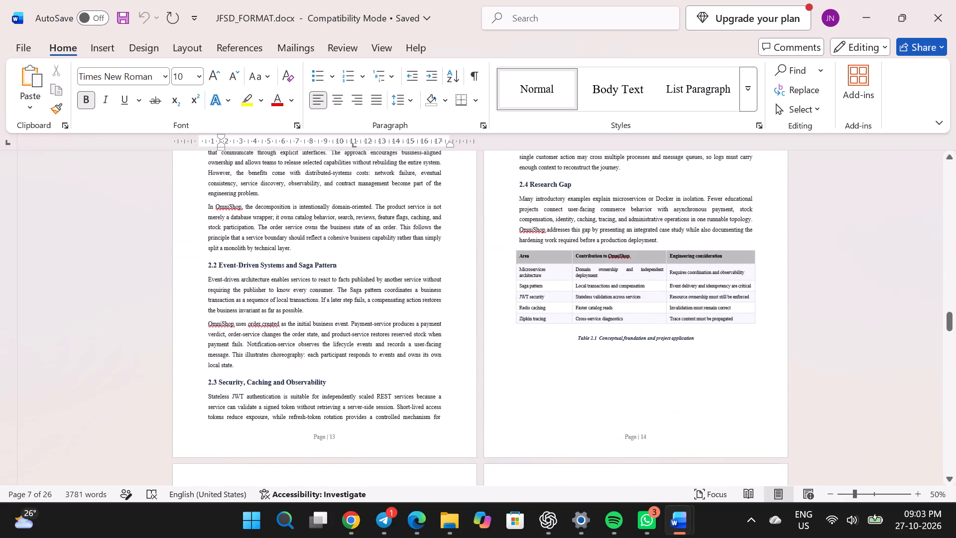
pyautogui.scroll(-4, 544, 425)
pyautogui.scroll(2, 544, 425)
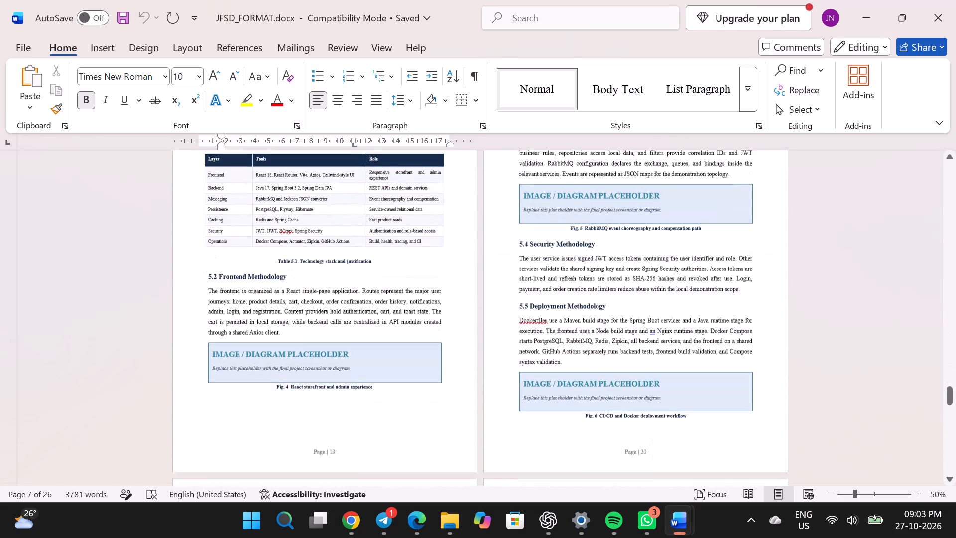
pyautogui.scroll(3, 544, 425)
# Return to ForestWatch_Report.docx and check the table design options for the entire CONTENTS table.
pyautogui.hotkey('alt', 'Tab')
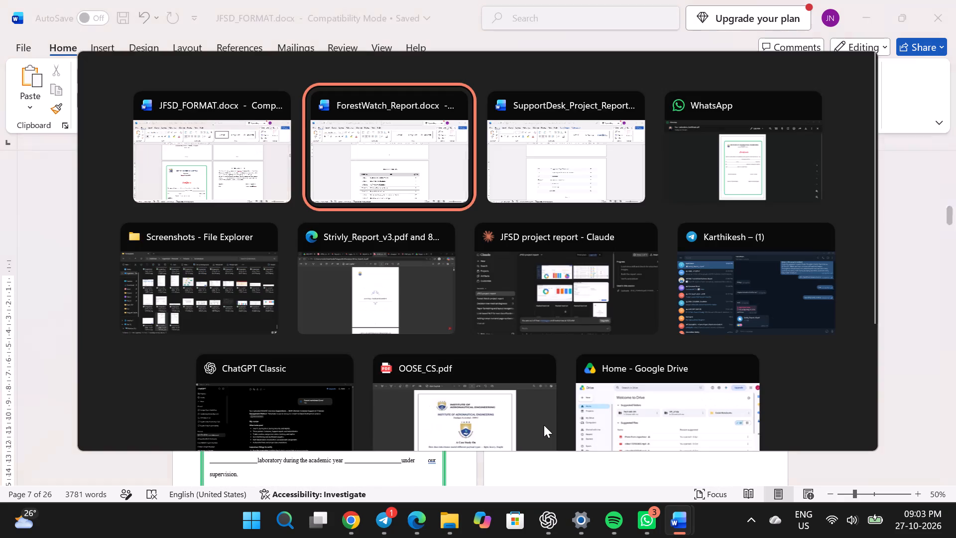
pyautogui.scroll(1, 440, 433)
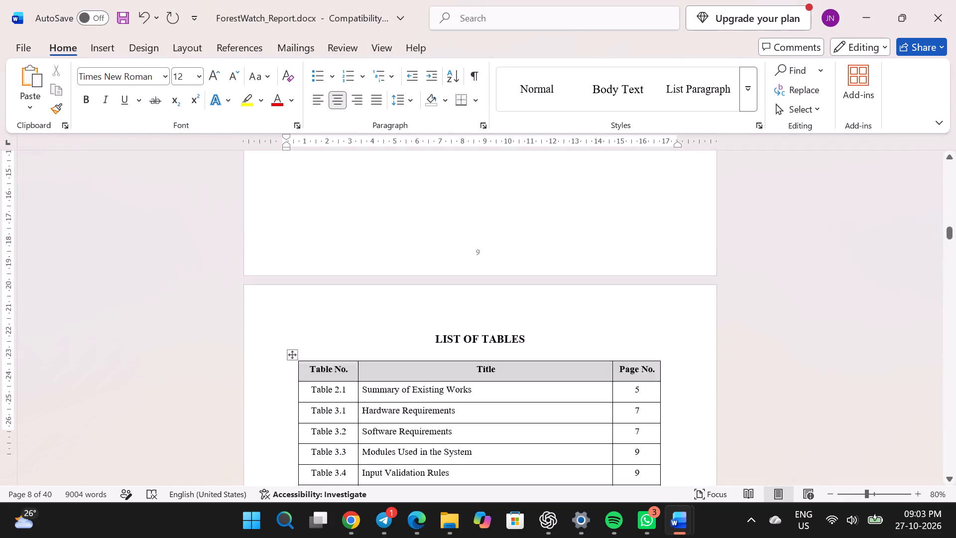
pyautogui.scroll(4, 440, 433)
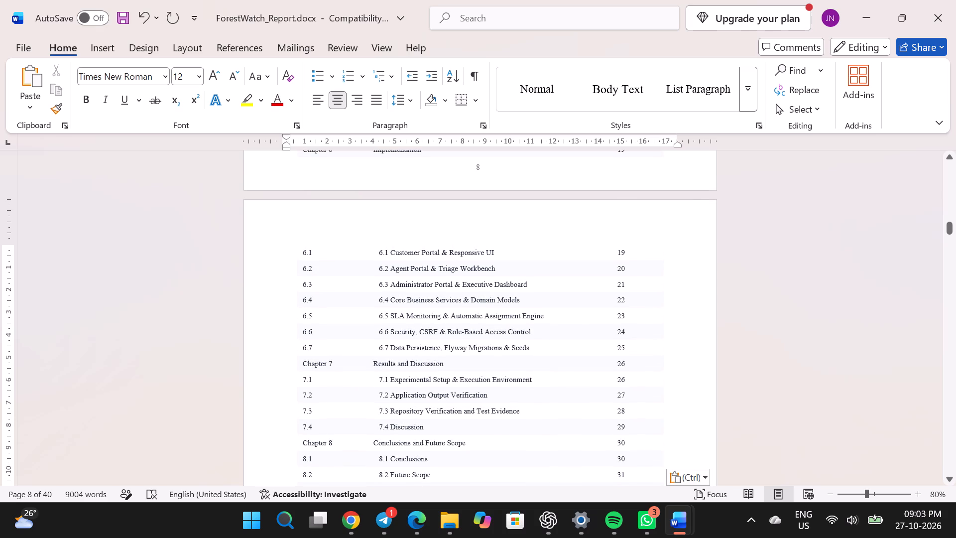
pyautogui.scroll(4, 440, 433)
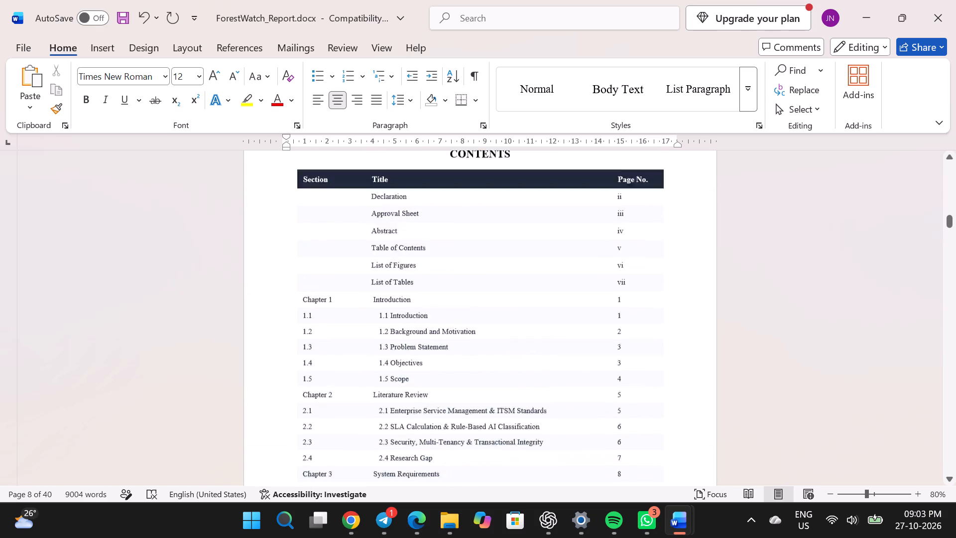
pyautogui.scroll(1, 440, 433)
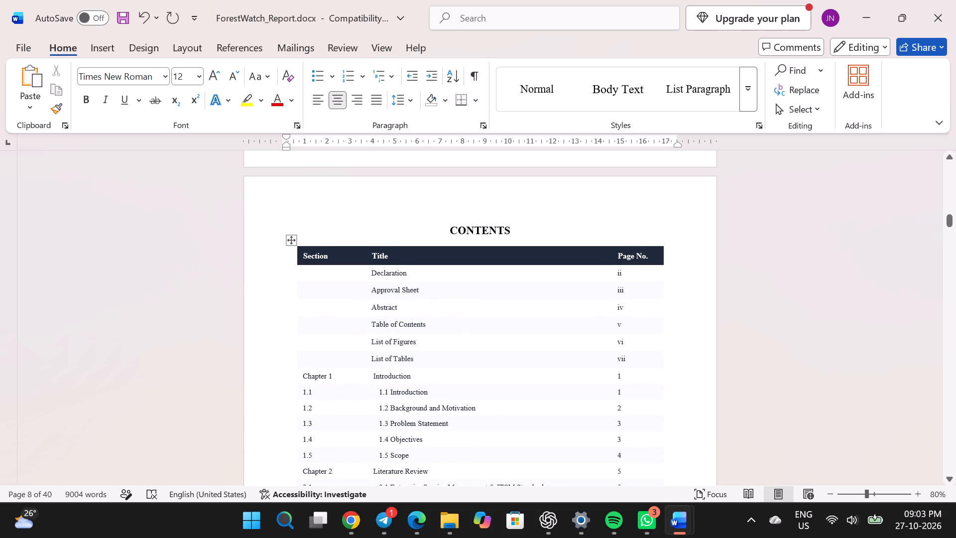
pyautogui.click(340, 295)
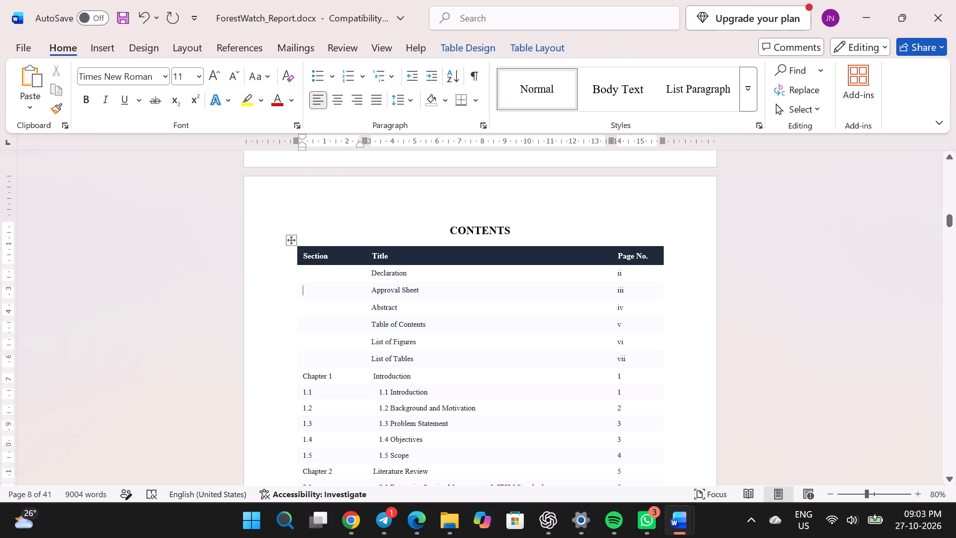
pyautogui.click(293, 241)
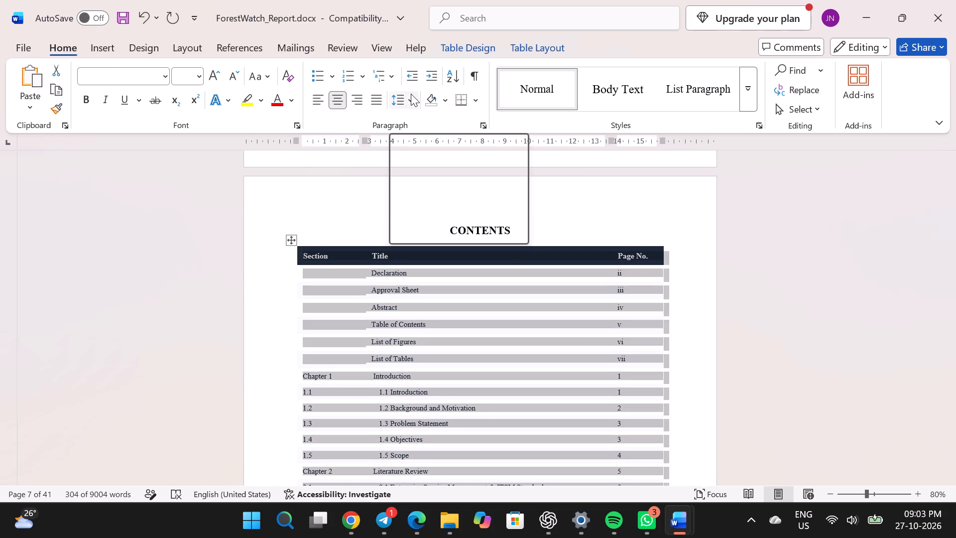
pyautogui.click(479, 40)
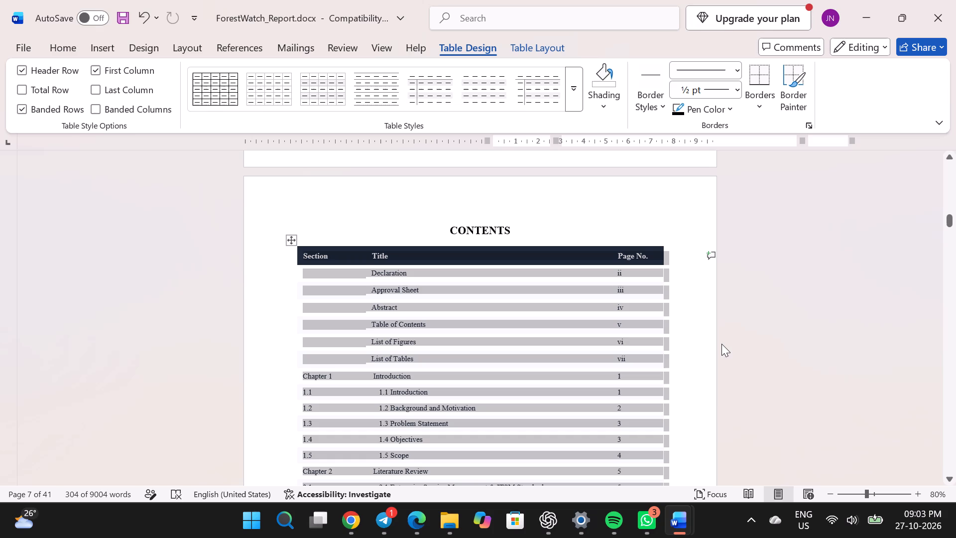
pyautogui.click(721, 344)
# Review how the CONTENTS table runs across its pages, from the header row through References and on to the List of Tables.
pyautogui.scroll(-1, 553, 371)
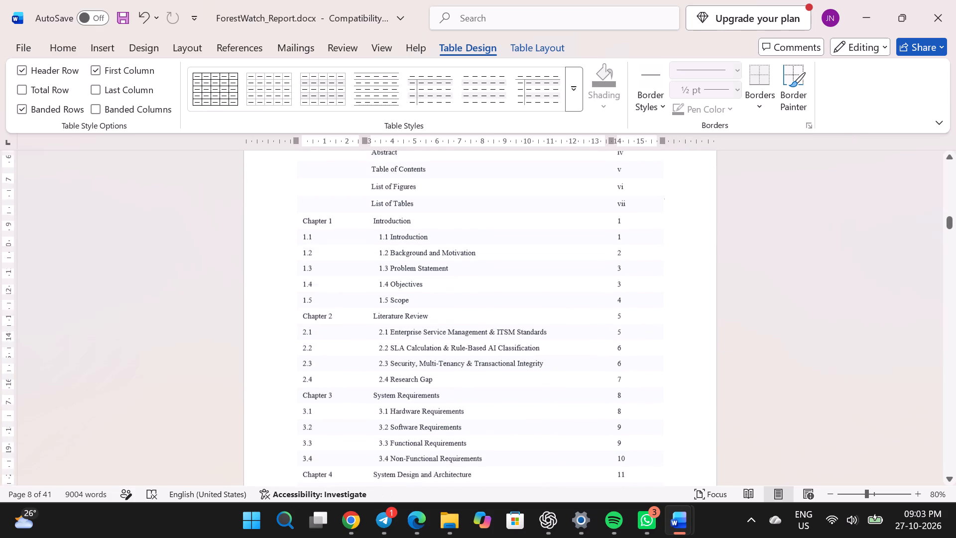
pyautogui.scroll(-5, 553, 371)
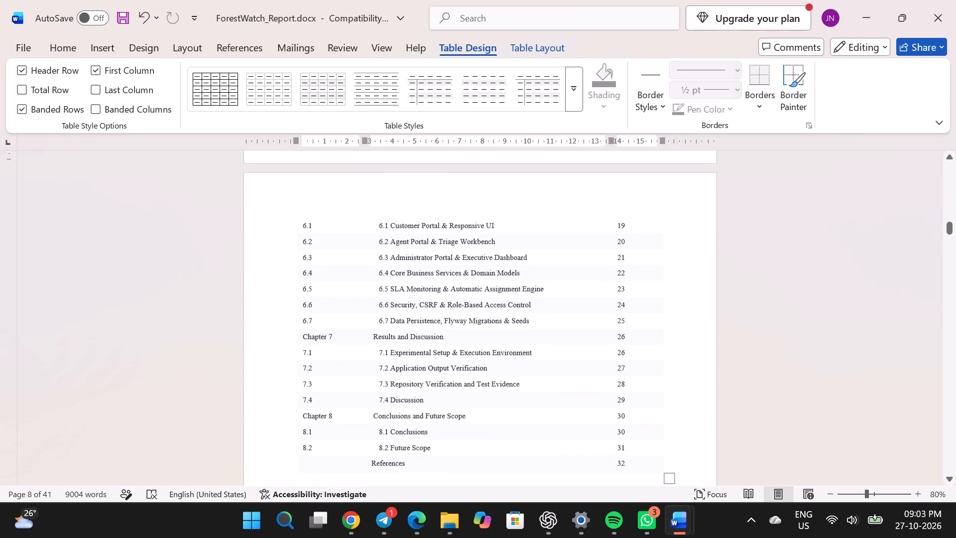
pyautogui.scroll(-2, 553, 371)
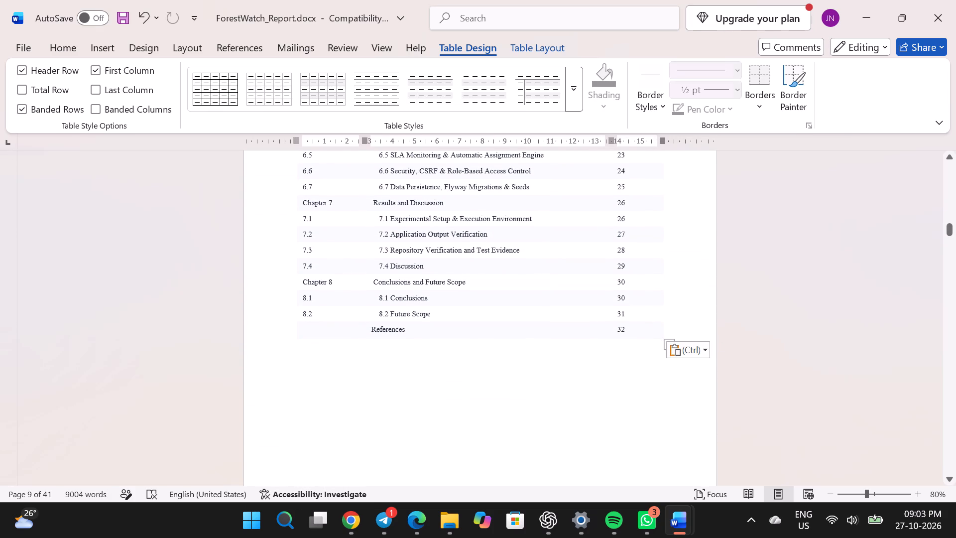
pyautogui.scroll(4, 553, 371)
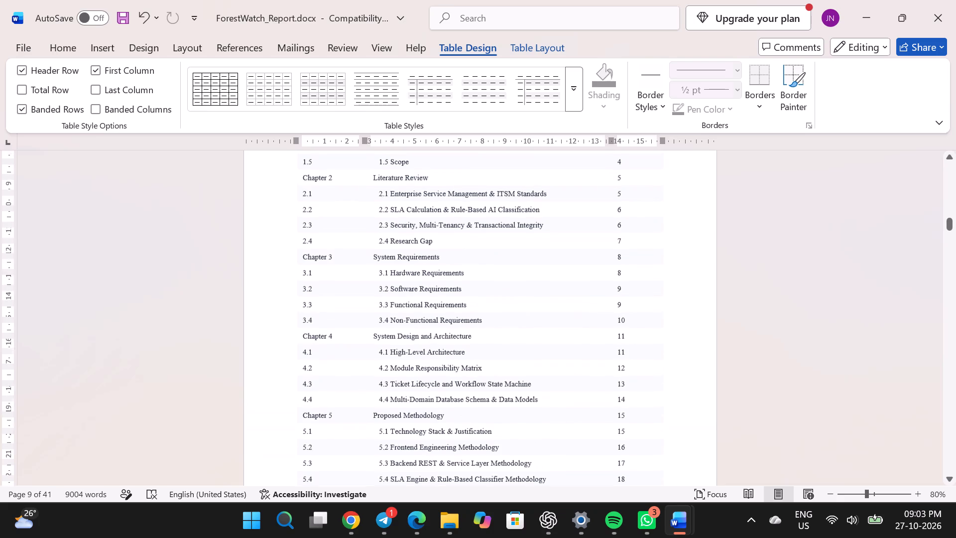
pyautogui.scroll(1, 553, 371)
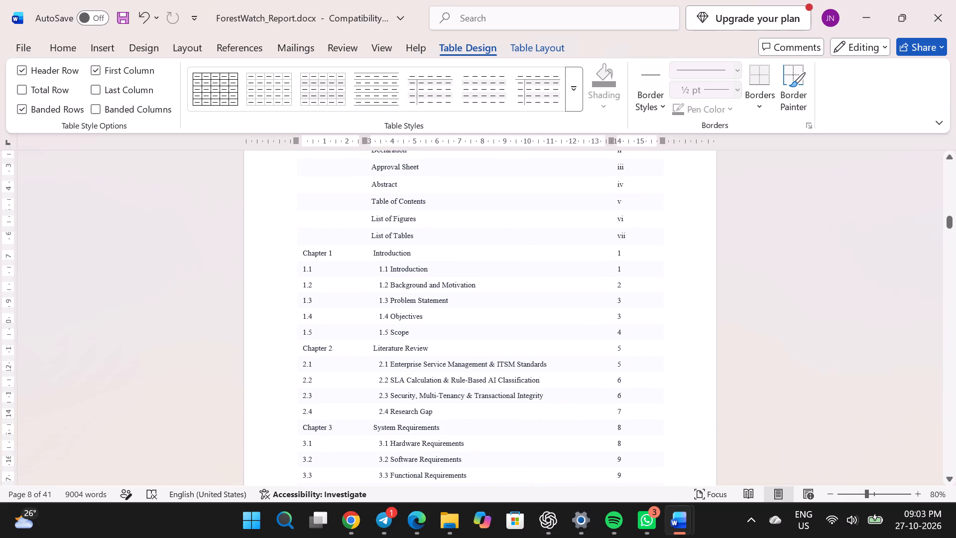
pyautogui.scroll(-2, 553, 371)
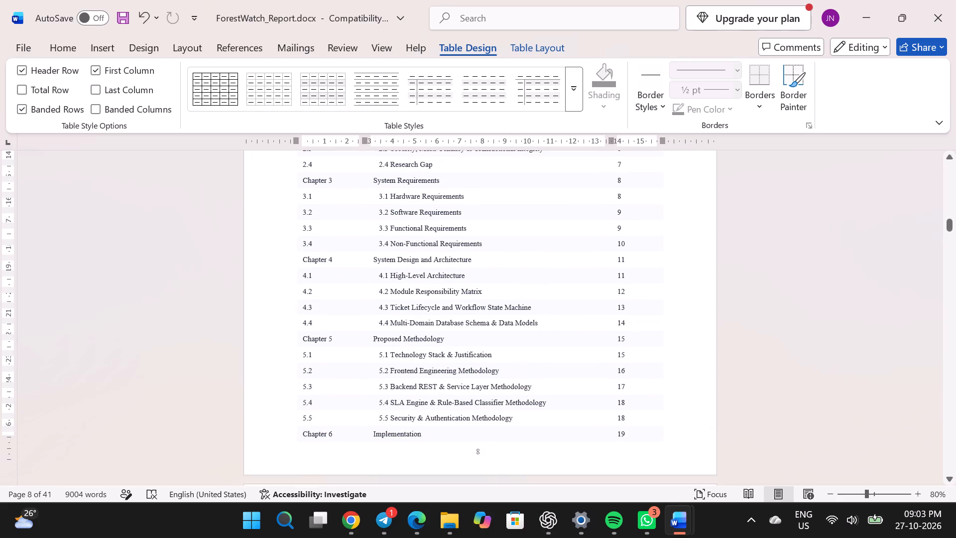
pyautogui.scroll(-3, 553, 371)
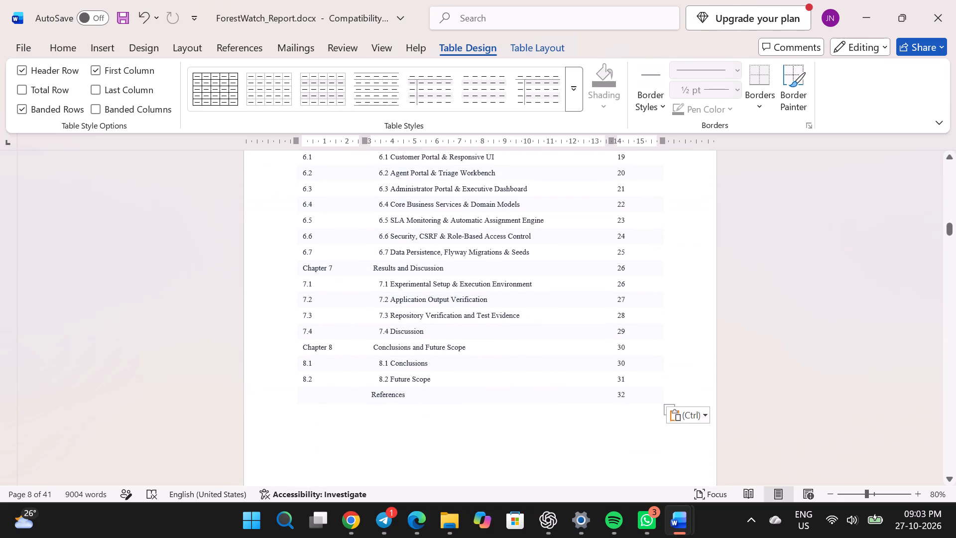
pyautogui.scroll(-4, 553, 371)
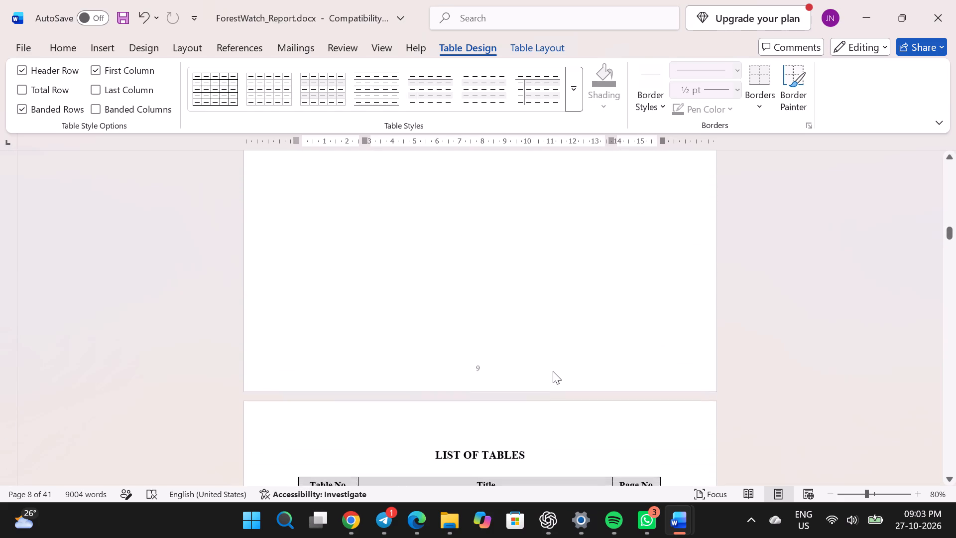
pyautogui.scroll(-2, 553, 371)
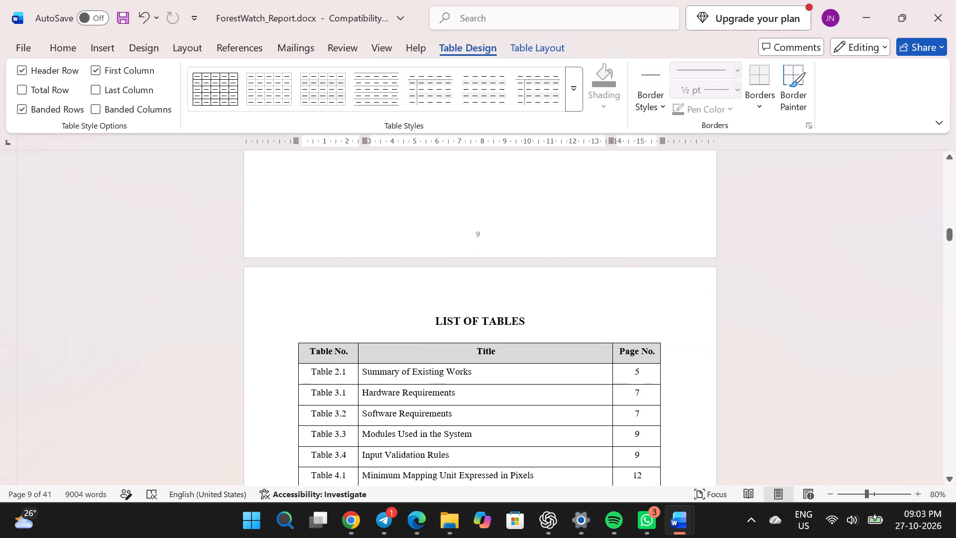
pyautogui.scroll(3, 553, 371)
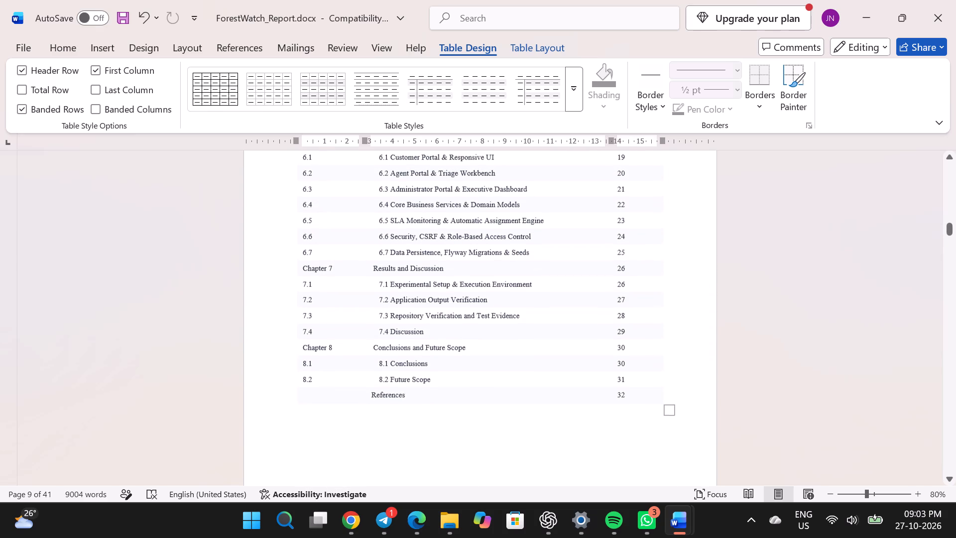
pyautogui.scroll(2, 553, 371)
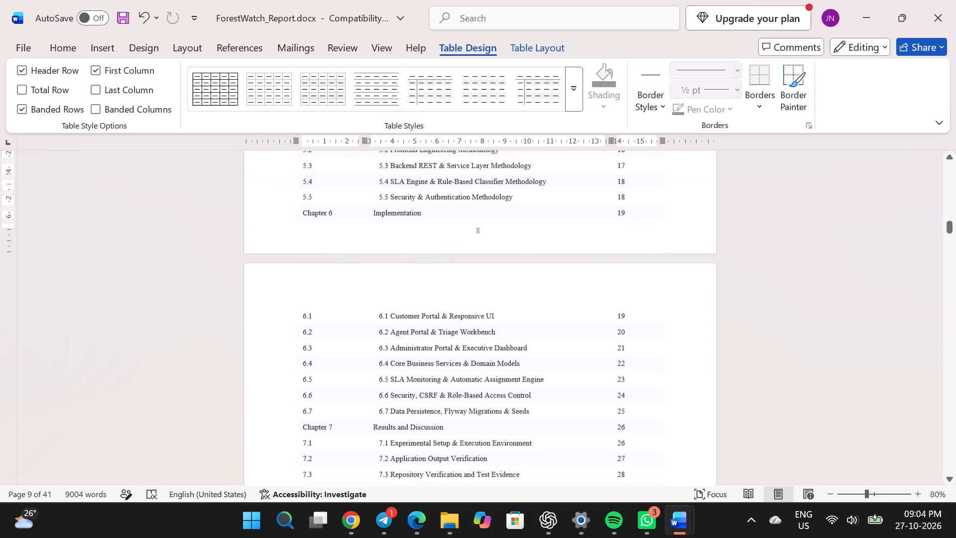
pyautogui.scroll(2, 553, 371)
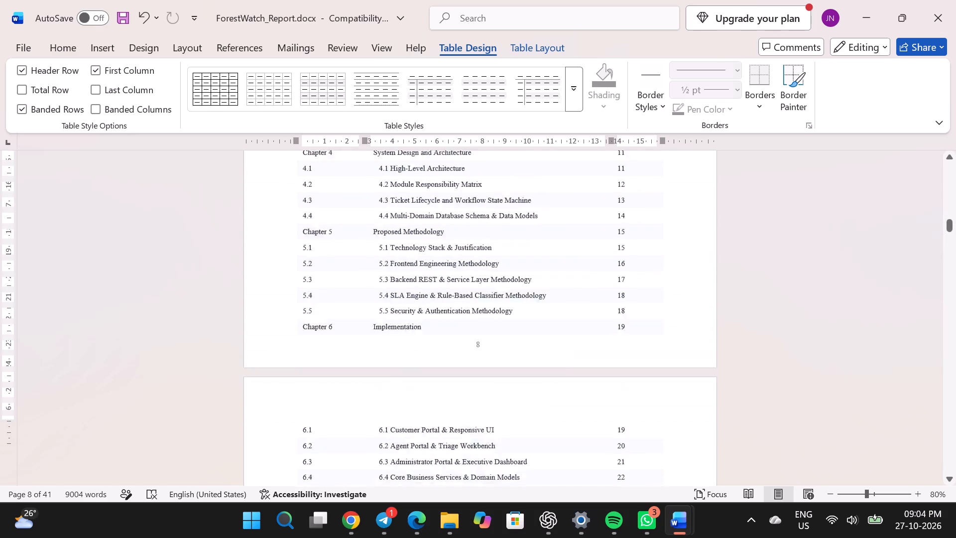
pyautogui.scroll(2, 545, 340)
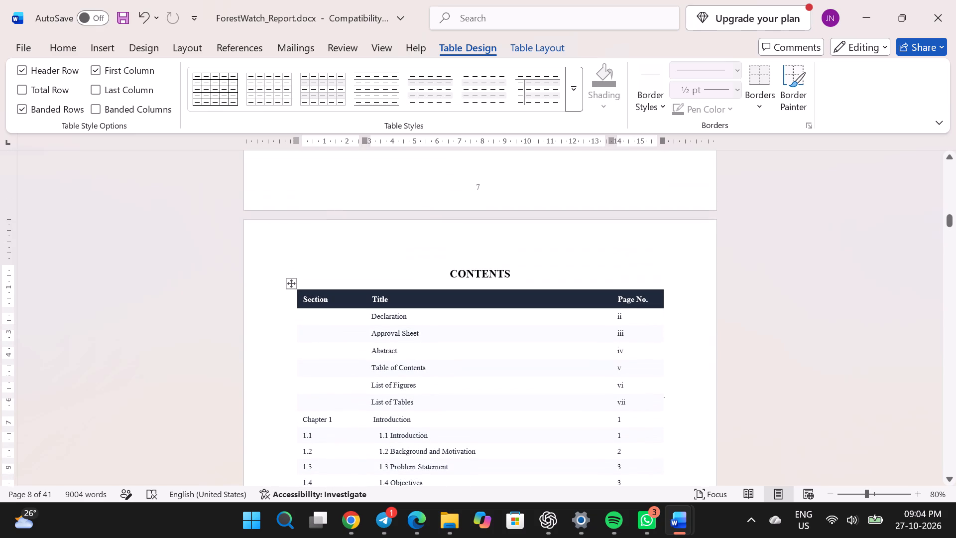
# Check the line spacing options for the entire CONTENTS table and inspect its rows through References.
pyautogui.click(293, 286)
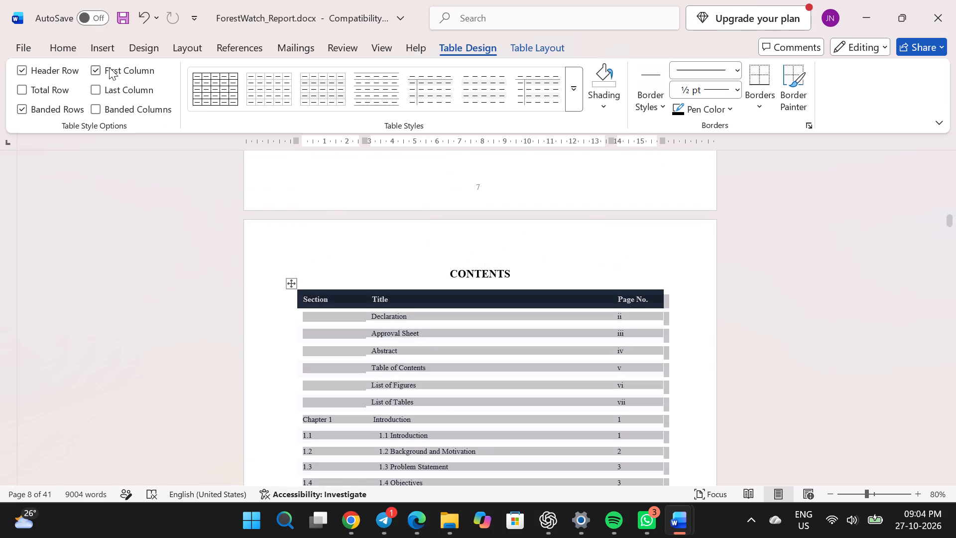
pyautogui.click(69, 54)
pyautogui.click(407, 99)
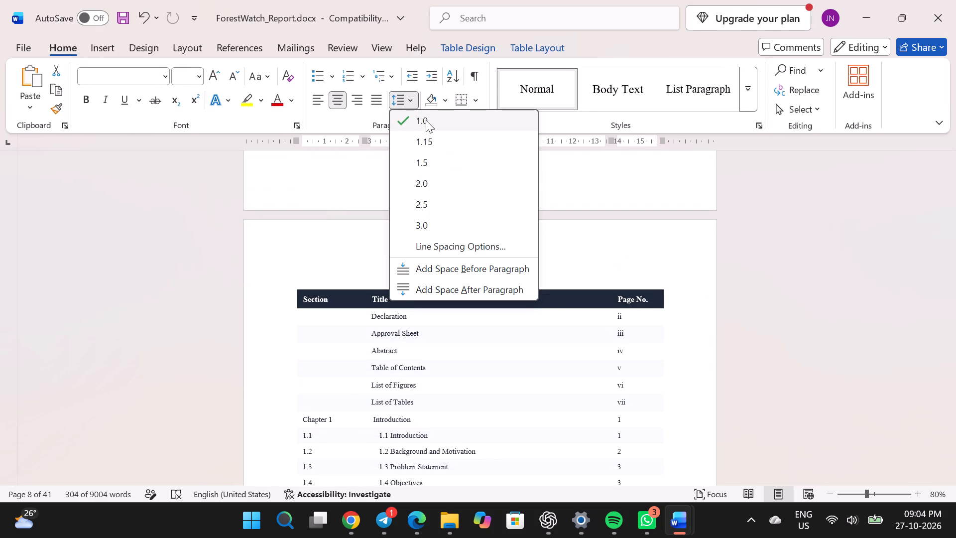
pyautogui.click(863, 326)
pyautogui.scroll(-2, 863, 326)
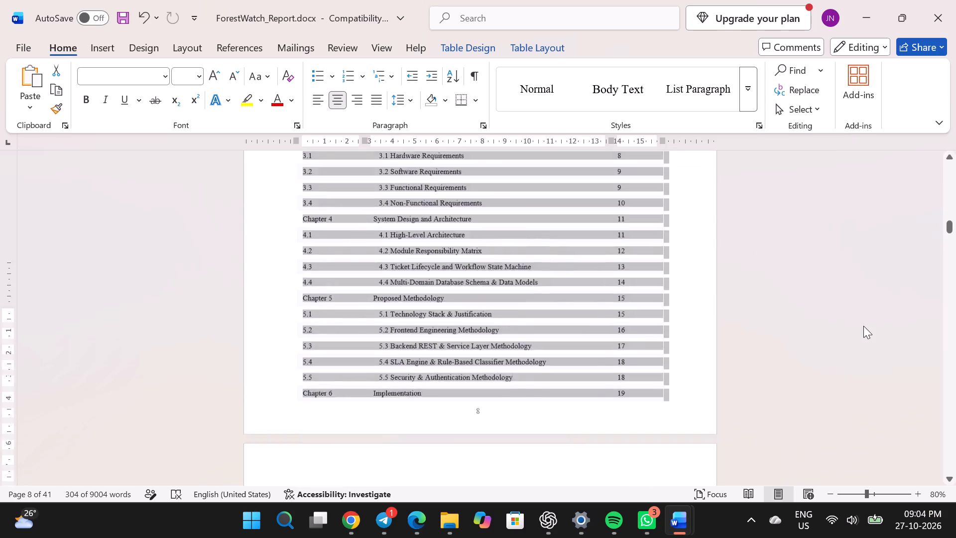
pyautogui.scroll(-2, 863, 326)
pyautogui.click(825, 343)
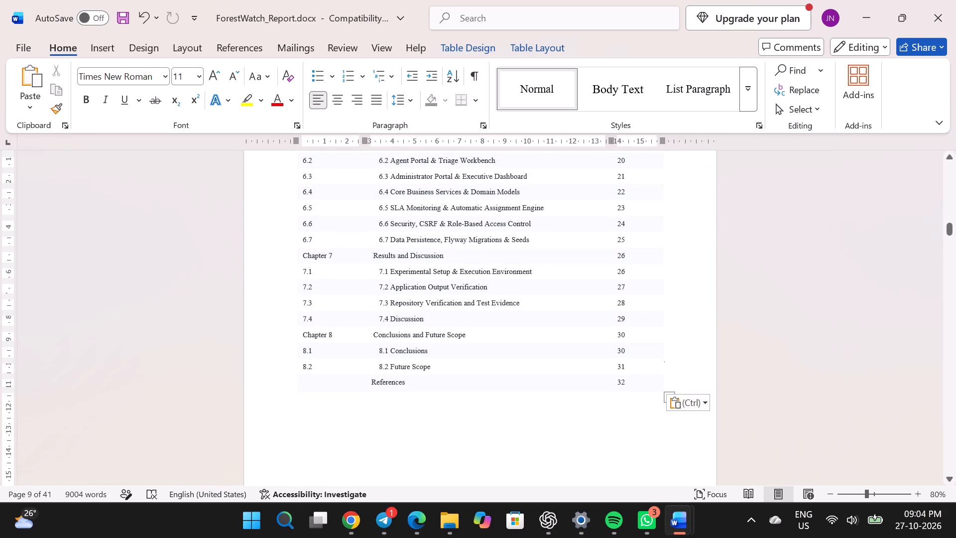
# Switch to SupportDesk_Project_Report.docx, go past its List of Figures and select the entire List of Tables table.
pyautogui.scroll(-1, 491, 397)
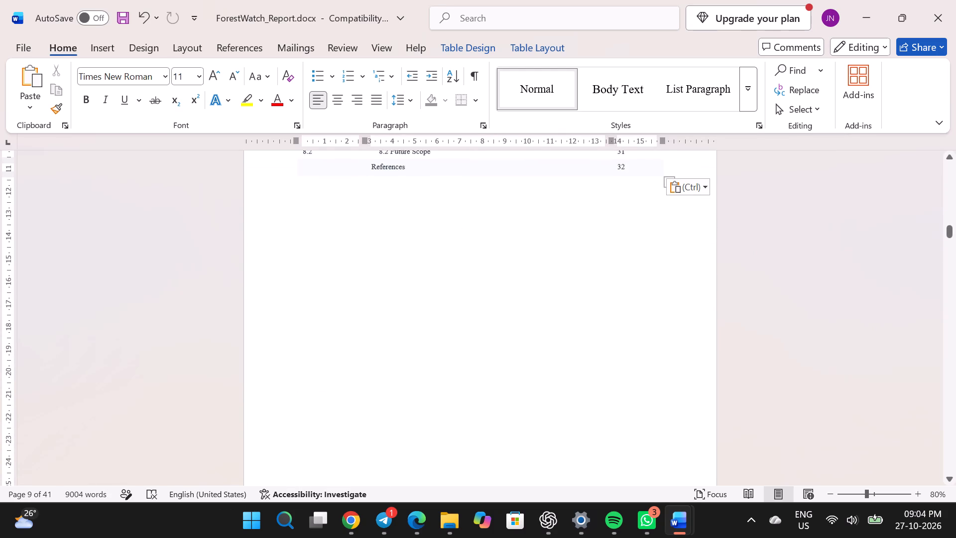
pyautogui.scroll(-5, 491, 397)
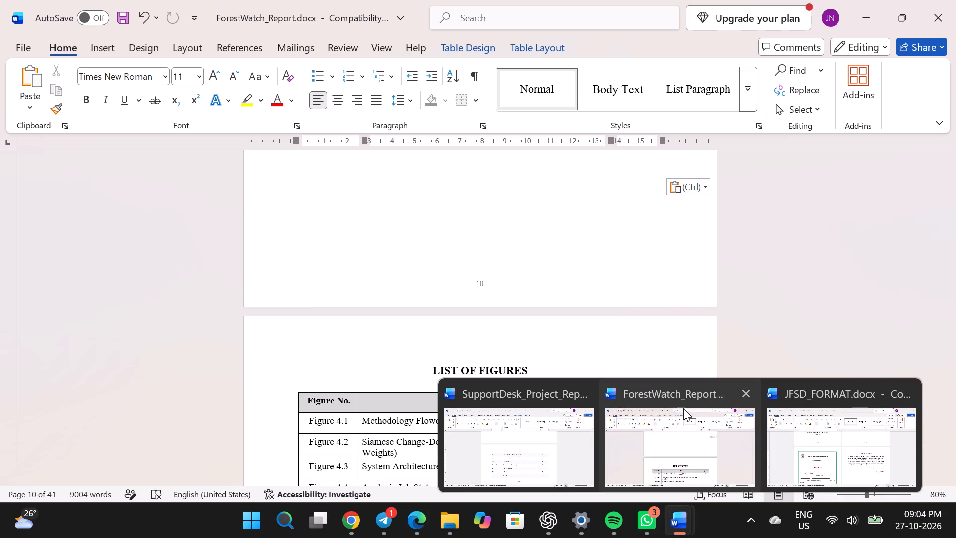
pyautogui.click(542, 457)
pyautogui.scroll(-3, 542, 457)
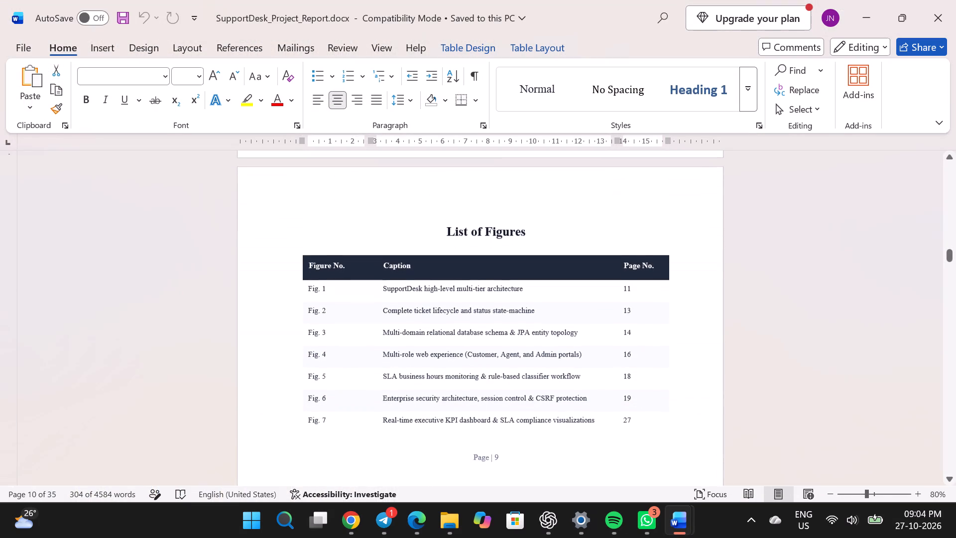
pyautogui.click(746, 422)
pyautogui.scroll(-1, 307, 255)
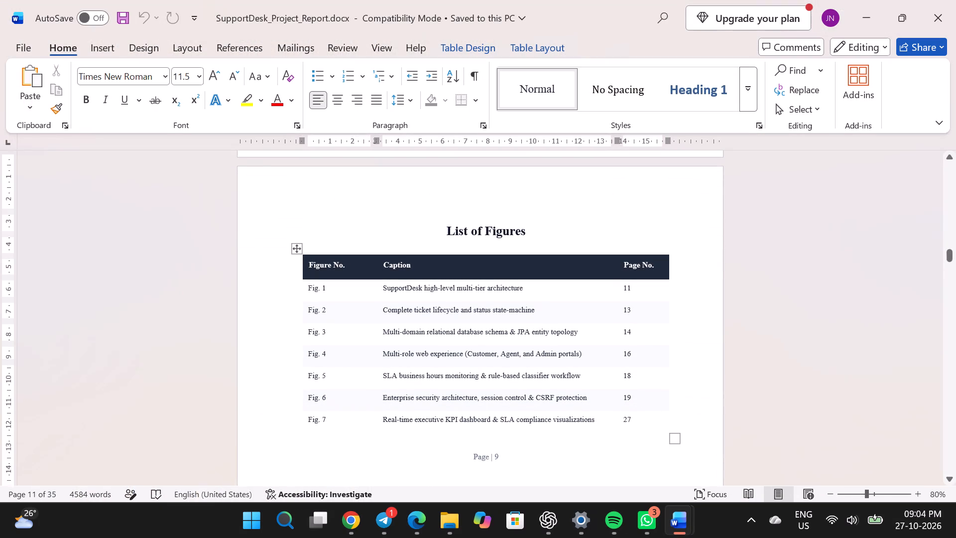
pyautogui.scroll(-3, 307, 255)
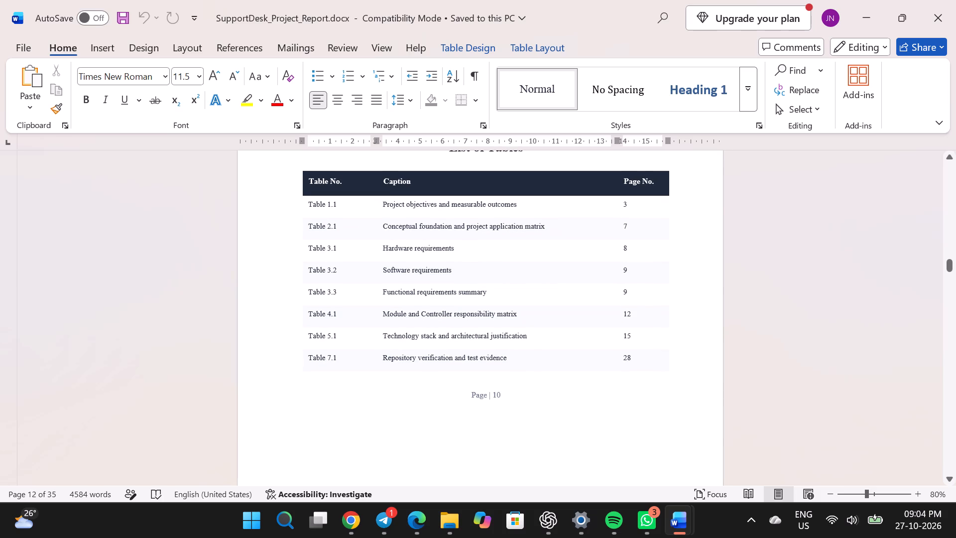
pyautogui.scroll(1, 312, 228)
pyautogui.click(321, 218)
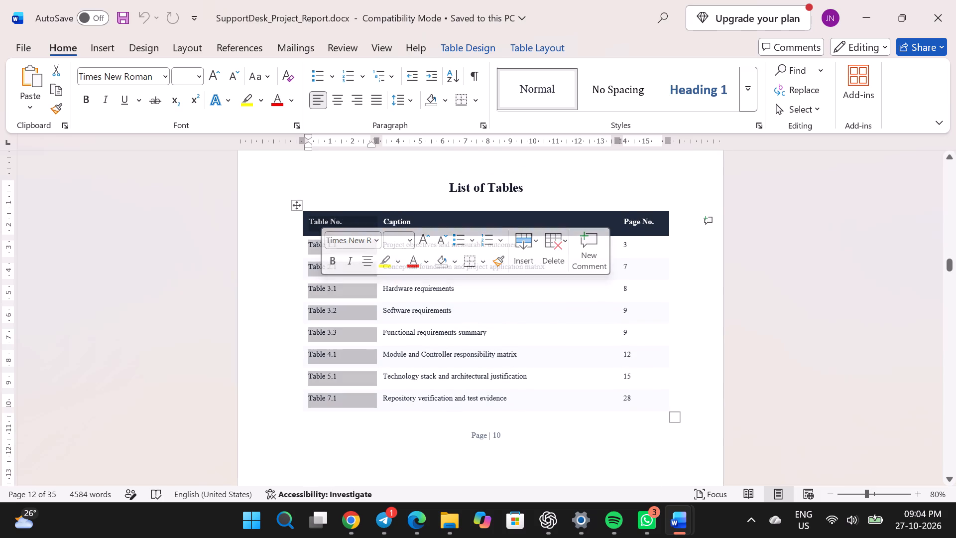
pyautogui.click(299, 213)
pyautogui.click(295, 205)
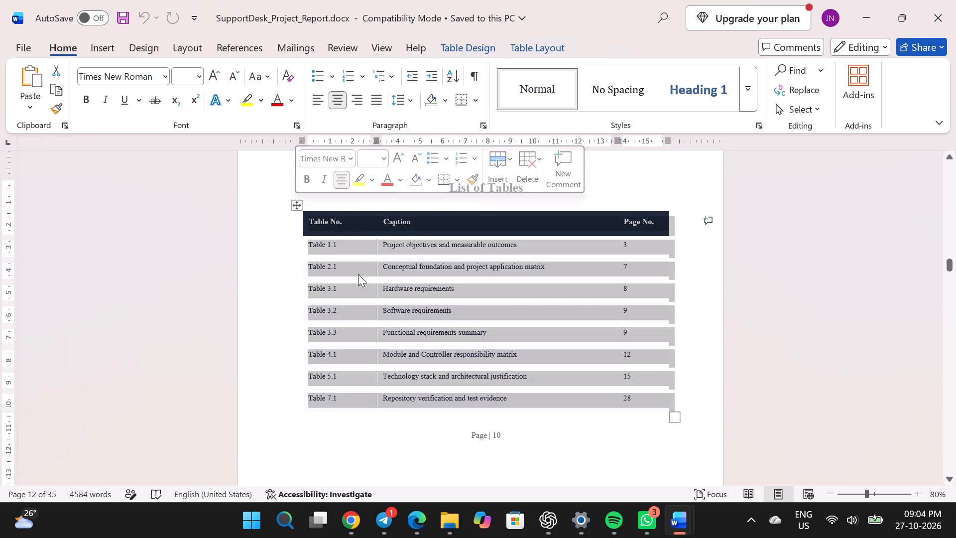
# Return to ForestWatch_Report.docx and check the table style options for the entire LIST OF TABLES table.
pyautogui.hotkey('alt', 'Tab')
pyautogui.scroll(-1, 433, 329)
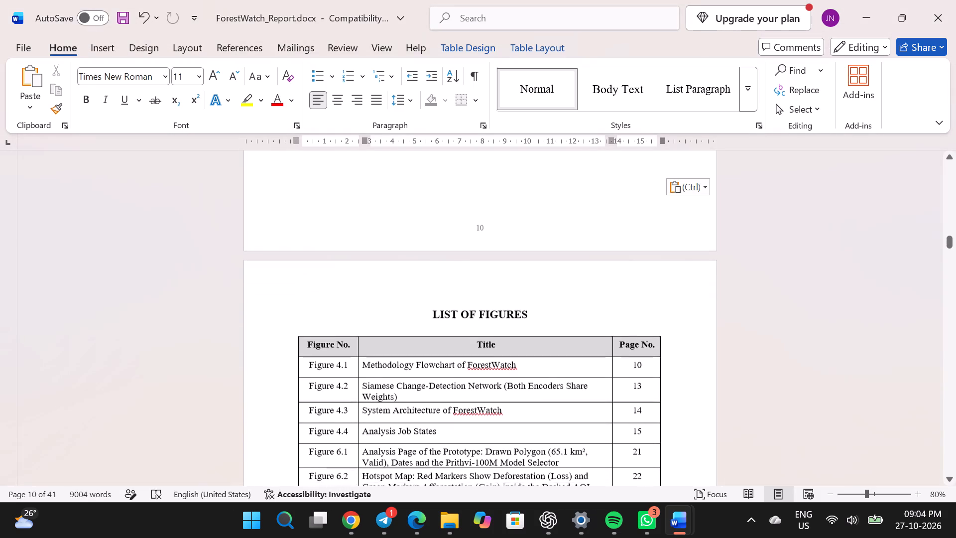
pyautogui.scroll(-1, 433, 329)
pyautogui.scroll(4, 433, 329)
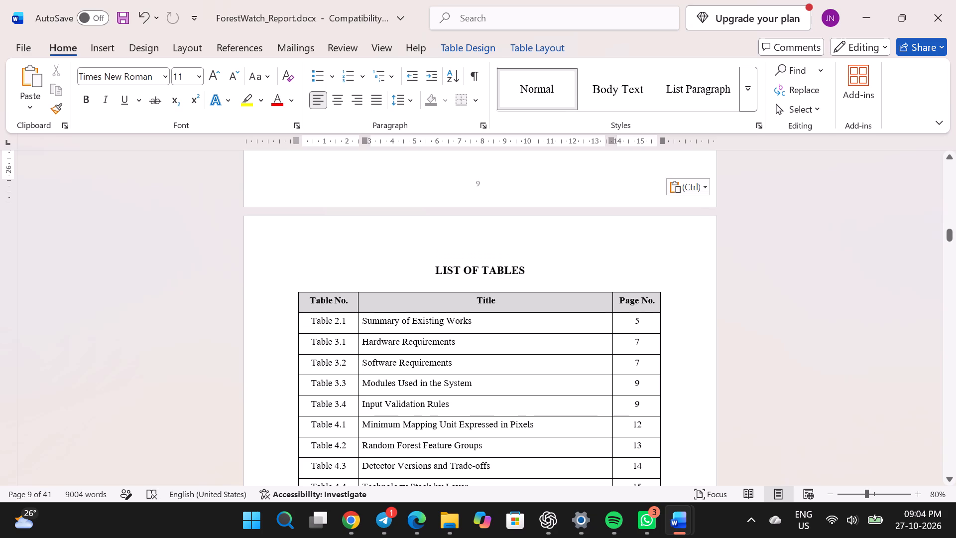
pyautogui.click(329, 315)
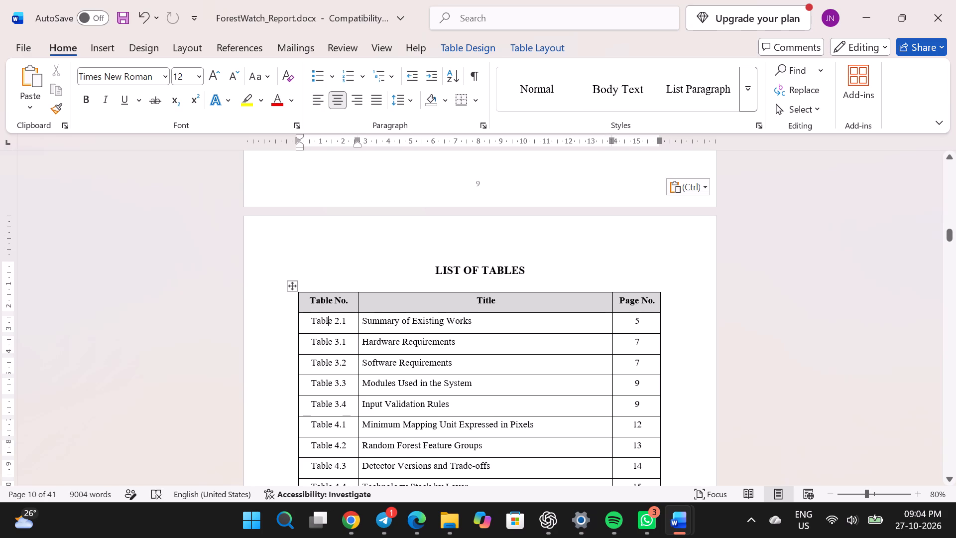
pyautogui.click(294, 288)
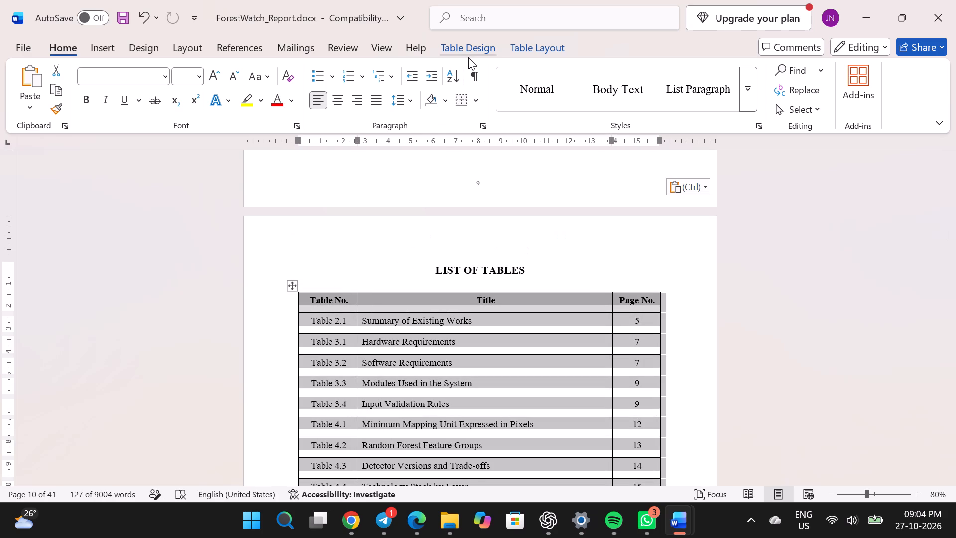
pyautogui.click(468, 57)
pyautogui.click(567, 97)
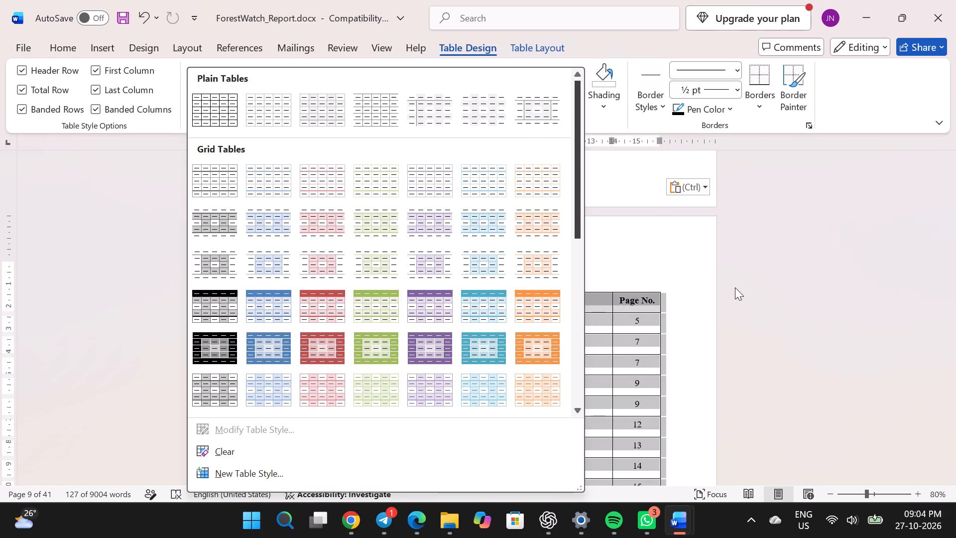
pyautogui.click(772, 268)
pyautogui.click(725, 269)
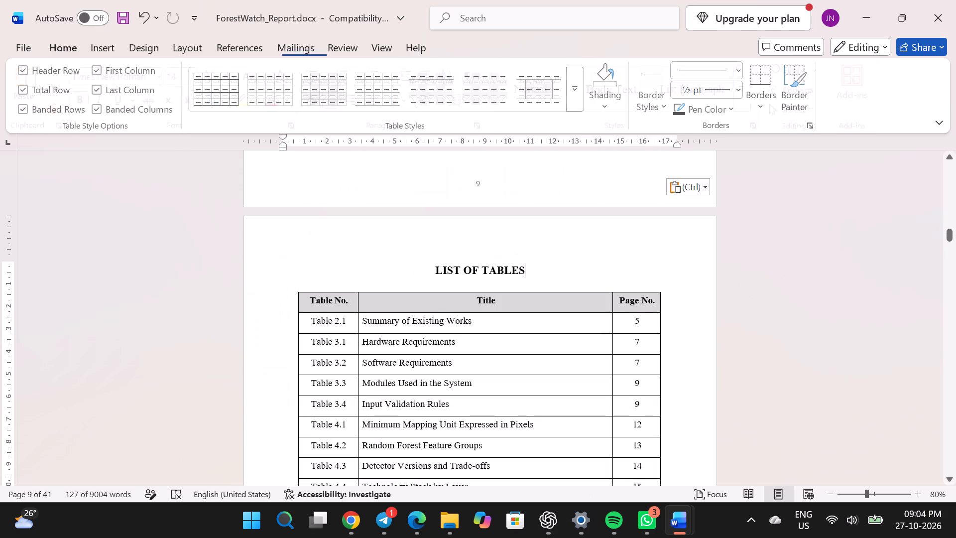
pyautogui.scroll(-1, 586, 346)
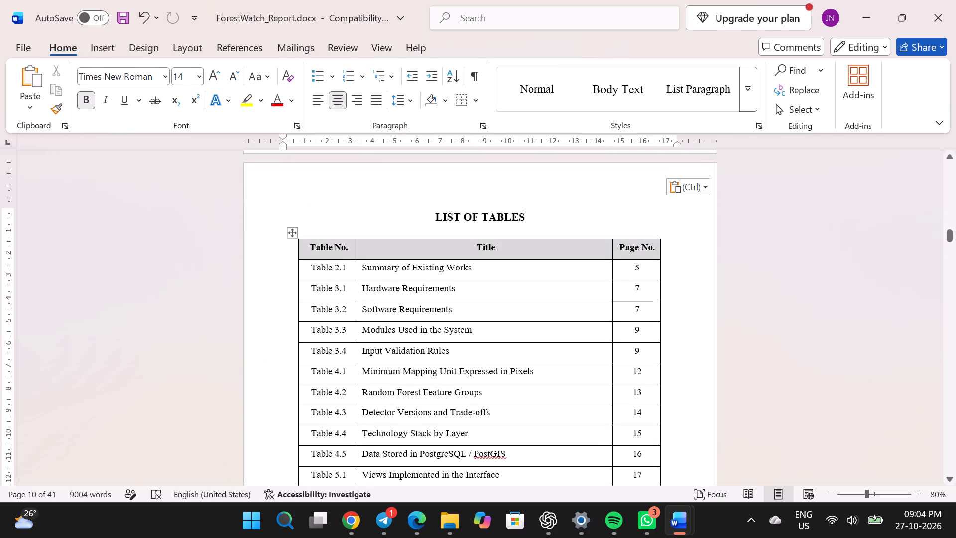
pyautogui.click(525, 254)
pyautogui.click(291, 231)
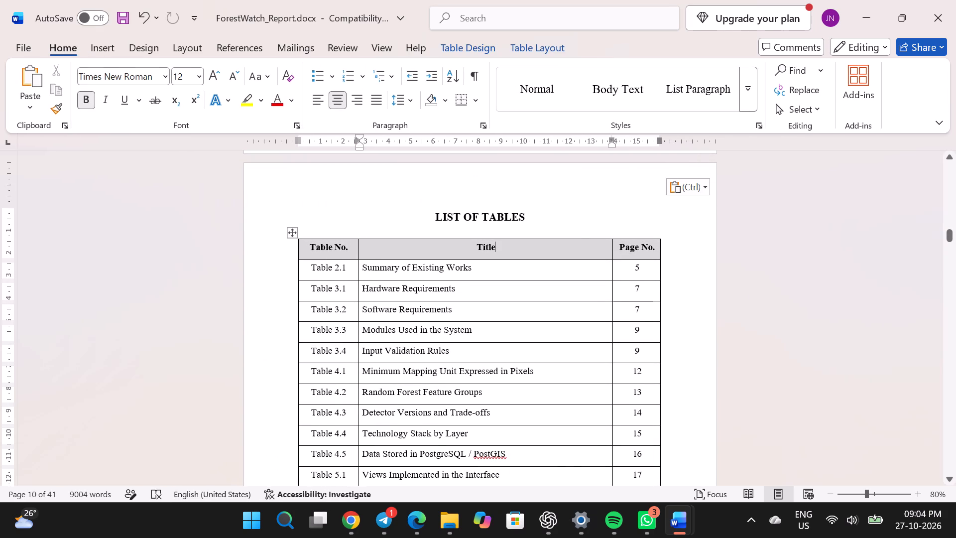
pyautogui.click(463, 57)
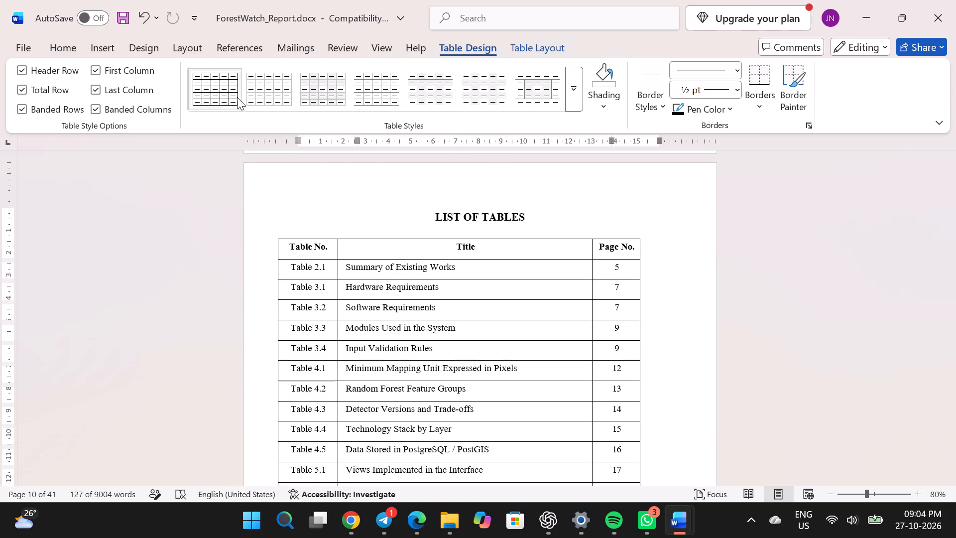
# Browse the plain, grid and list table styles for the entire CONTENTS table without applying any.
pyautogui.scroll(1, 639, 222)
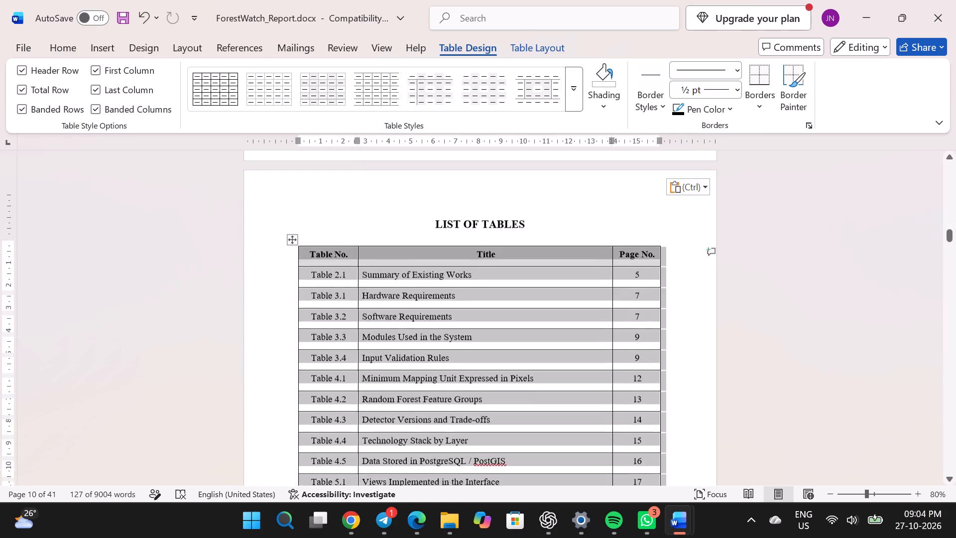
pyautogui.scroll(1, 639, 222)
pyautogui.scroll(1, 795, 292)
pyautogui.click(795, 292)
pyautogui.scroll(2, 795, 292)
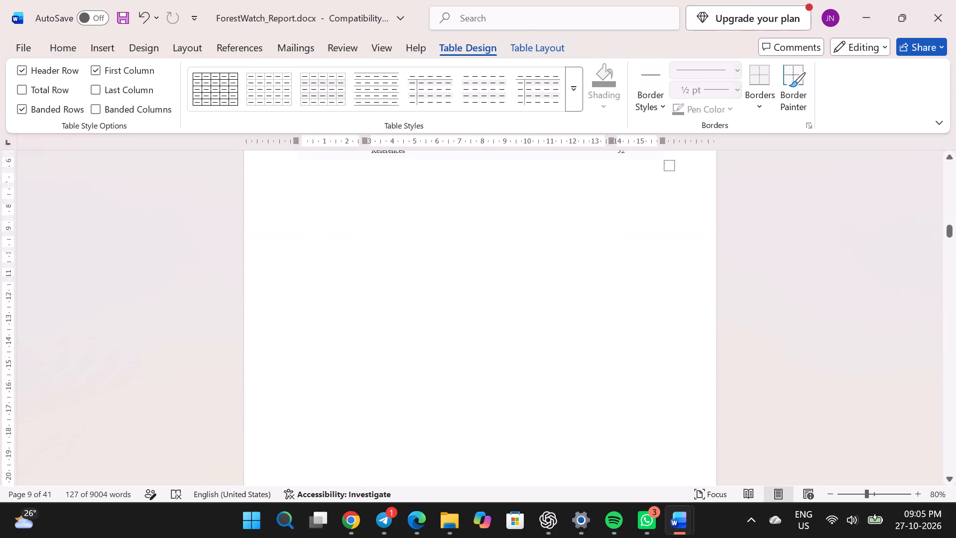
pyautogui.scroll(8, 795, 292)
pyautogui.scroll(2, 669, 322)
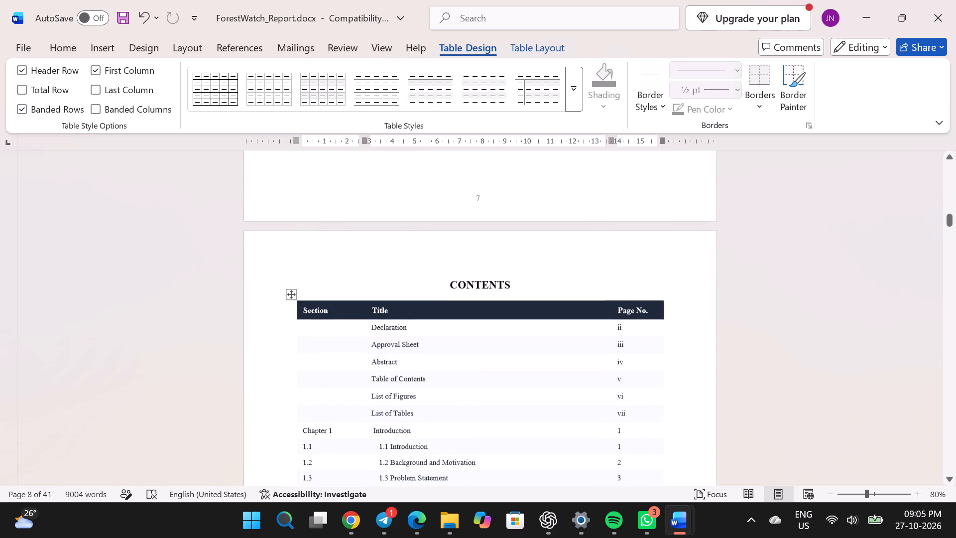
pyautogui.click(293, 293)
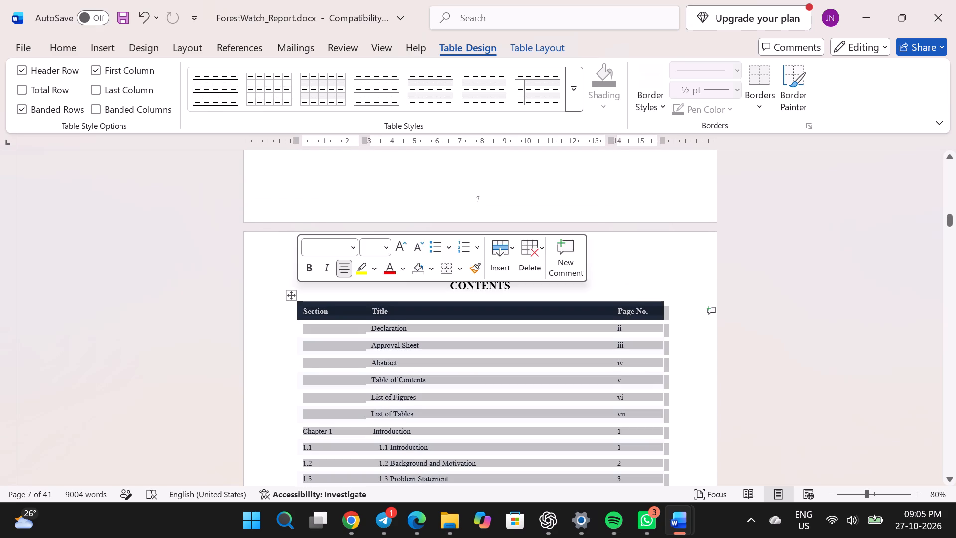
pyautogui.click(575, 82)
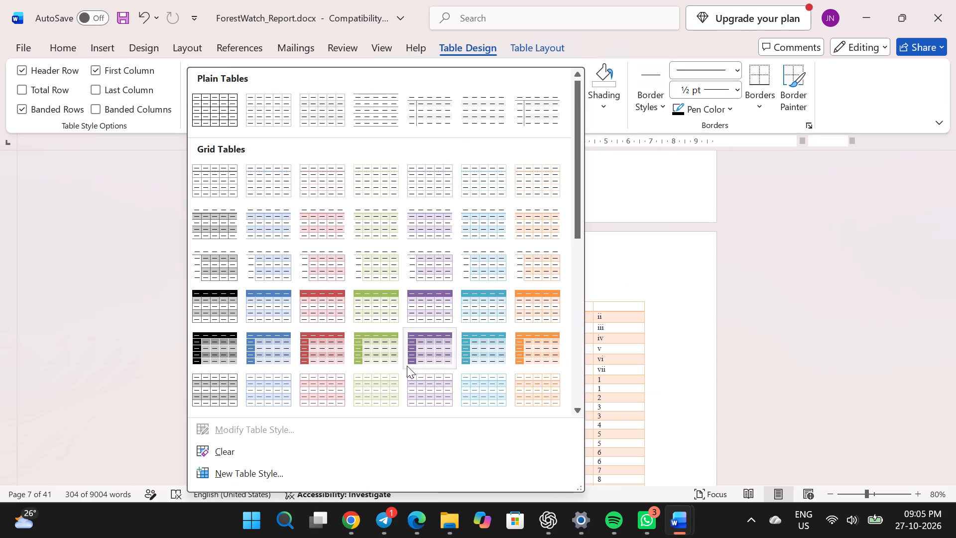
pyautogui.scroll(-2, 407, 366)
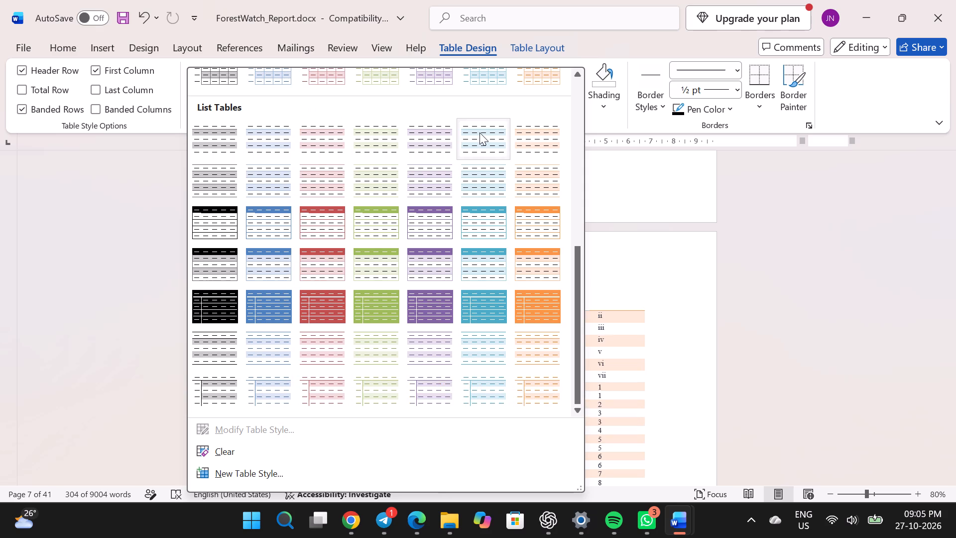
pyautogui.scroll(2, 479, 133)
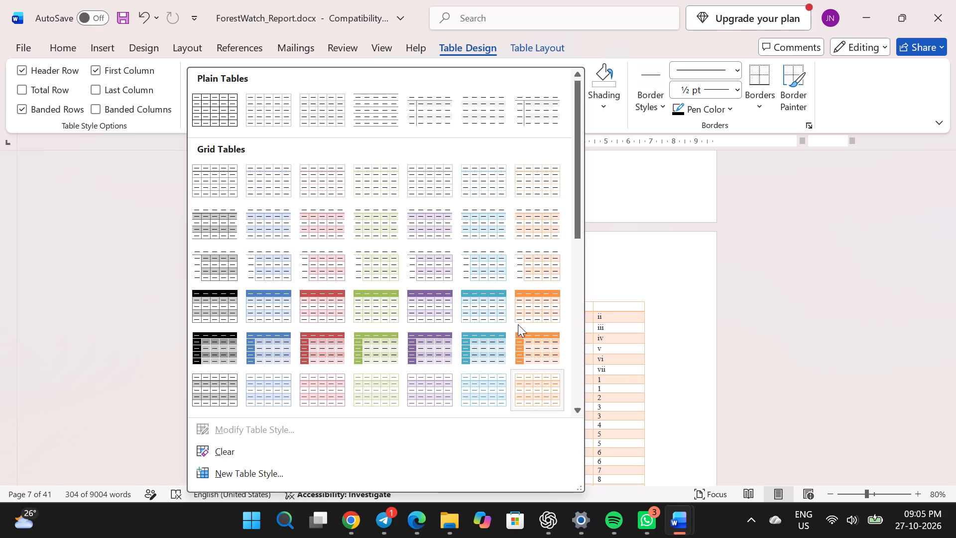
pyautogui.click(716, 261)
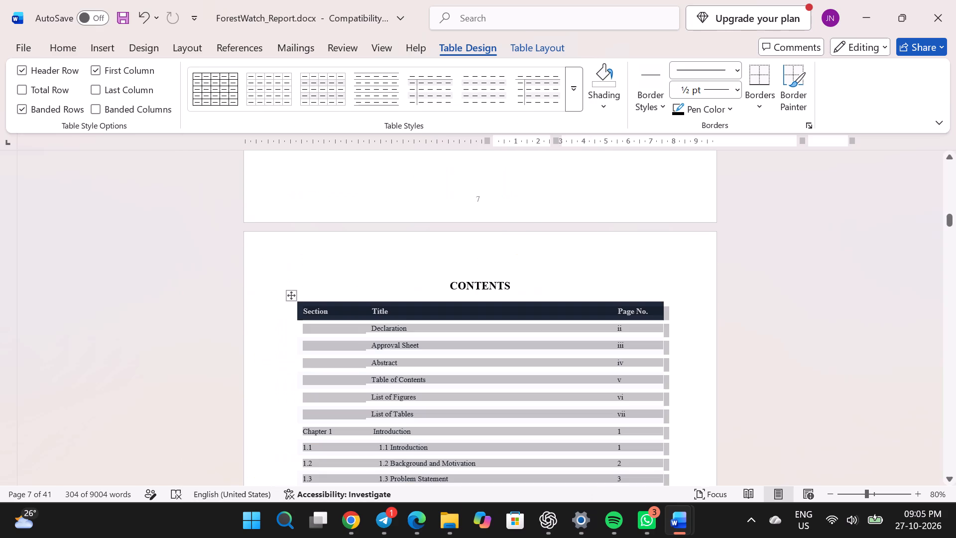
# Delete the entire old ForestWatch table under the LIST OF TABLES heading, keeping the heading.
pyautogui.scroll(-4, 716, 261)
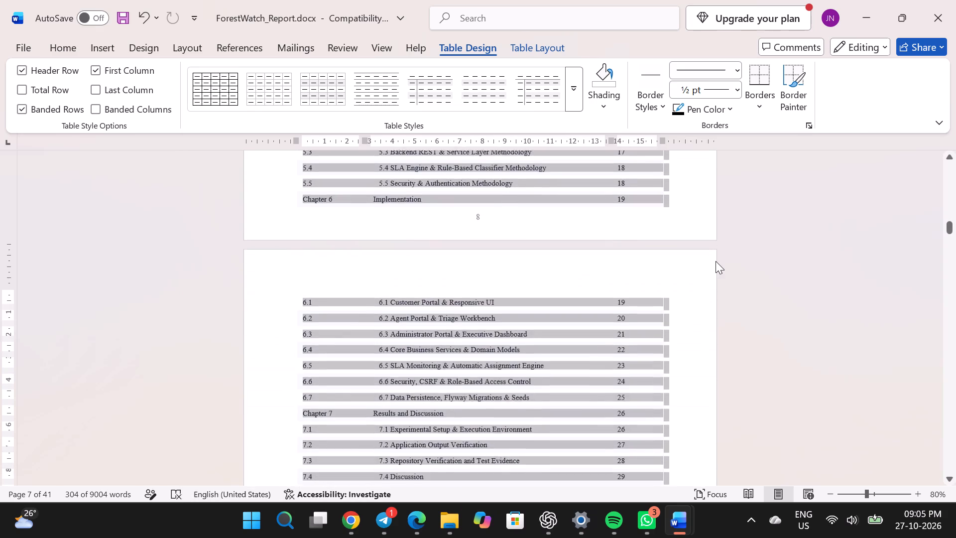
pyautogui.scroll(-3, 716, 261)
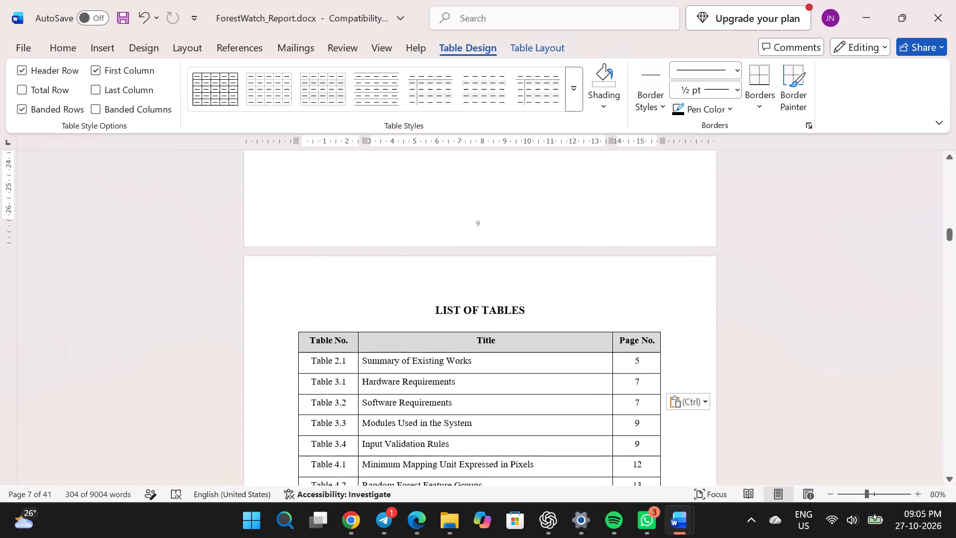
pyautogui.scroll(-1, 606, 315)
pyautogui.click(339, 291)
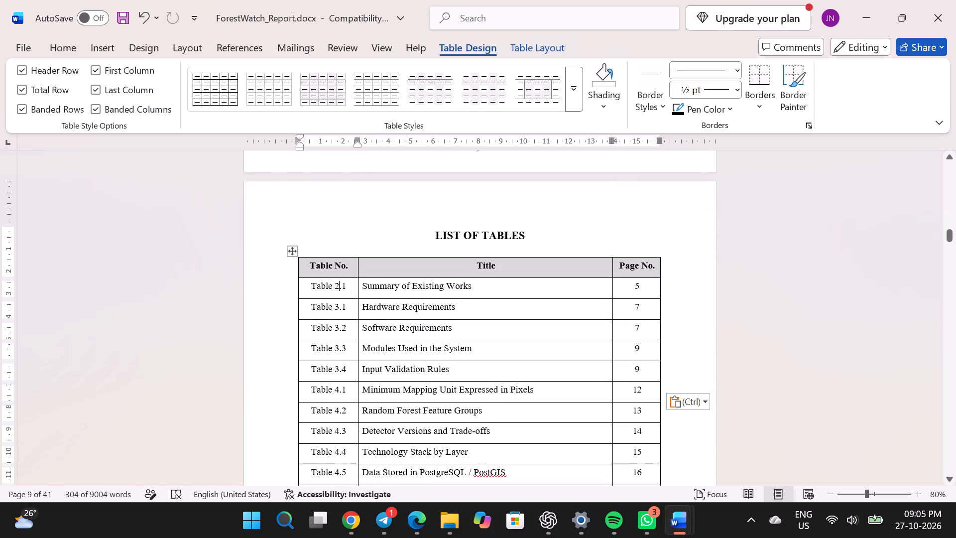
pyautogui.click(293, 253)
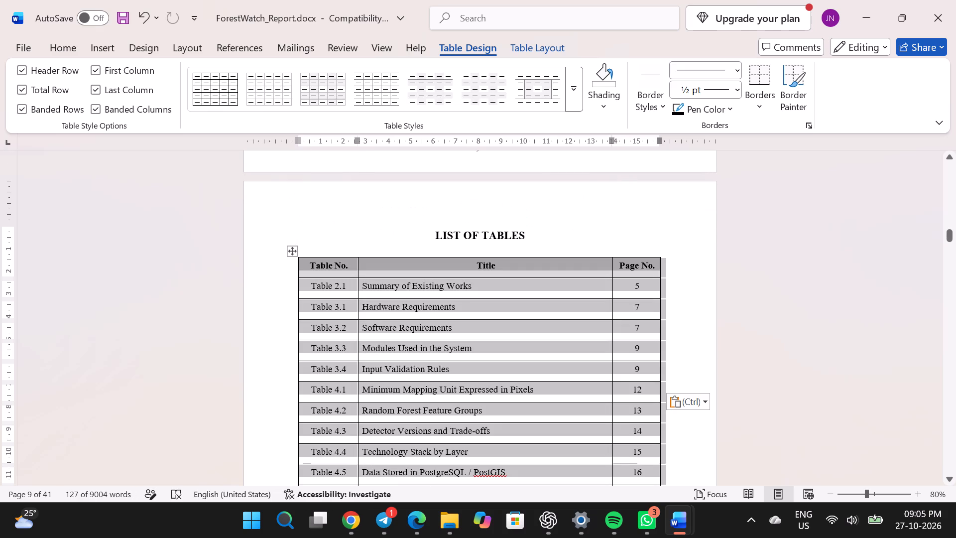
pyautogui.press('BackSpace')
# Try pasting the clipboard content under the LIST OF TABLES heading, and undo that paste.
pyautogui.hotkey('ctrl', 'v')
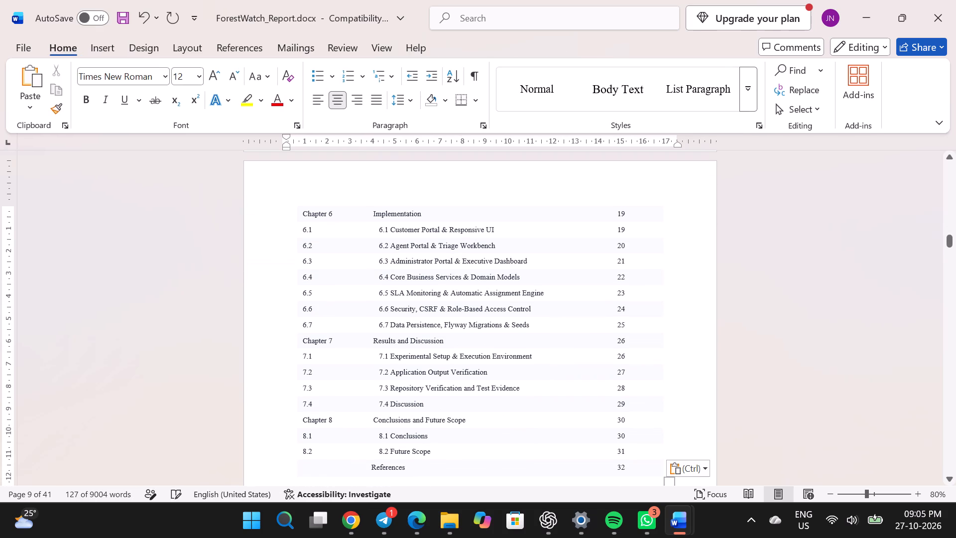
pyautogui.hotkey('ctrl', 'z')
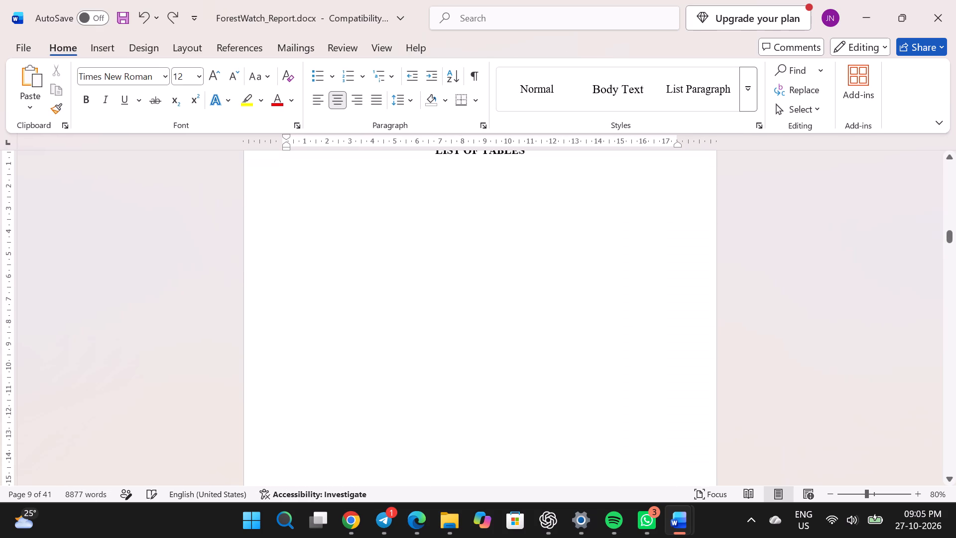
# Copy the selected List of Tables table from SupportDesk_Project_Report.docx and paste it under the LIST OF TABLES heading in ForestWatch_Report.docx.
pyautogui.scroll(1, 398, 351)
pyautogui.hotkey('alt', 'Tab')
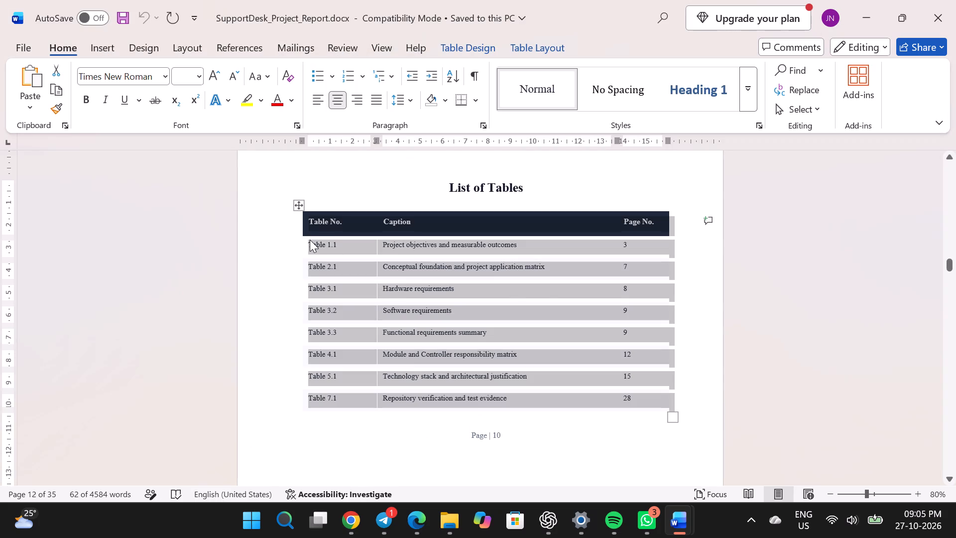
pyautogui.hotkey('ctrl', 'c')
pyautogui.hotkey('alt', 'Tab')
pyautogui.hotkey('ctrl', 'v')
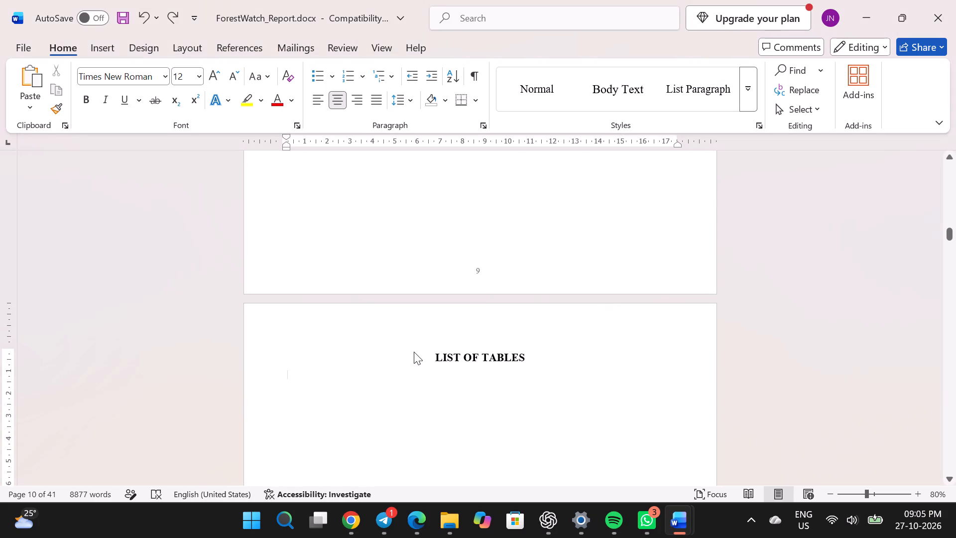
pyautogui.scroll(-1, 445, 403)
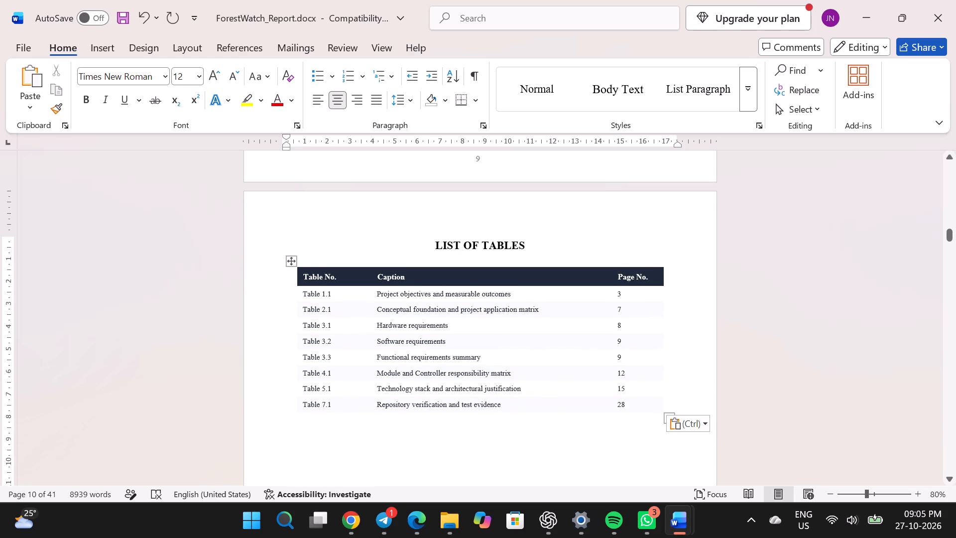
pyautogui.rightClick(374, 341)
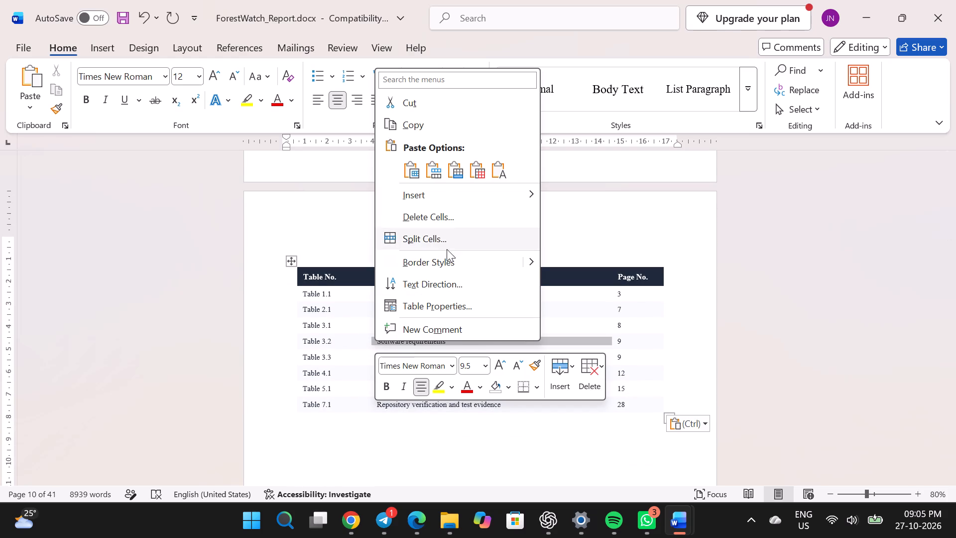
pyautogui.click(330, 323)
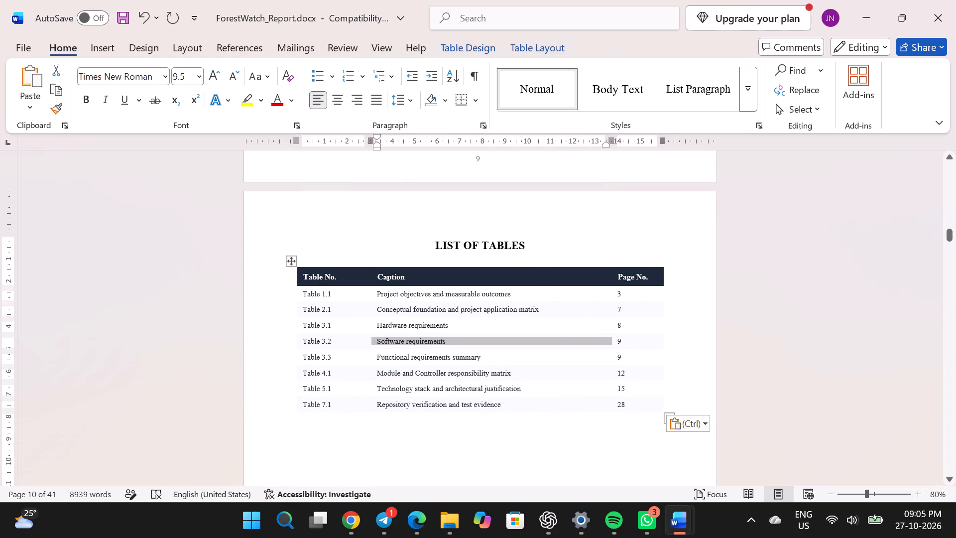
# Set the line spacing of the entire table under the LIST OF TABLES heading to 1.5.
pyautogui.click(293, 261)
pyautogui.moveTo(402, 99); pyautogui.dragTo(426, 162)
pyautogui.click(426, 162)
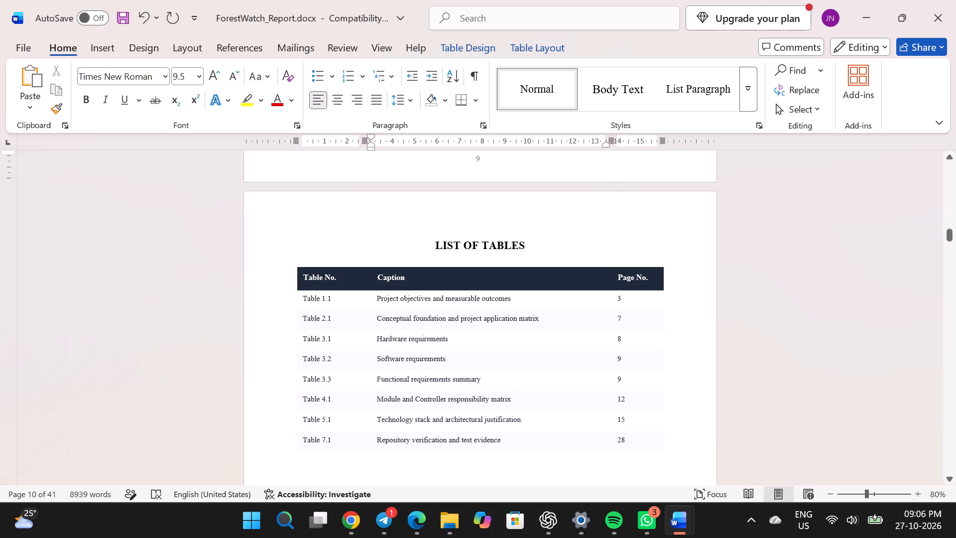
# Set the List of Tables table's preferred width to 100 percent, expressed as 18.05 cm in centimeters.
pyautogui.click(336, 303)
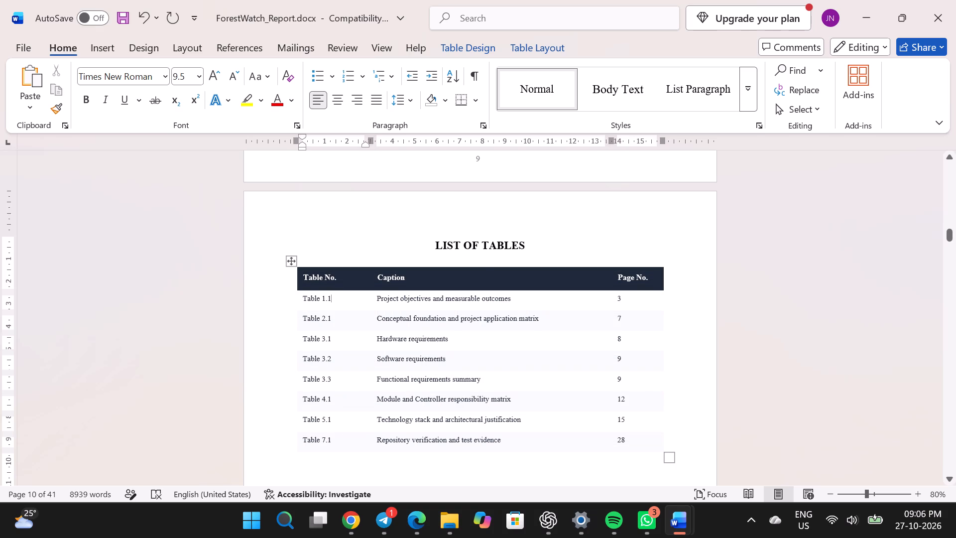
pyautogui.click(287, 260)
pyautogui.rightClick(486, 363)
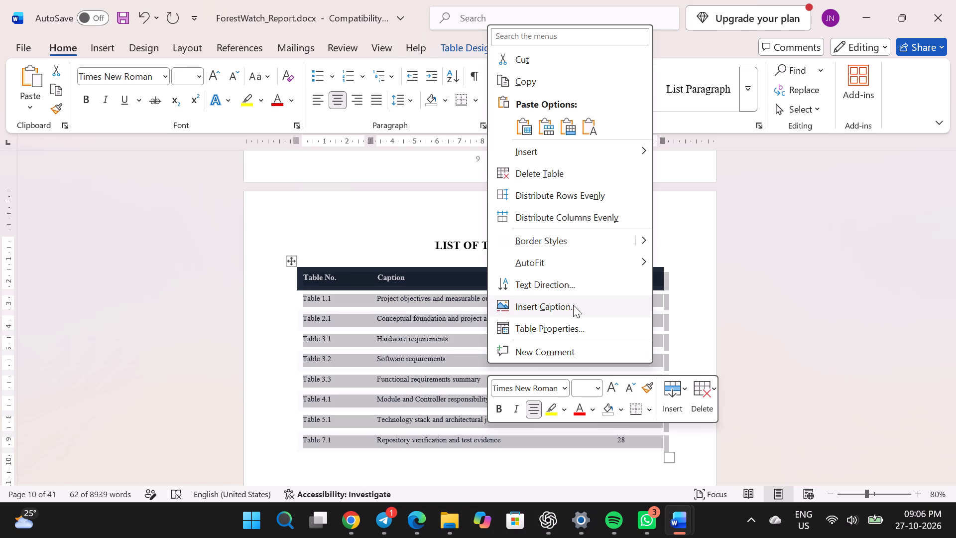
pyautogui.click(567, 324)
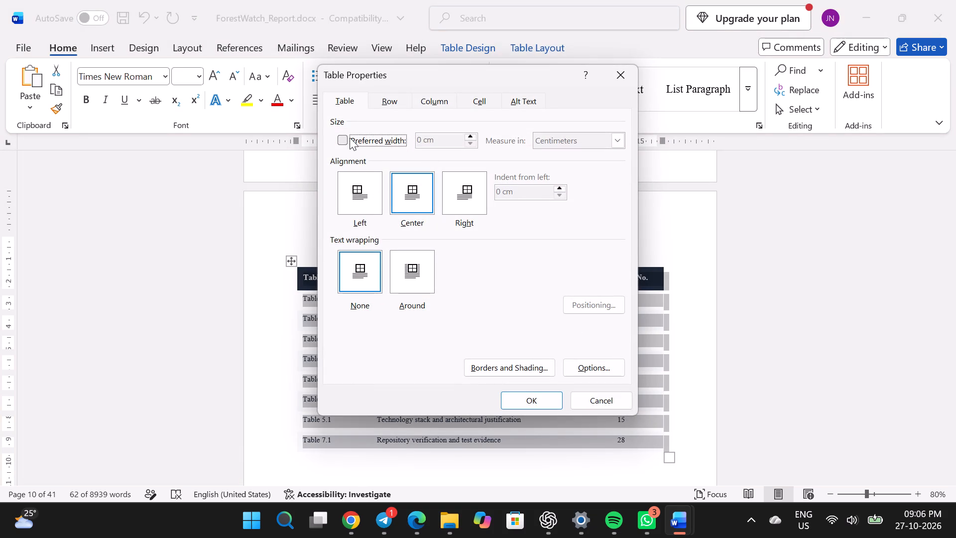
pyautogui.click(350, 137)
pyautogui.moveTo(442, 131); pyautogui.dragTo(441, 136)
pyautogui.moveTo(441, 136); pyautogui.dragTo(414, 145)
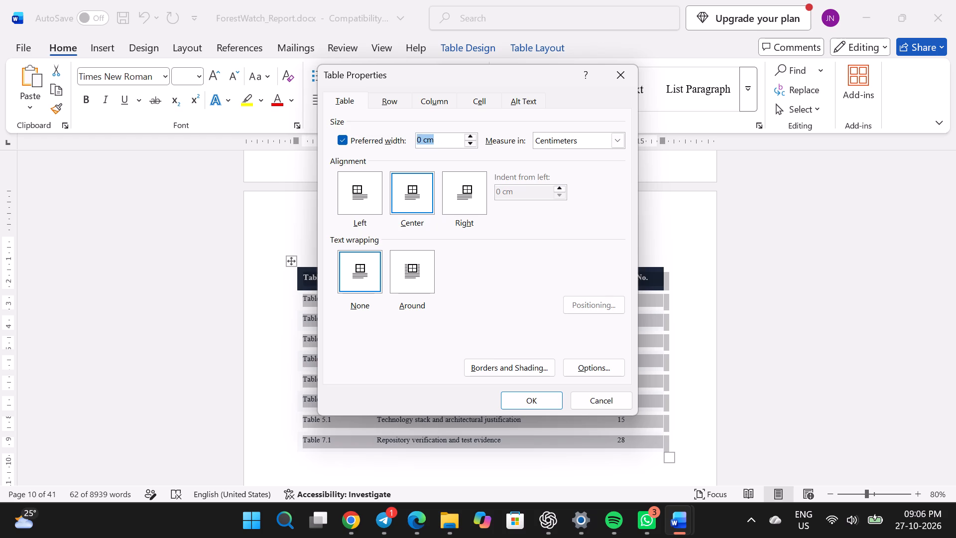
pyautogui.moveTo(414, 145); pyautogui.dragTo(405, 147)
pyautogui.write('19')
pyautogui.press('BackSpace')
pyautogui.write('00')
pyautogui.click(564, 133)
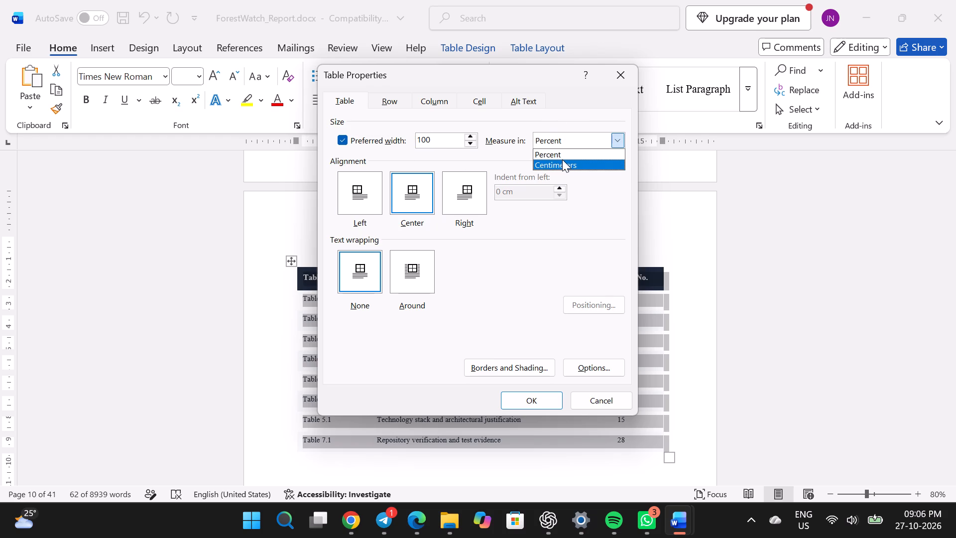
pyautogui.click(562, 159)
pyautogui.click(573, 145)
pyautogui.click(569, 154)
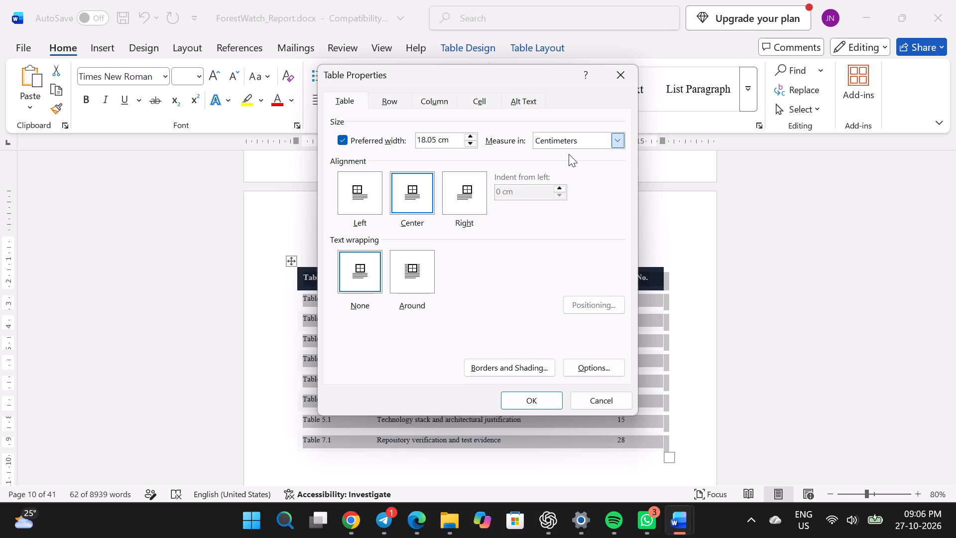
pyautogui.click(515, 403)
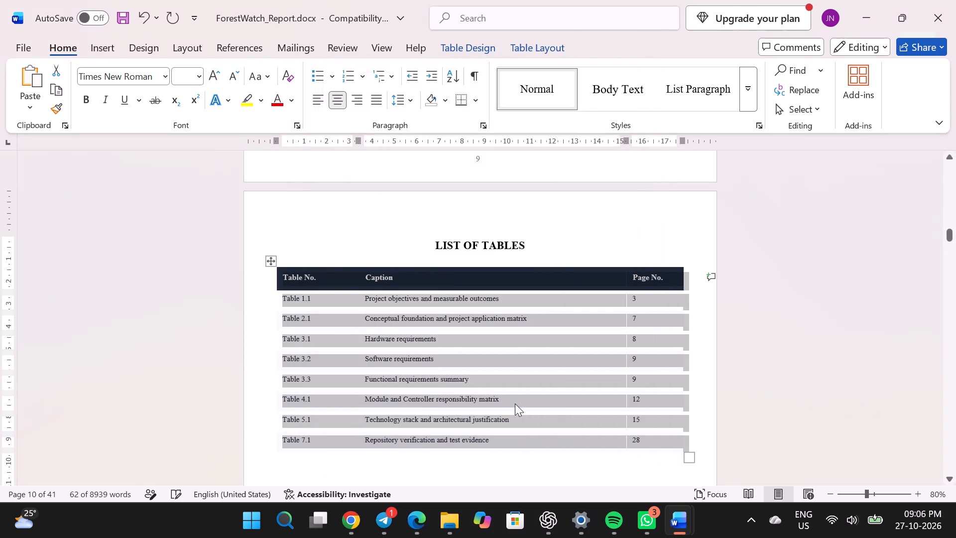
# Update the CONTENTS table's page numbers to vii for List of Figures and viii for List of Tables.
pyautogui.scroll(2, 559, 375)
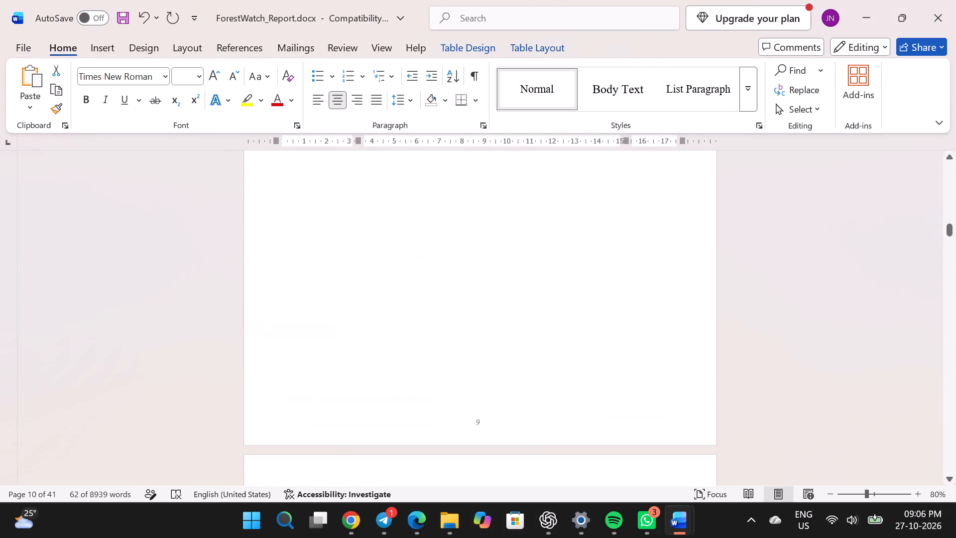
pyautogui.scroll(4, 559, 375)
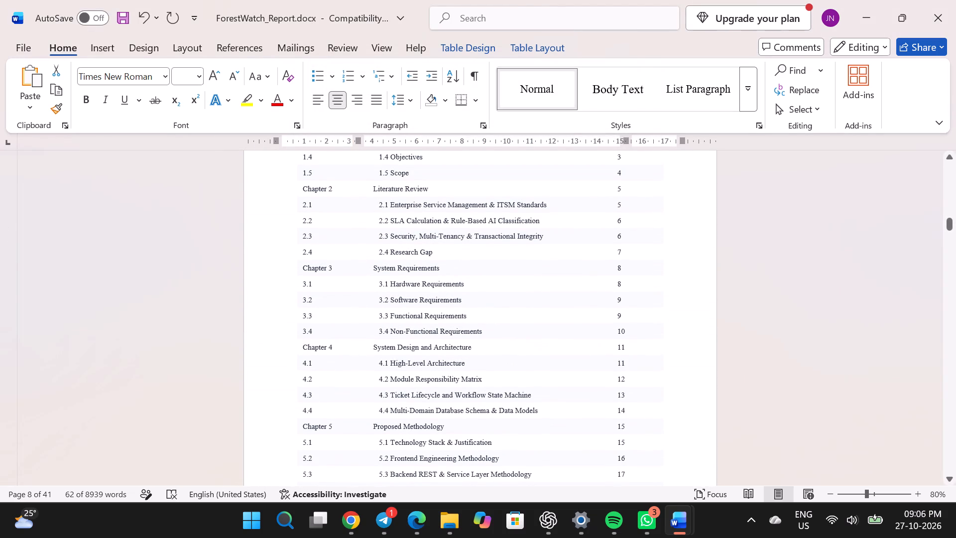
pyautogui.click(823, 288)
pyautogui.scroll(2, 626, 312)
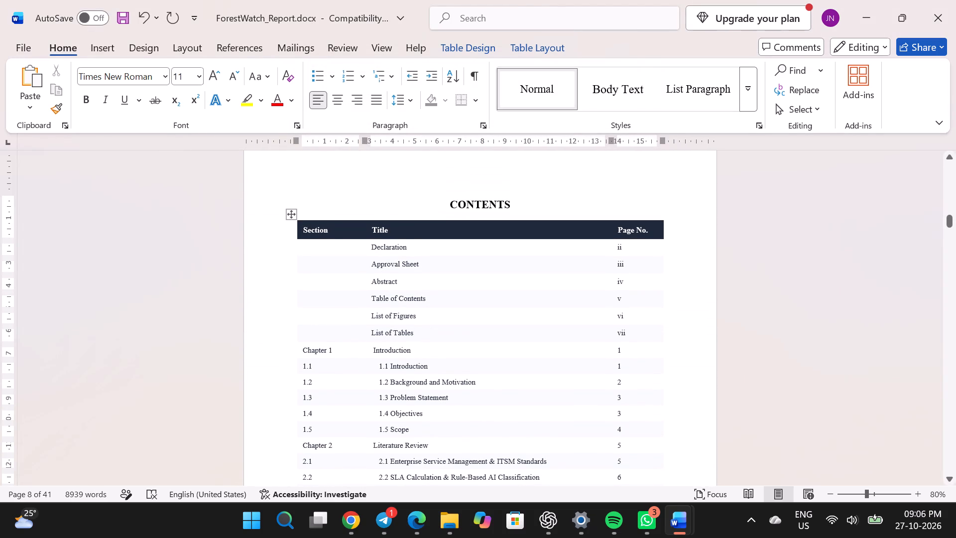
pyautogui.click(628, 320)
pyautogui.press('i')
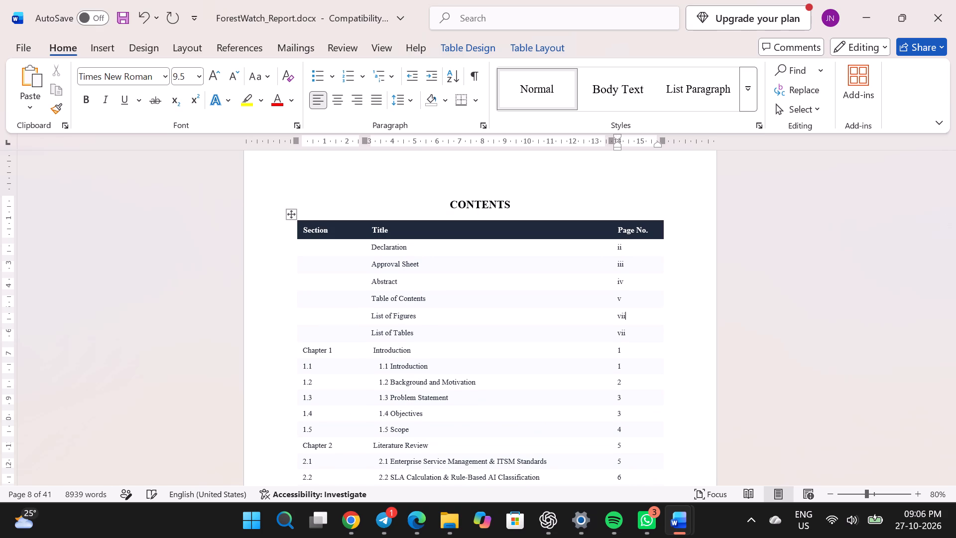
pyautogui.click(627, 331)
pyautogui.press('i')
# Examine the LIST OF TABLES and LIST OF FIGURES pages to compare the formatting of their tables.
pyautogui.scroll(-3, 627, 331)
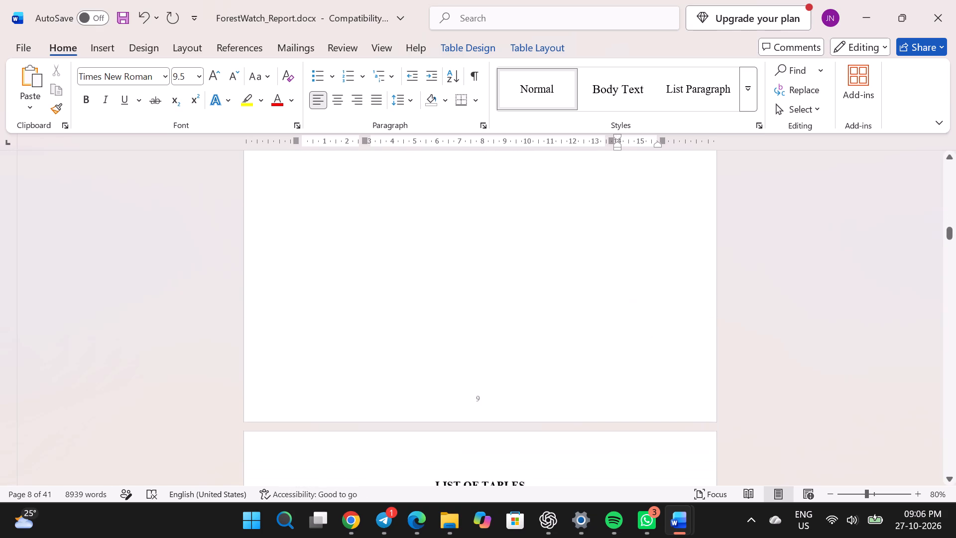
pyautogui.scroll(-3, 627, 331)
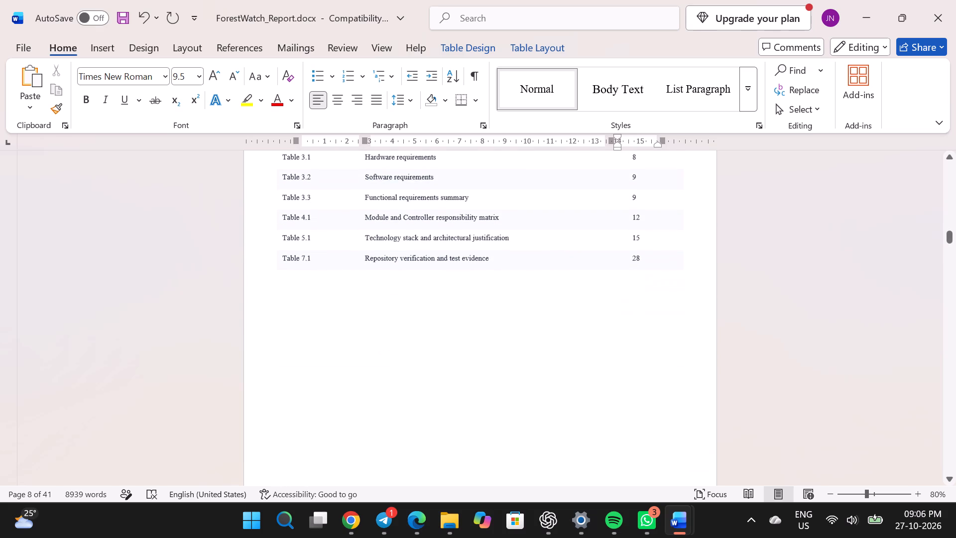
pyautogui.scroll(-2, 627, 331)
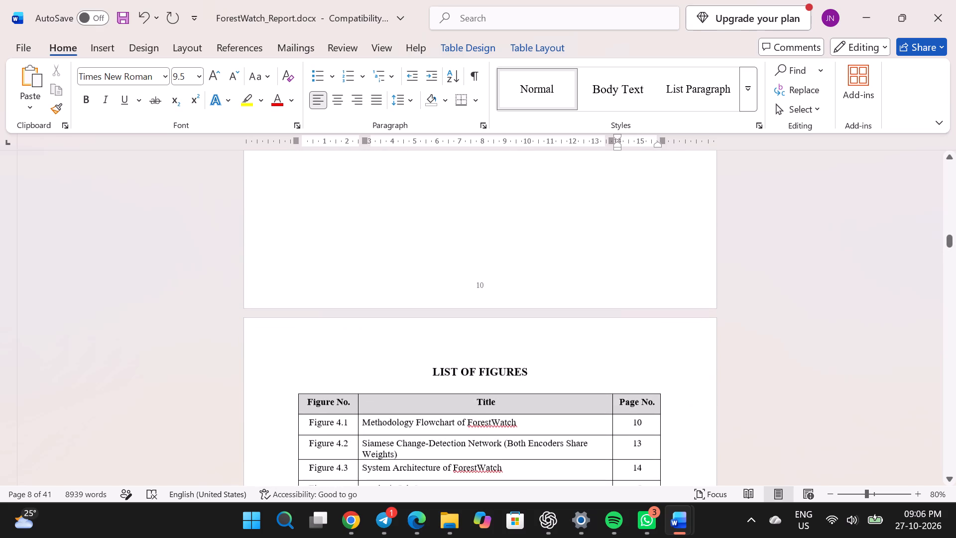
pyautogui.hscroll(1, 488, 348)
pyautogui.scroll(-1, 488, 348)
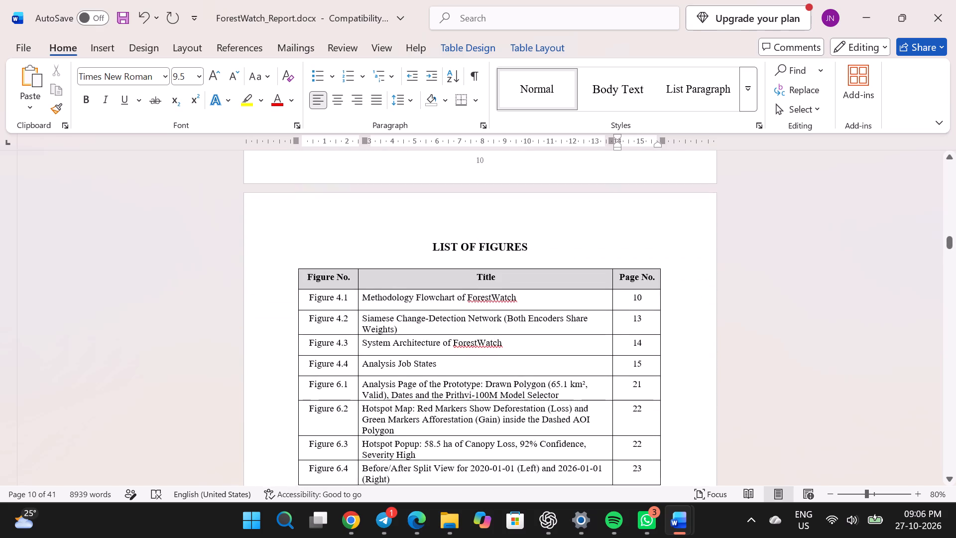
pyautogui.scroll(2, 487, 281)
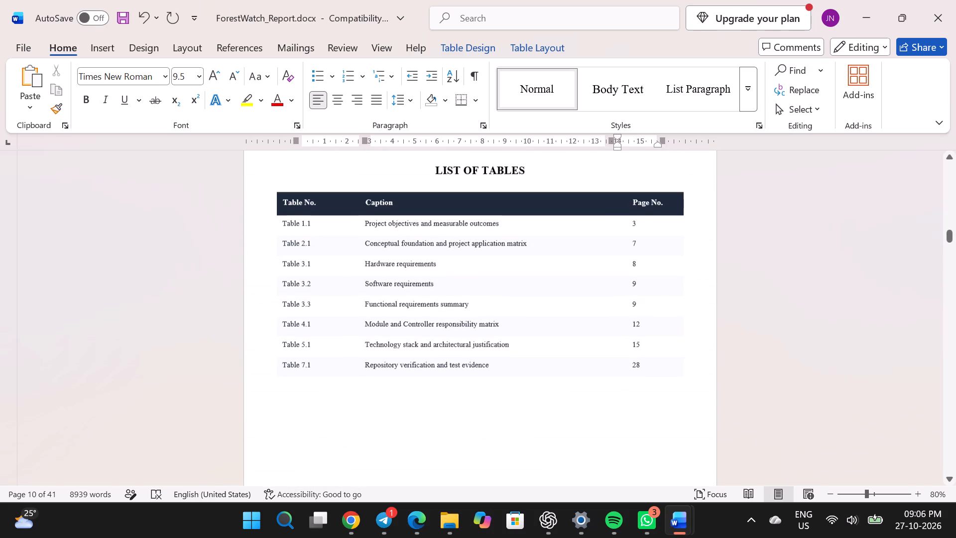
pyautogui.scroll(2, 487, 281)
pyautogui.scroll(-1, 487, 281)
# Apply the Table Grid style to the entire table under the LIST OF TABLES heading.
pyautogui.click(373, 303)
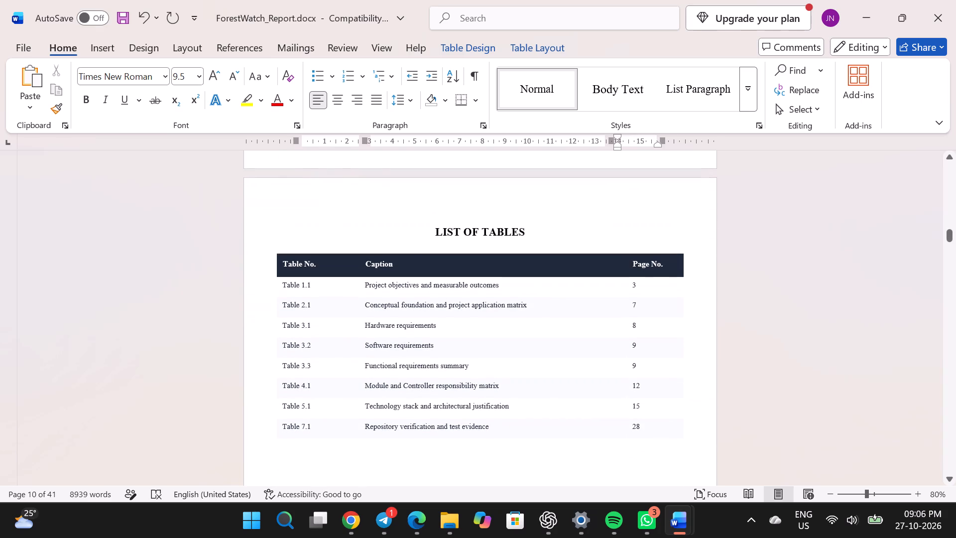
pyautogui.click(269, 246)
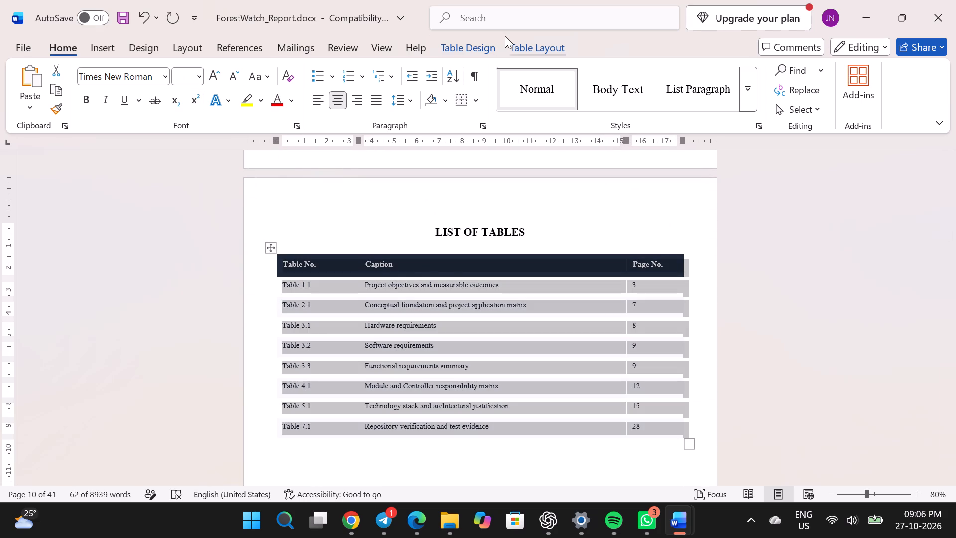
pyautogui.click(481, 52)
pyautogui.doubleClick(241, 82)
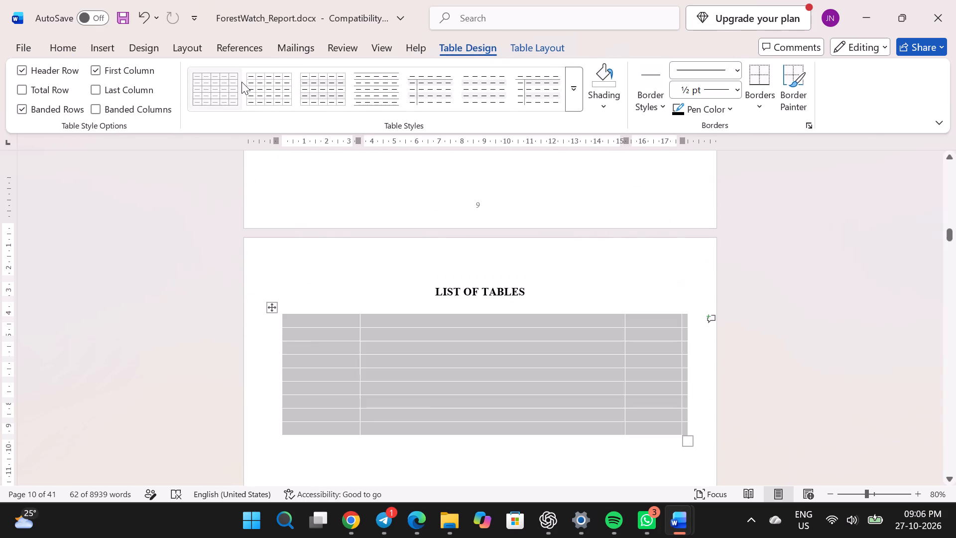
# Change the font colour of all text in the List of Tables table, including its header row, to black.
pyautogui.click(63, 46)
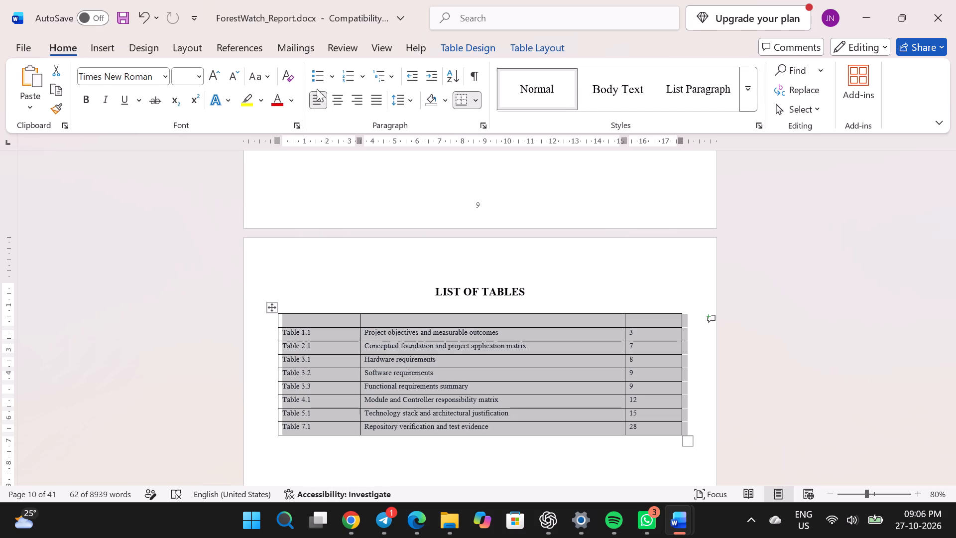
pyautogui.click(293, 98)
pyautogui.click(285, 151)
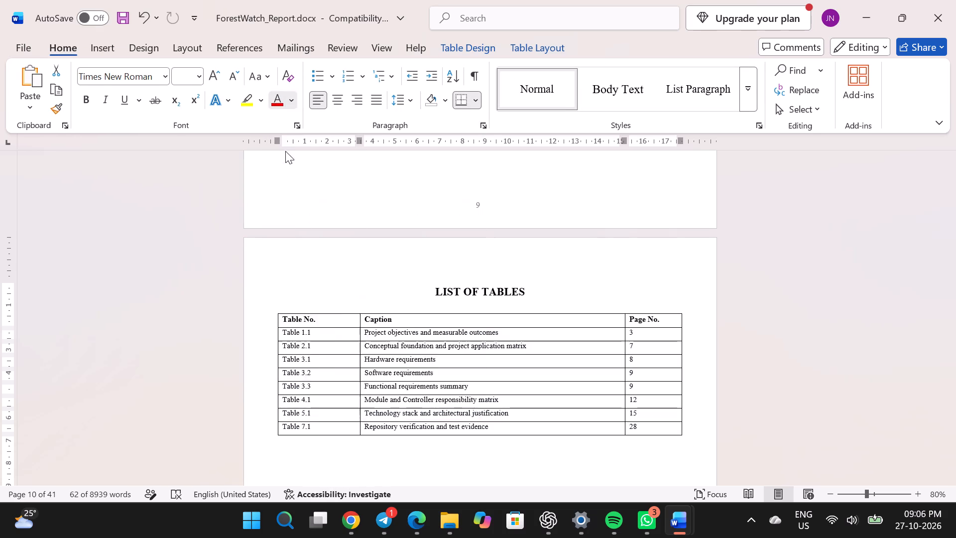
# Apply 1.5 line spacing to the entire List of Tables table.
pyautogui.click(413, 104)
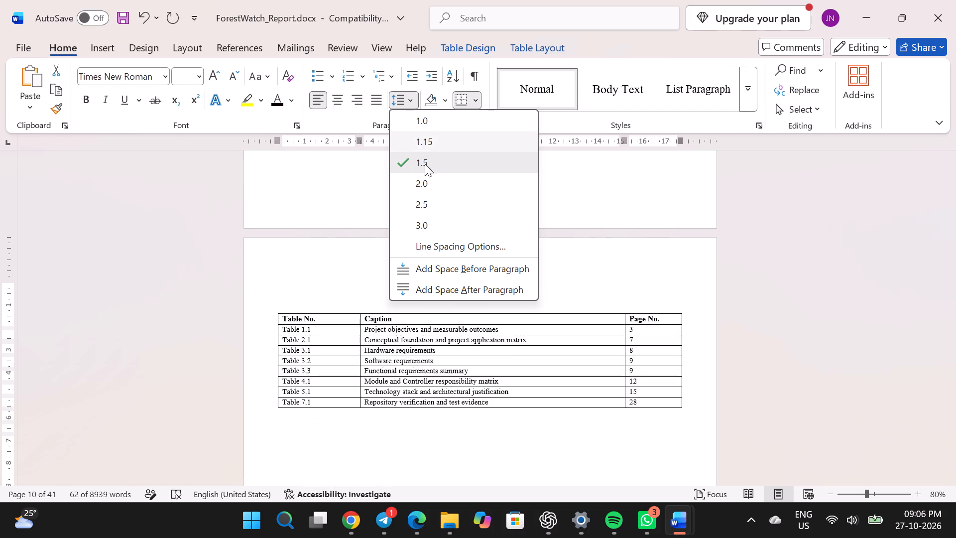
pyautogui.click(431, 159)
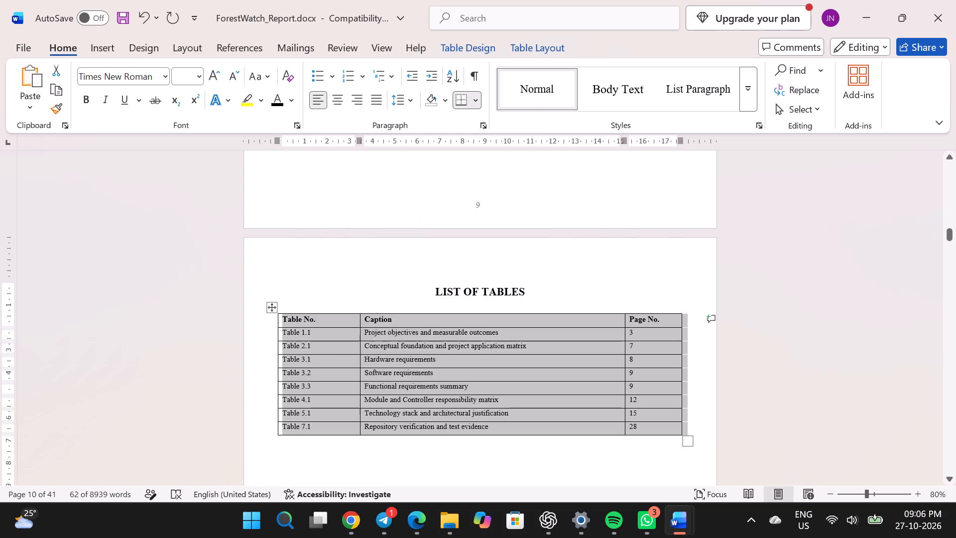
# Format all text in the List of Tables table at font size 12 with 2.0 line spacing.
pyautogui.click(186, 72)
pyautogui.write('12')
pyautogui.press('Return')
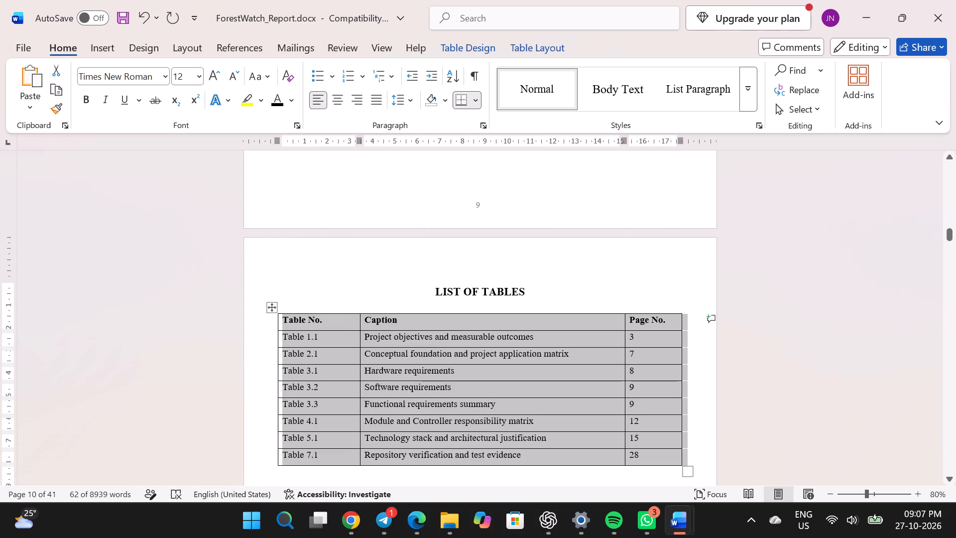
pyautogui.click(408, 100)
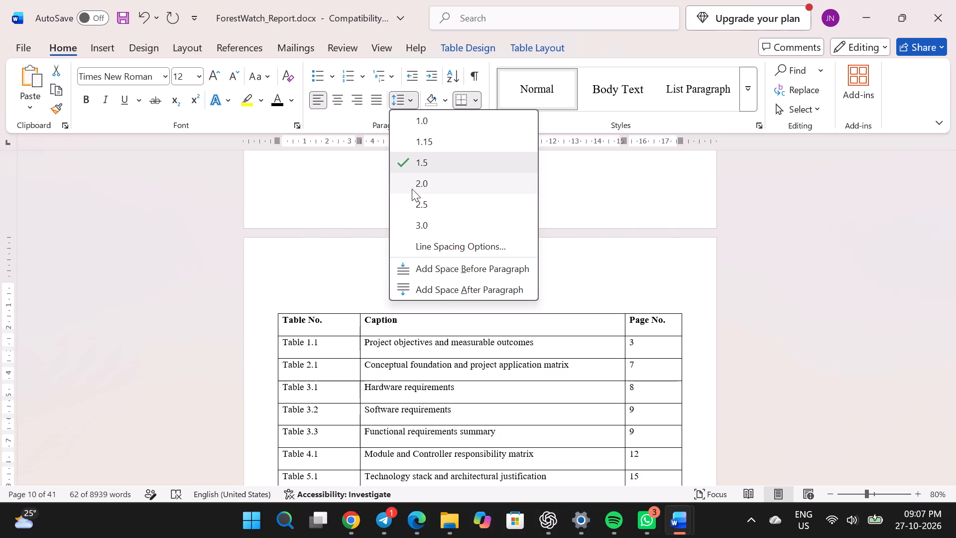
pyautogui.click(412, 189)
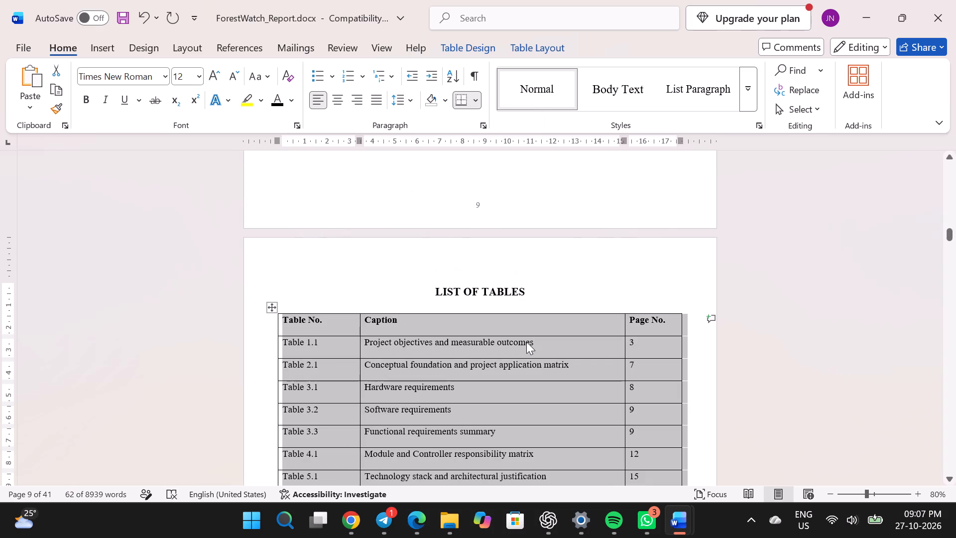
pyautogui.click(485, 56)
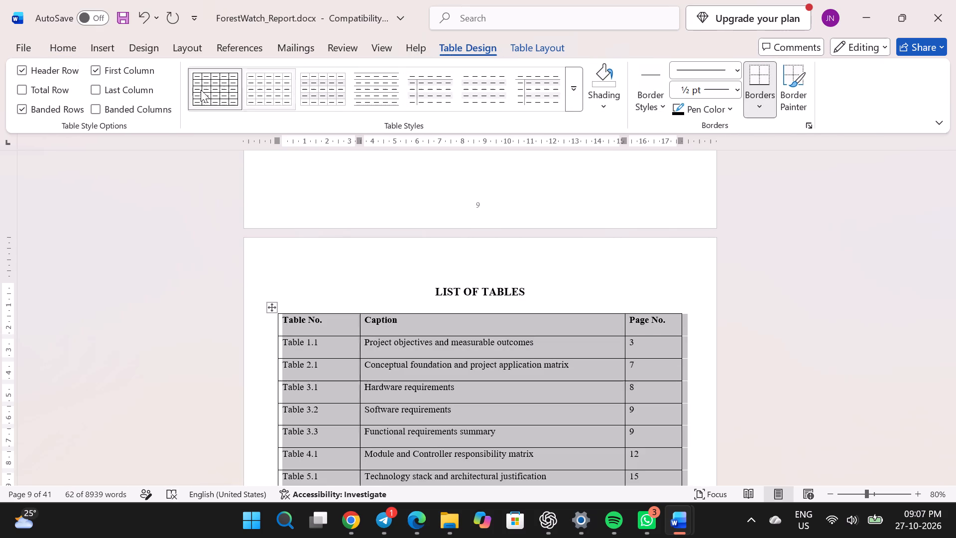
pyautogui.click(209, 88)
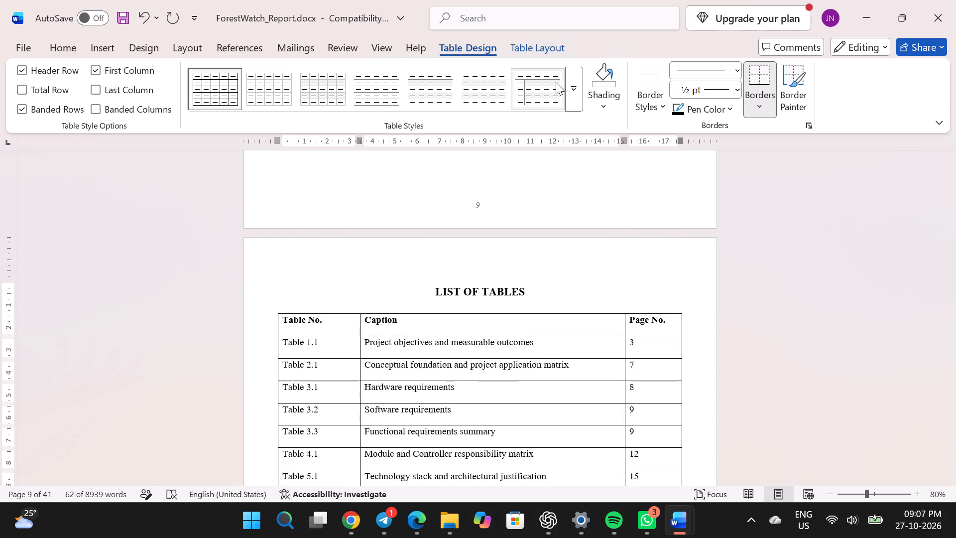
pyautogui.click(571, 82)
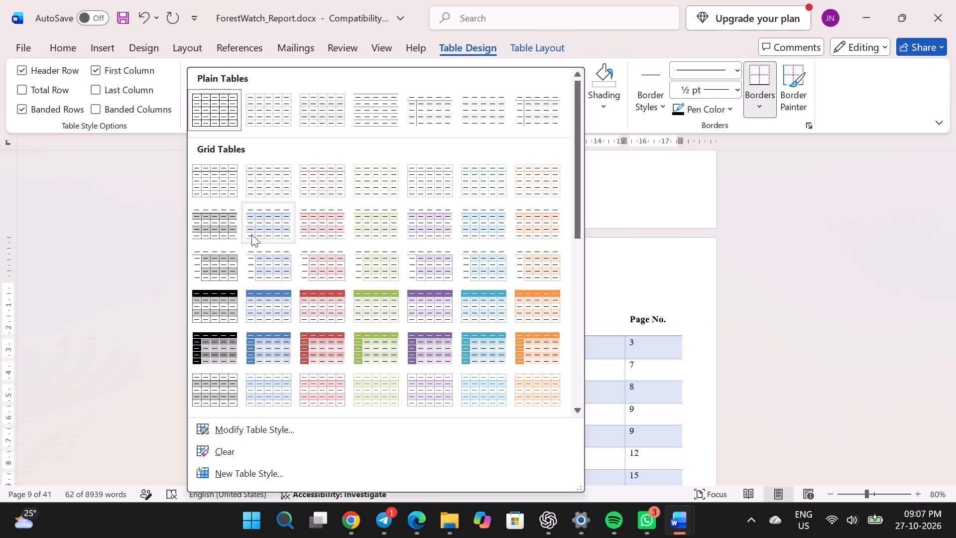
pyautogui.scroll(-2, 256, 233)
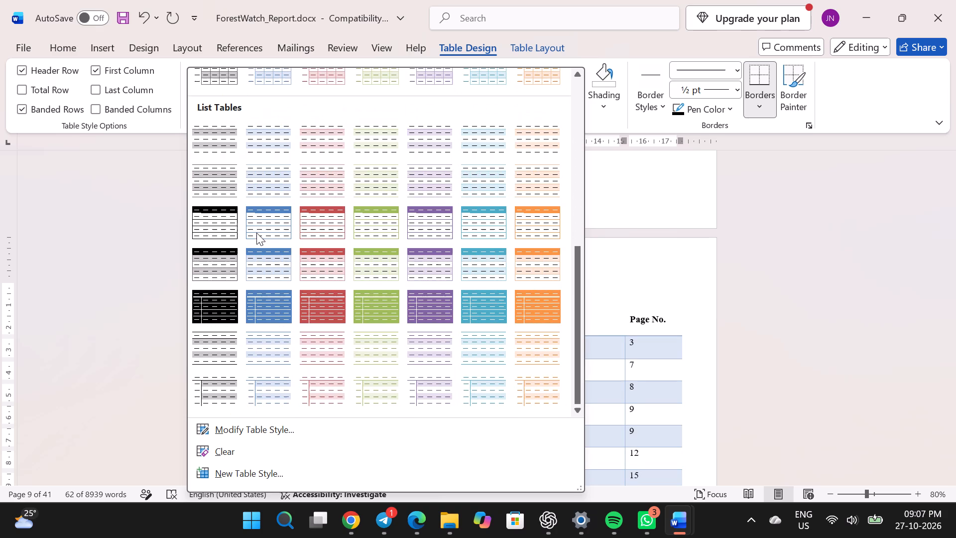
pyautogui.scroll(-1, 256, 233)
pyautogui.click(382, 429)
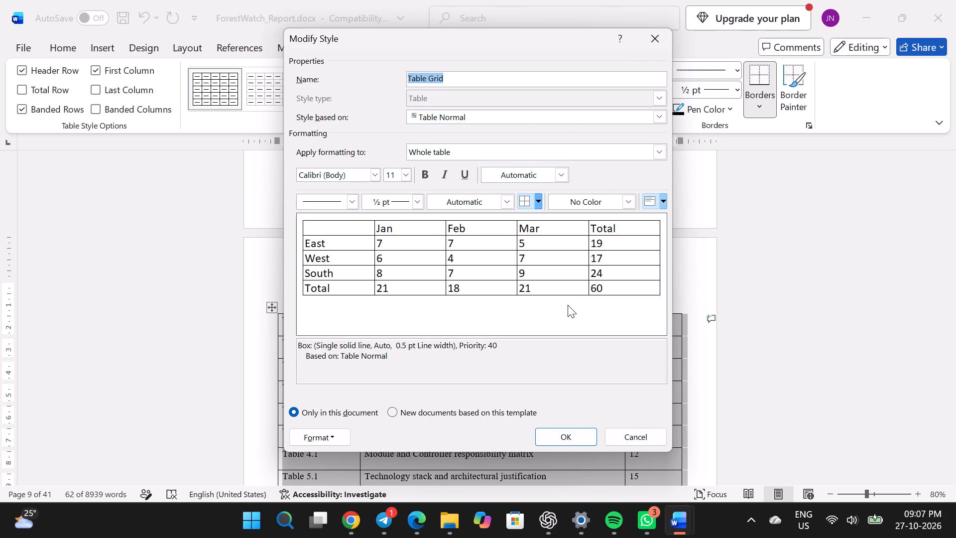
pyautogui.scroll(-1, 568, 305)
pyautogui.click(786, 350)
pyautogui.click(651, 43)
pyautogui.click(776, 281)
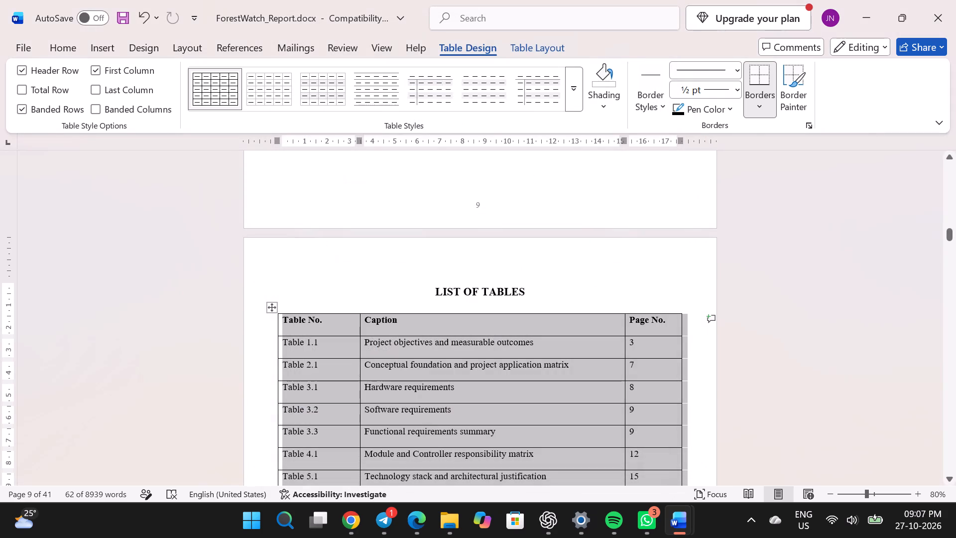
# Select the entire table under the LIST OF FIGURES heading and check its table style and style options.
pyautogui.scroll(-4, 776, 281)
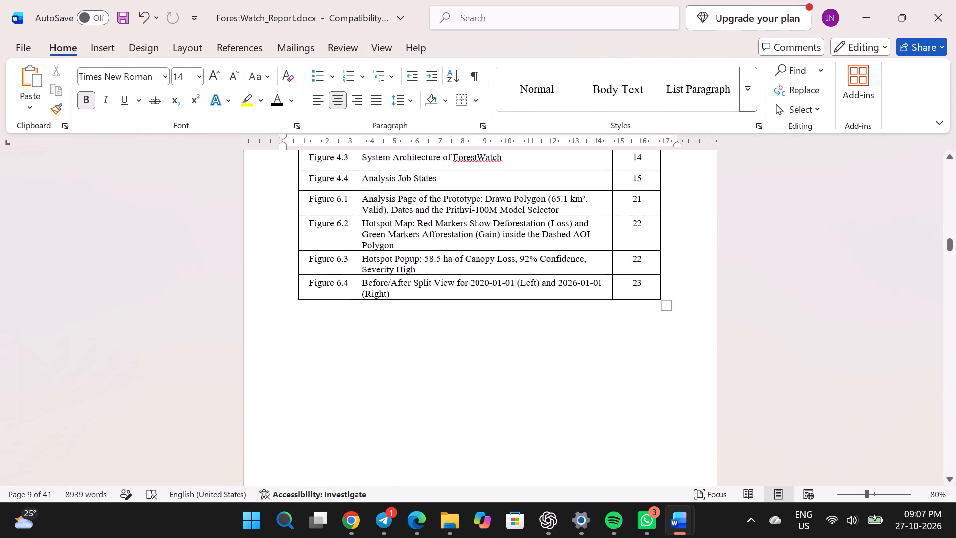
pyautogui.scroll(1, 591, 297)
pyautogui.click(555, 232)
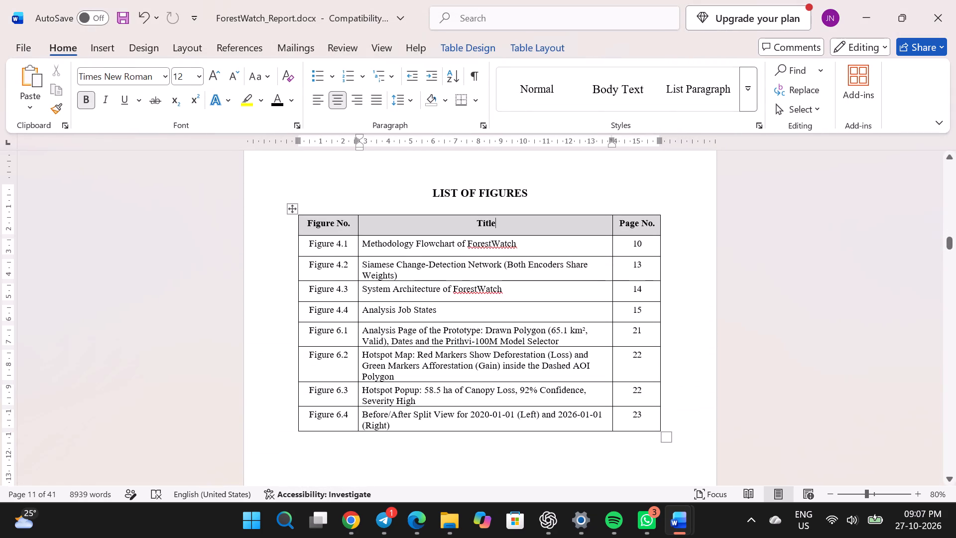
pyautogui.click(292, 211)
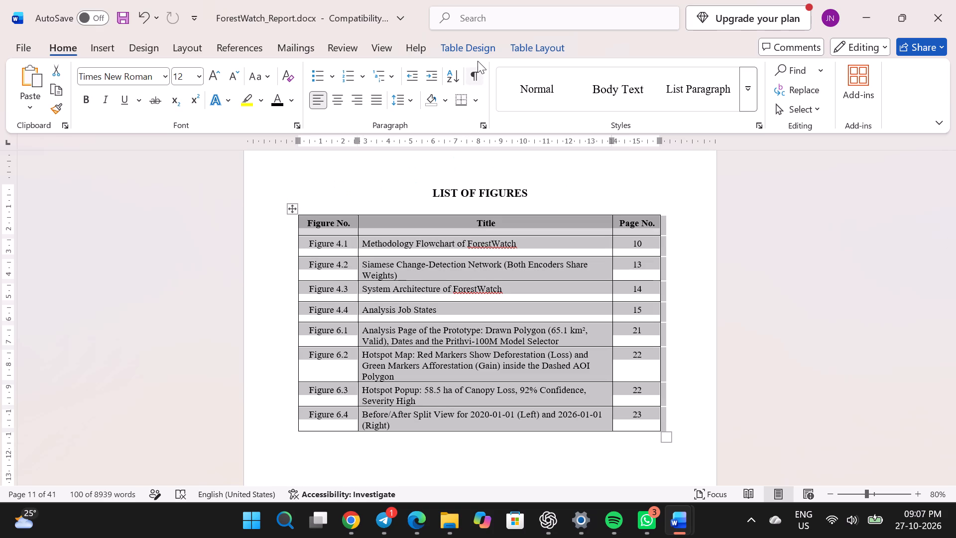
pyautogui.click(476, 49)
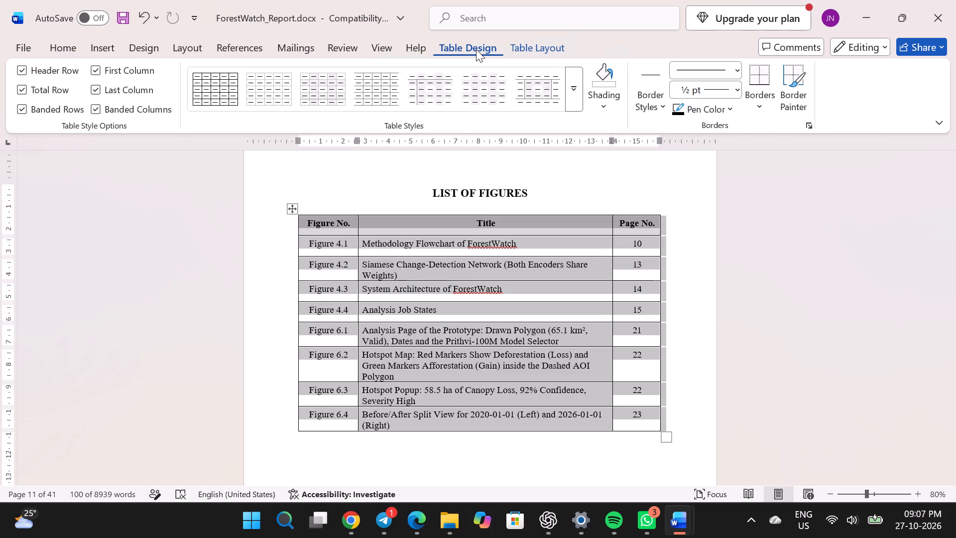
# Apply the Table Grid style to the entire table under the CONTENTS heading.
pyautogui.scroll(4, 695, 335)
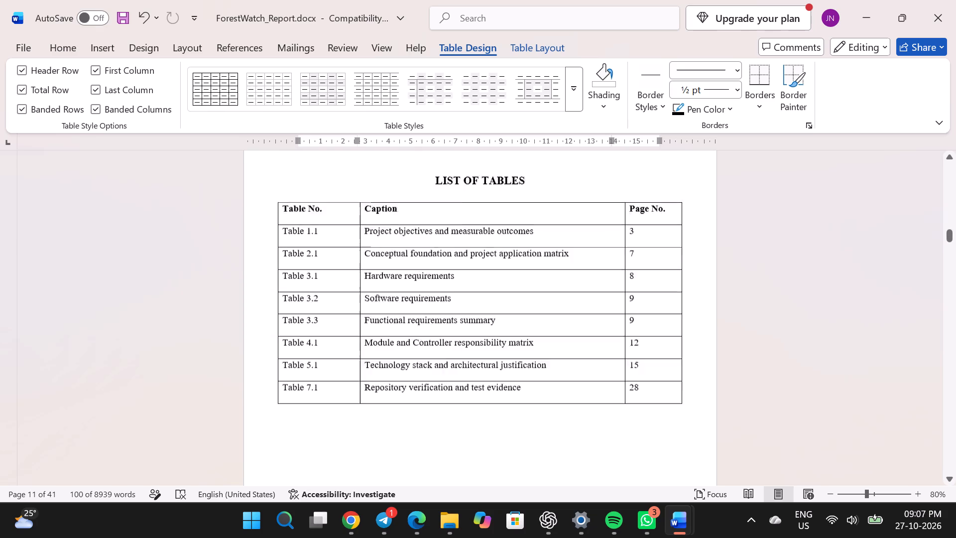
pyautogui.scroll(6, 695, 335)
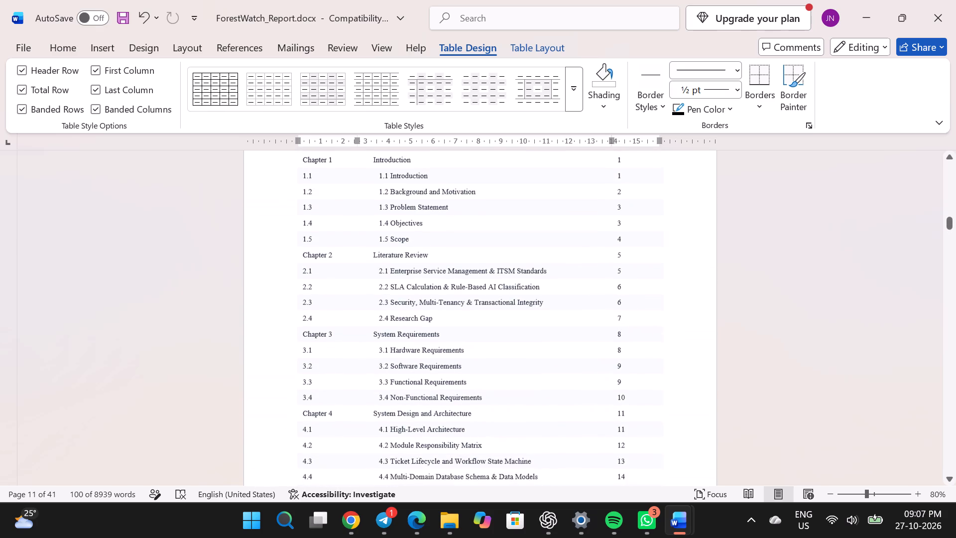
pyautogui.scroll(1, 558, 328)
pyautogui.click(324, 253)
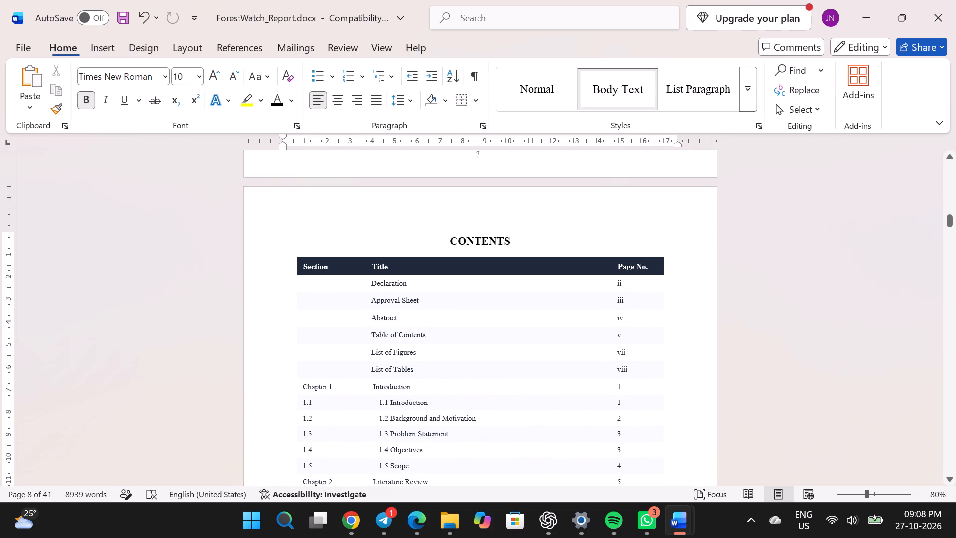
pyautogui.click(298, 257)
pyautogui.click(289, 255)
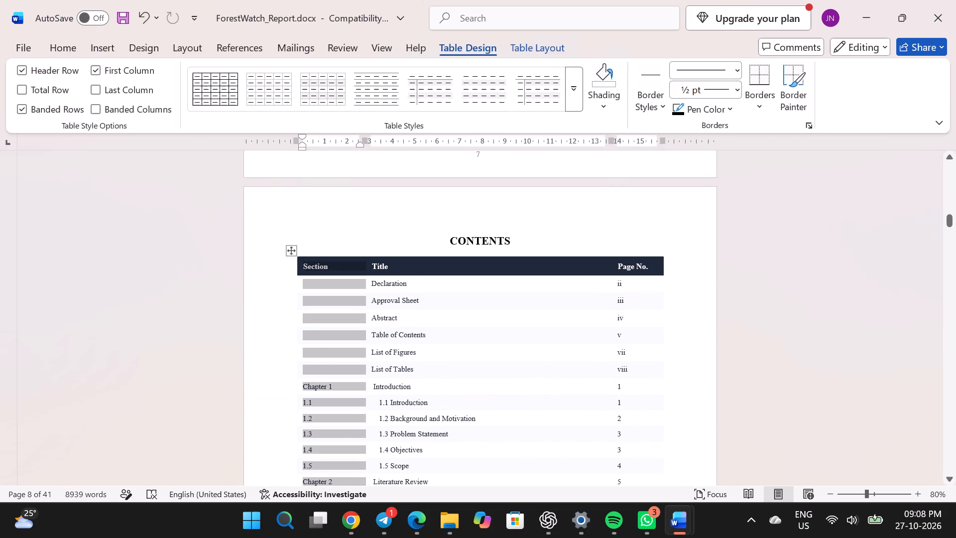
pyautogui.click(63, 53)
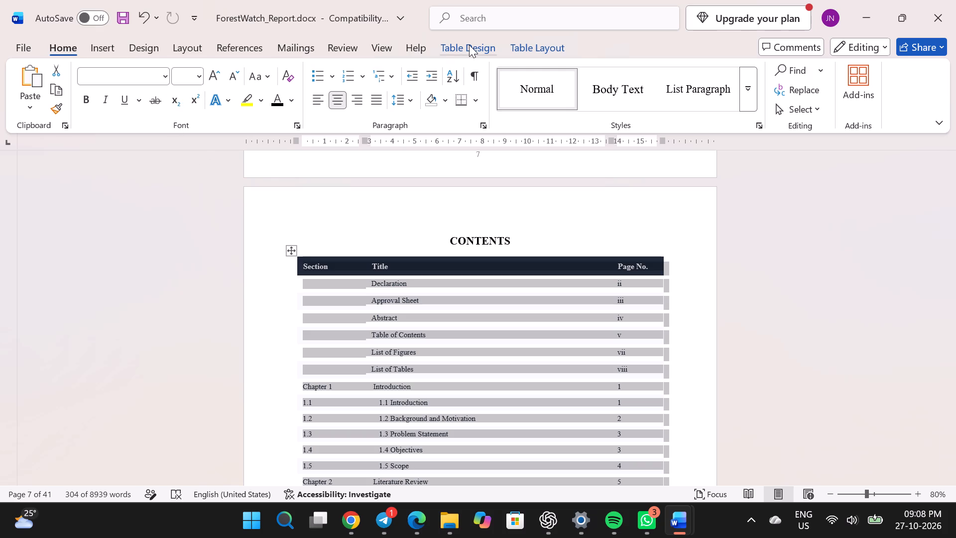
pyautogui.click(469, 45)
pyautogui.click(210, 82)
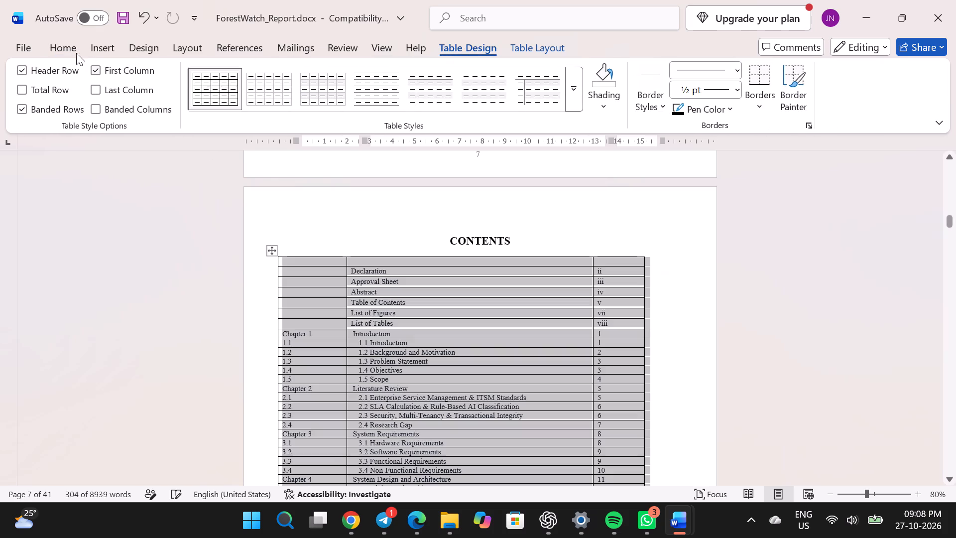
# Format all text in the CONTENTS table, including its header row, as black Times New Roman at size 12.
pyautogui.click(66, 52)
pyautogui.click(276, 93)
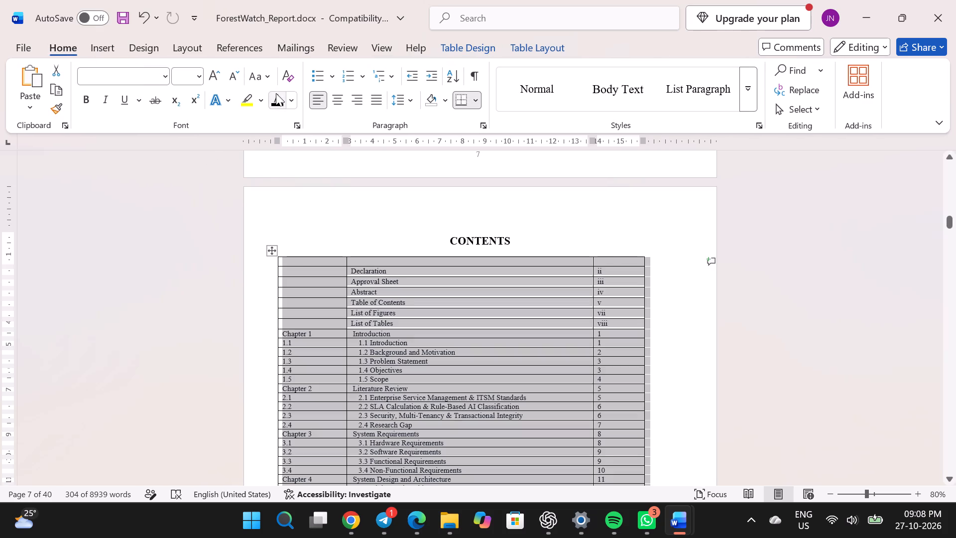
pyautogui.click(124, 74)
pyautogui.press('t')
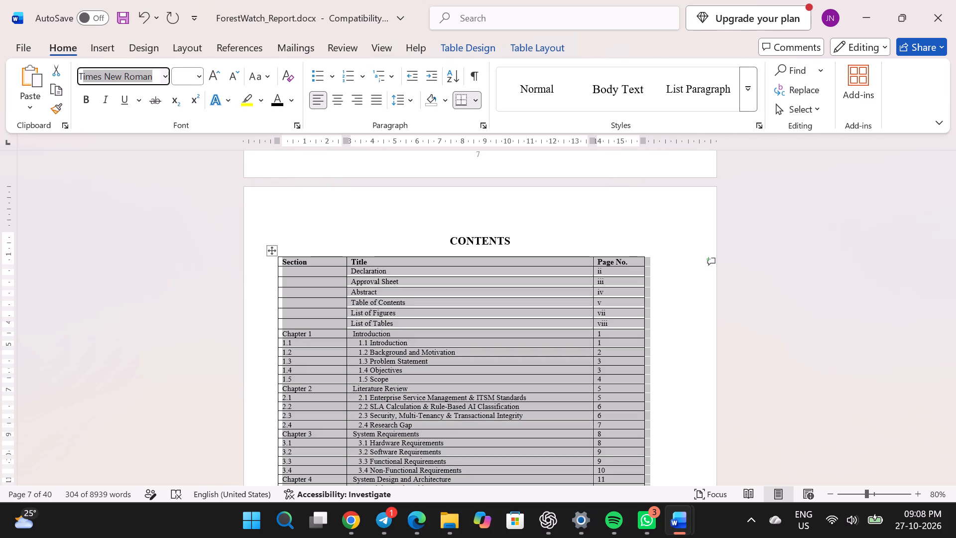
pyautogui.press('Return')
pyautogui.click(190, 80)
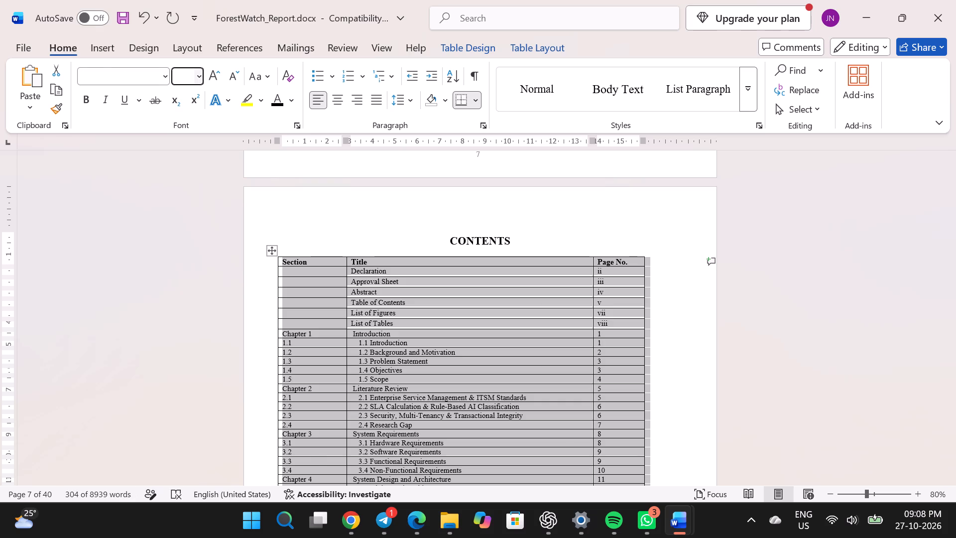
pyautogui.write('12')
pyautogui.press('Return')
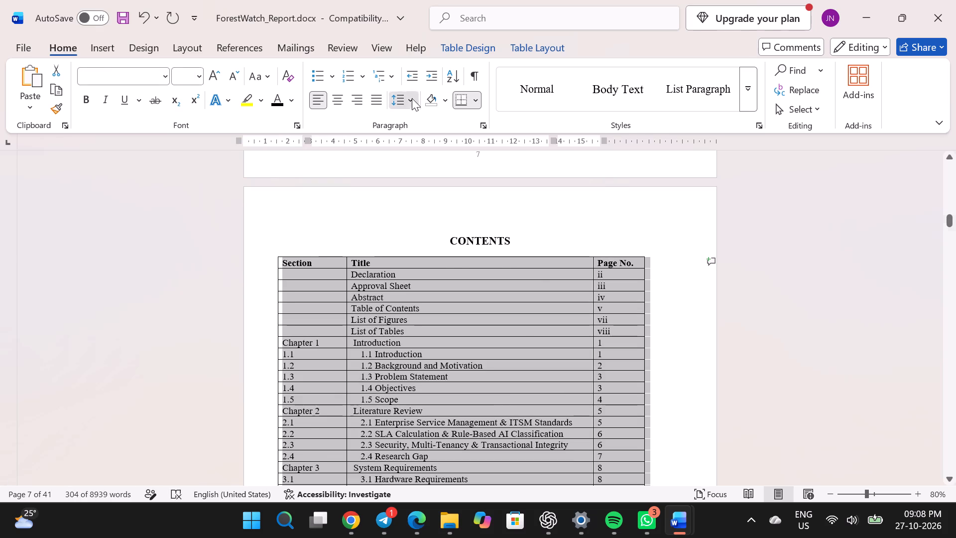
# Apply 1.5 line spacing to the entire CONTENTS table.
pyautogui.click(412, 98)
pyautogui.click(415, 160)
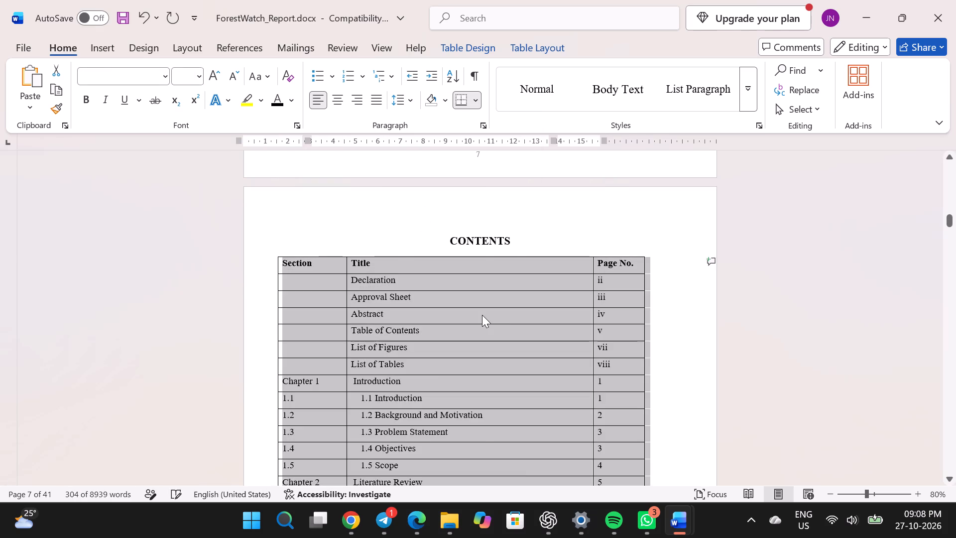
# Review the layout of the CONTENTS table across its pages, from the header row to the References row.
pyautogui.scroll(-6, 482, 315)
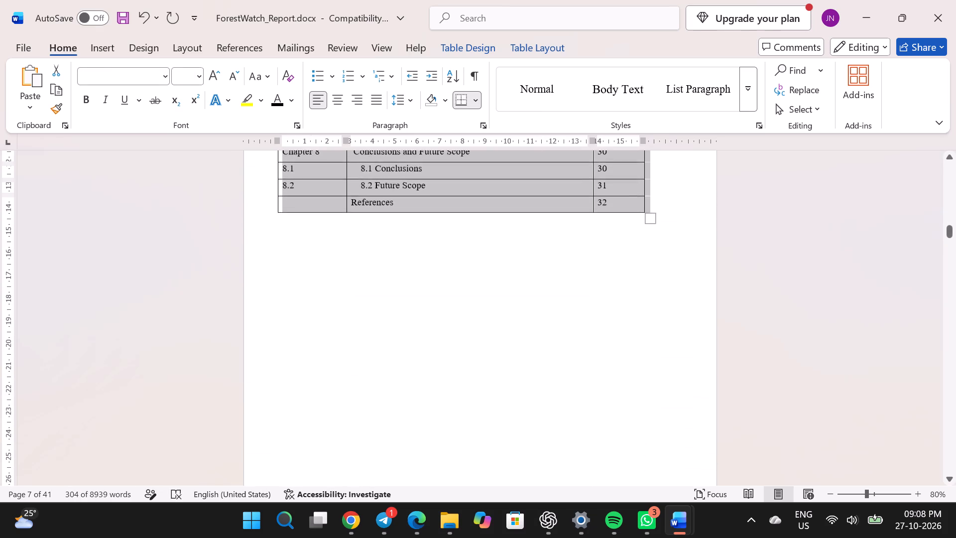
pyautogui.scroll(-1, 482, 315)
pyautogui.scroll(3, 482, 315)
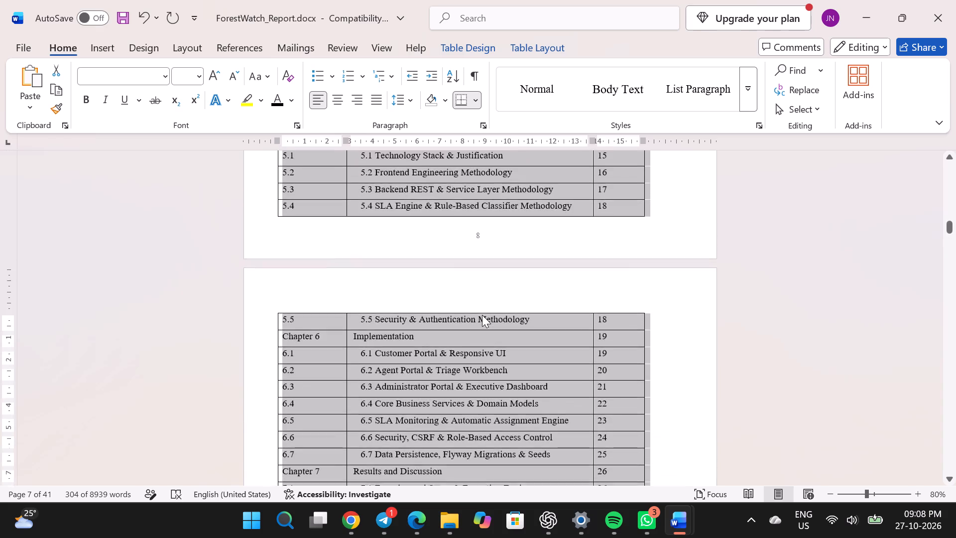
pyautogui.scroll(5, 482, 315)
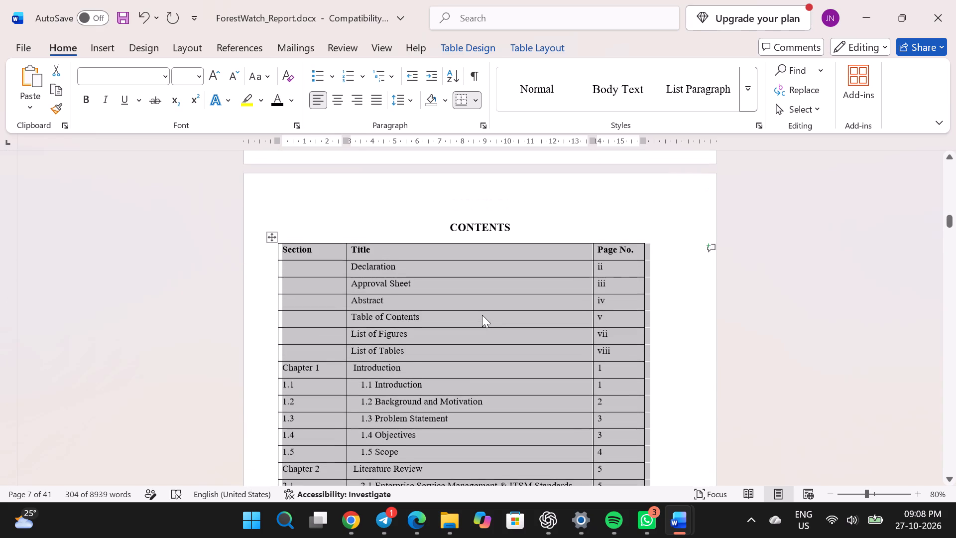
# Set the preferred width of the CONTENTS table to 100 percent.
pyautogui.rightClick(482, 315)
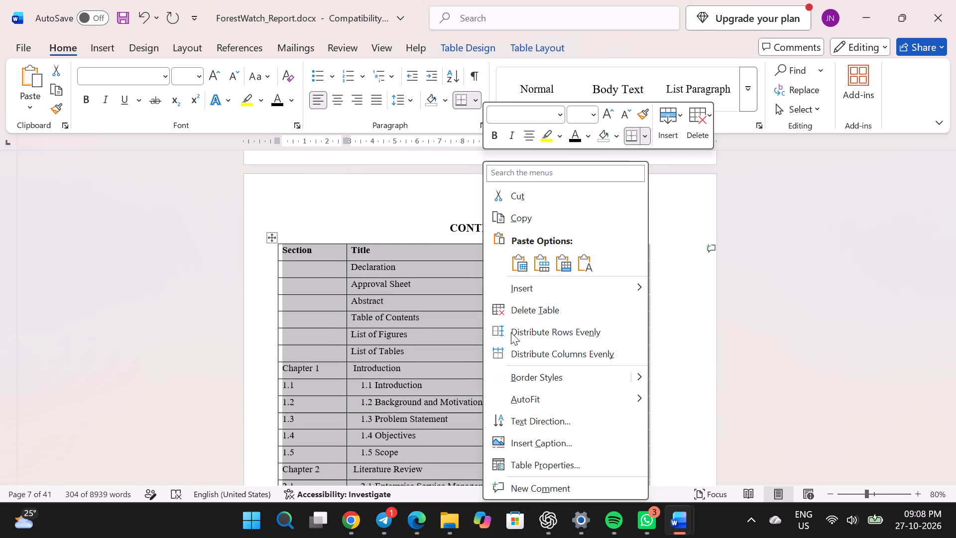
pyautogui.click(558, 461)
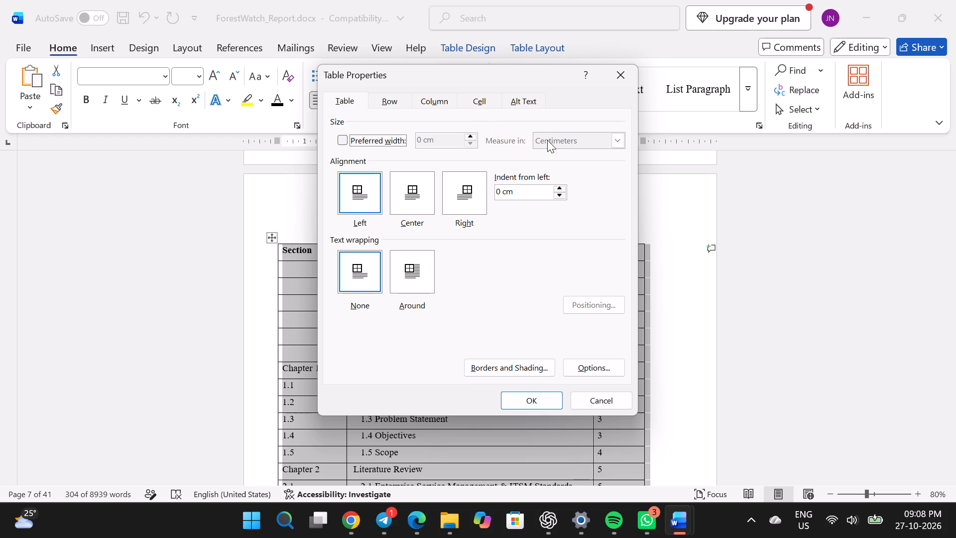
pyautogui.click(555, 140)
pyautogui.click(347, 136)
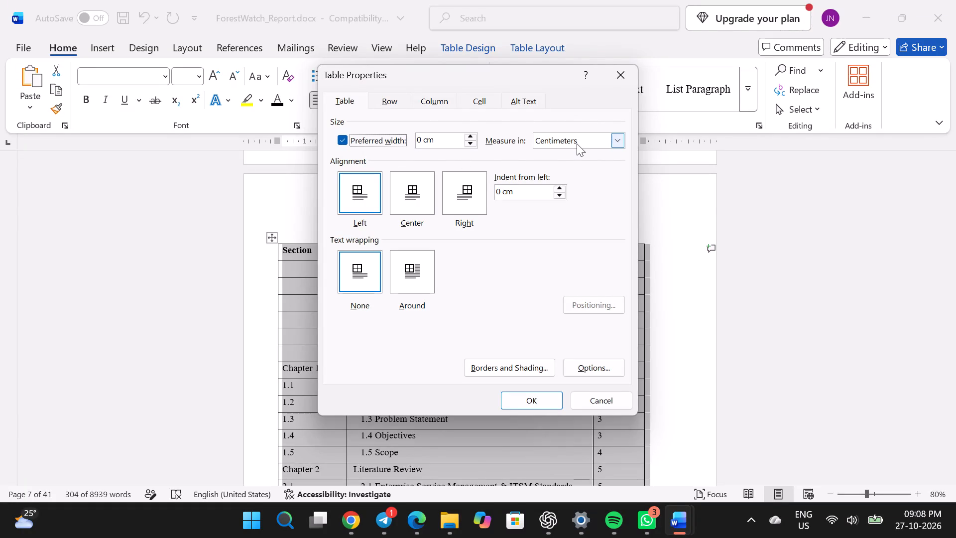
pyautogui.moveTo(577, 143); pyautogui.dragTo(570, 151)
pyautogui.click(570, 151)
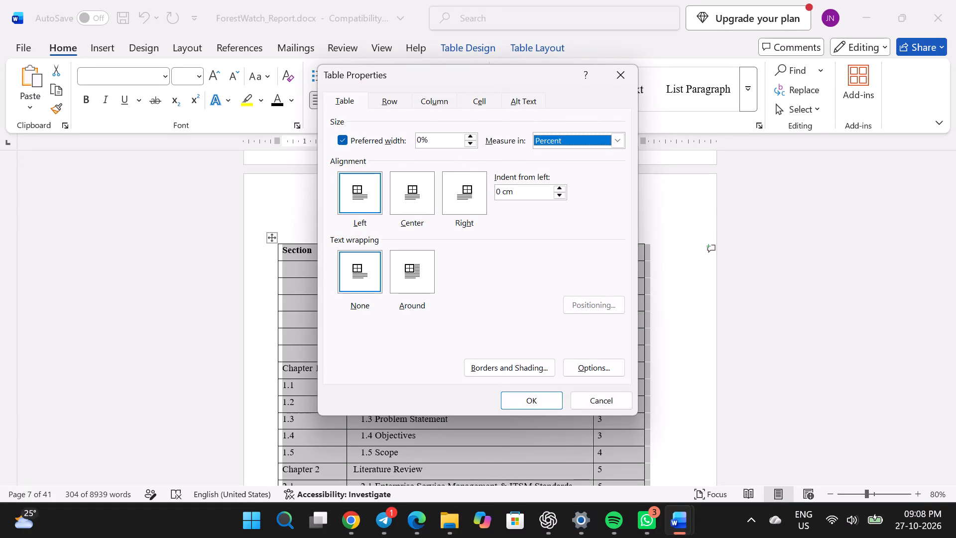
pyautogui.moveTo(435, 137); pyautogui.dragTo(365, 164)
pyautogui.write('100')
pyautogui.press('Return')
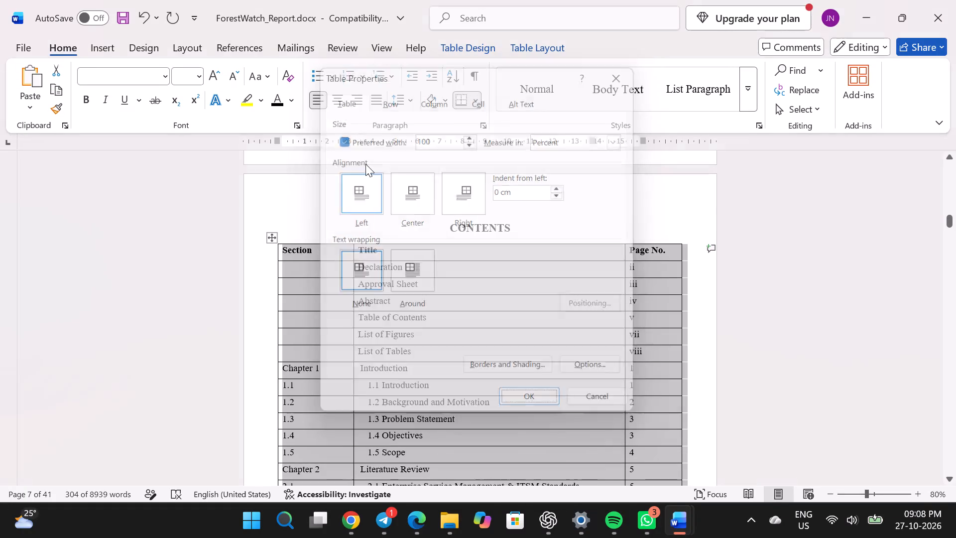
# Review the widened CONTENTS table down to its last row and the page that follows.
pyautogui.scroll(-4, 592, 436)
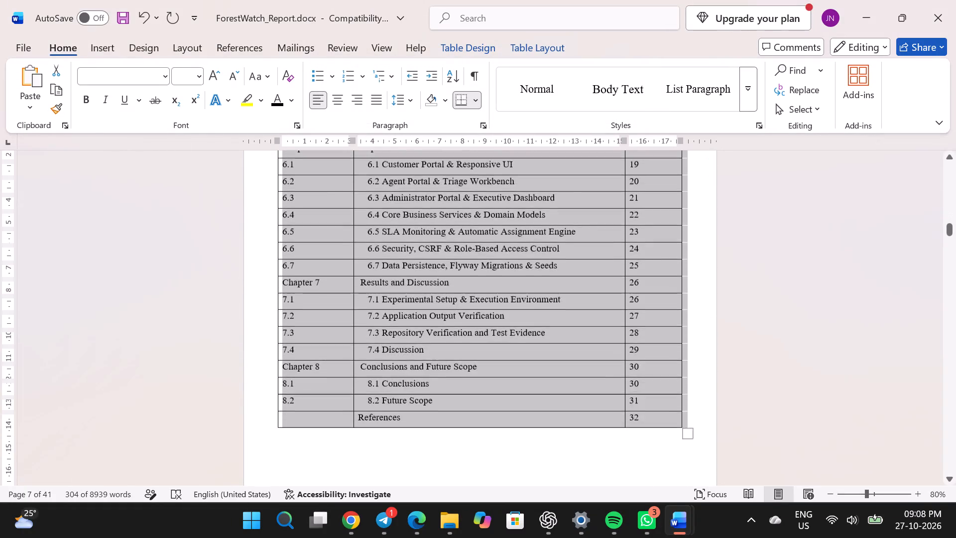
pyautogui.scroll(-2, 592, 436)
pyautogui.scroll(1, 592, 436)
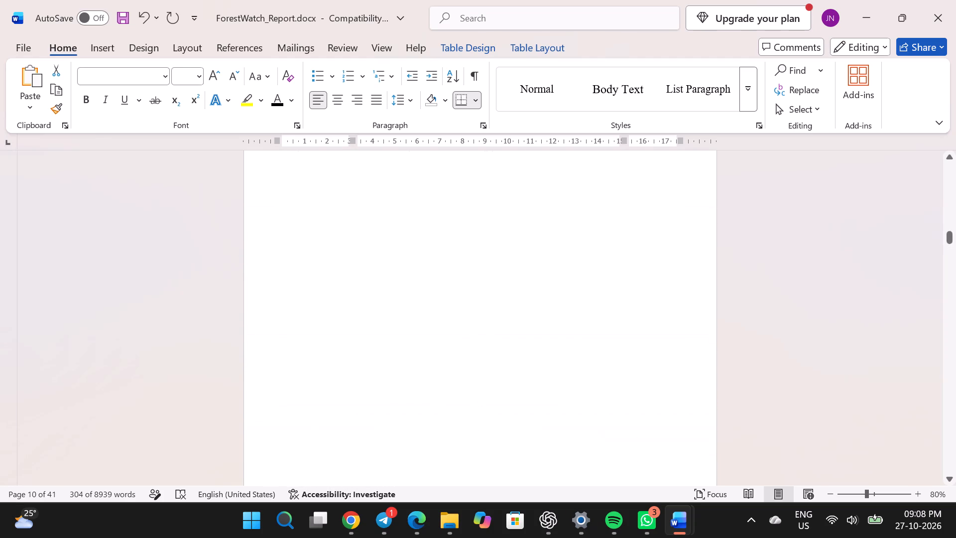
pyautogui.scroll(6, 592, 436)
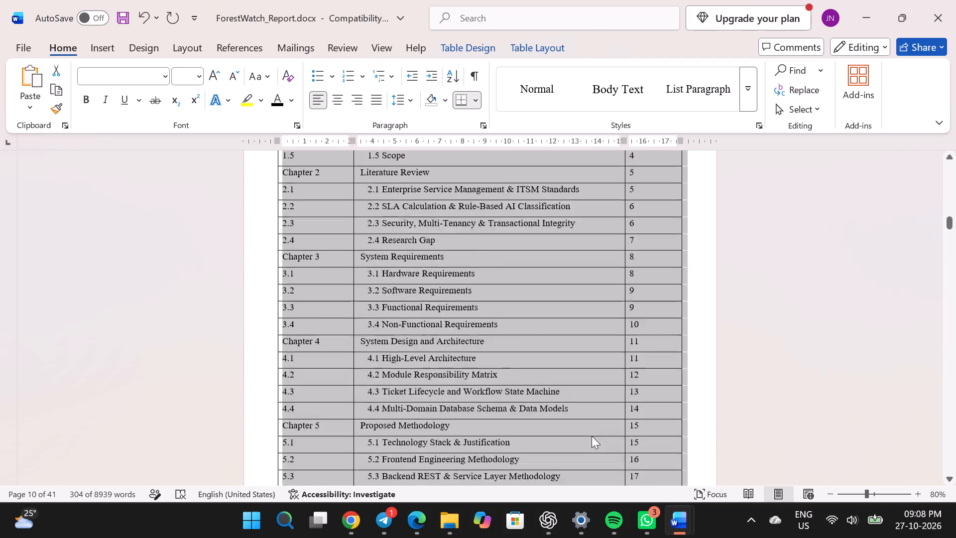
pyautogui.scroll(1, 592, 436)
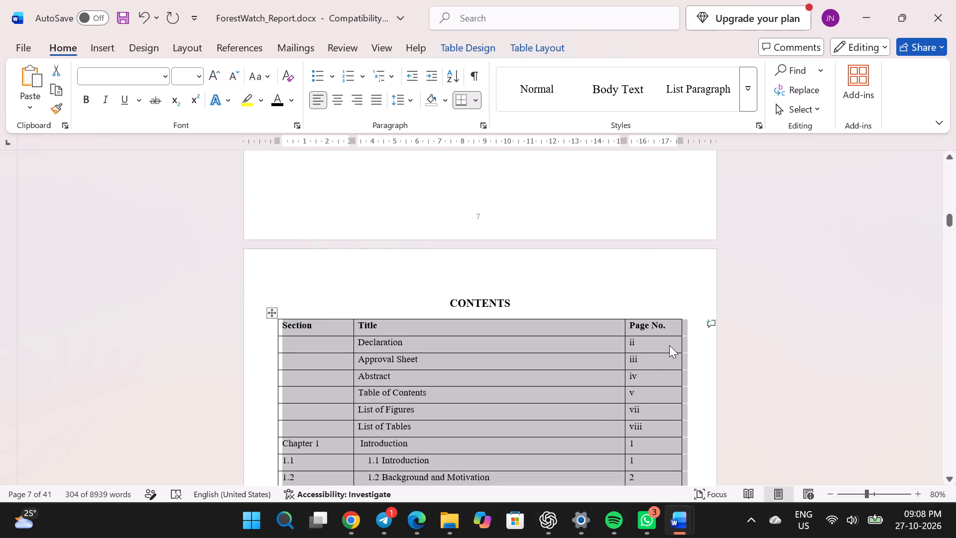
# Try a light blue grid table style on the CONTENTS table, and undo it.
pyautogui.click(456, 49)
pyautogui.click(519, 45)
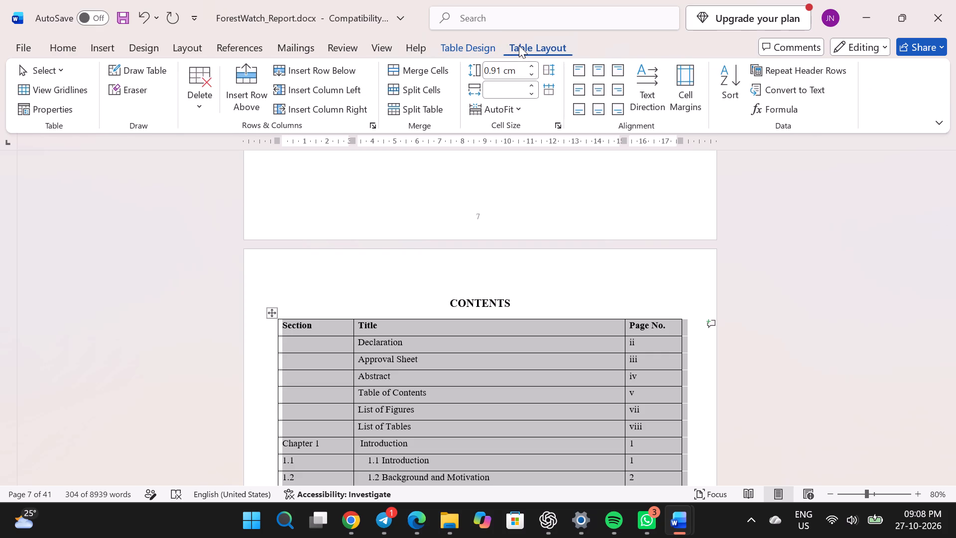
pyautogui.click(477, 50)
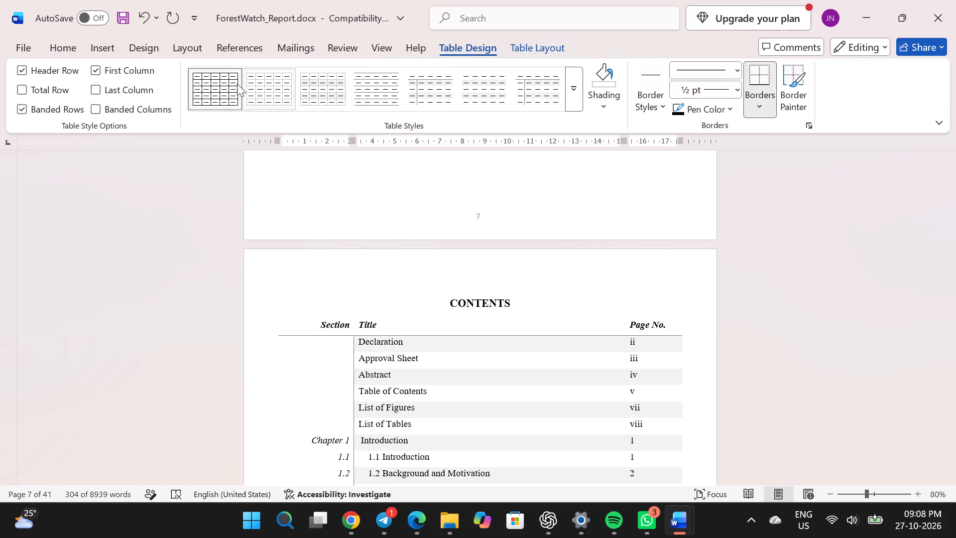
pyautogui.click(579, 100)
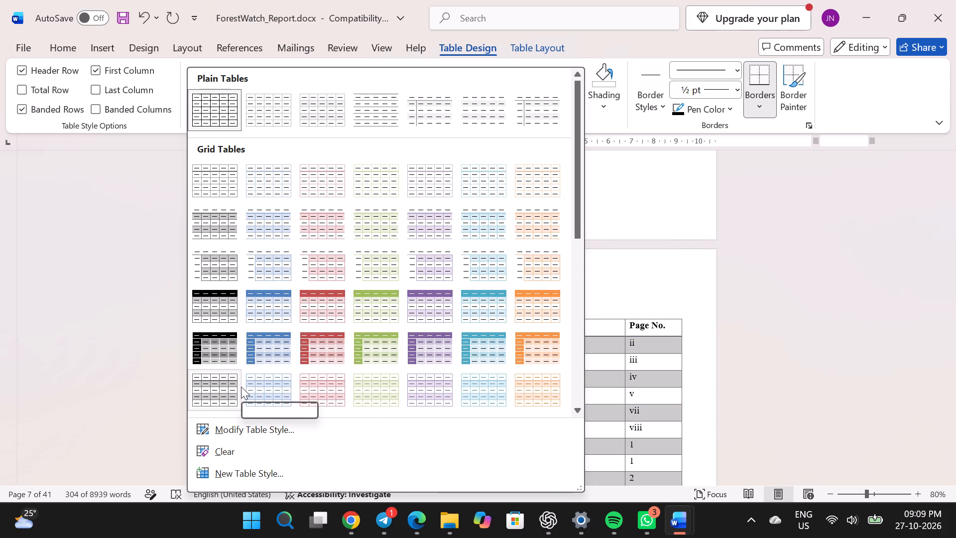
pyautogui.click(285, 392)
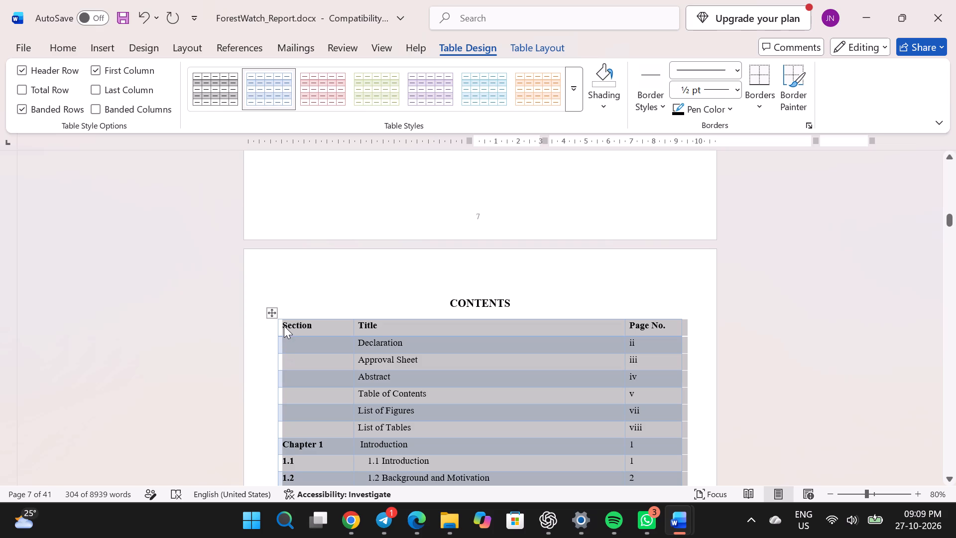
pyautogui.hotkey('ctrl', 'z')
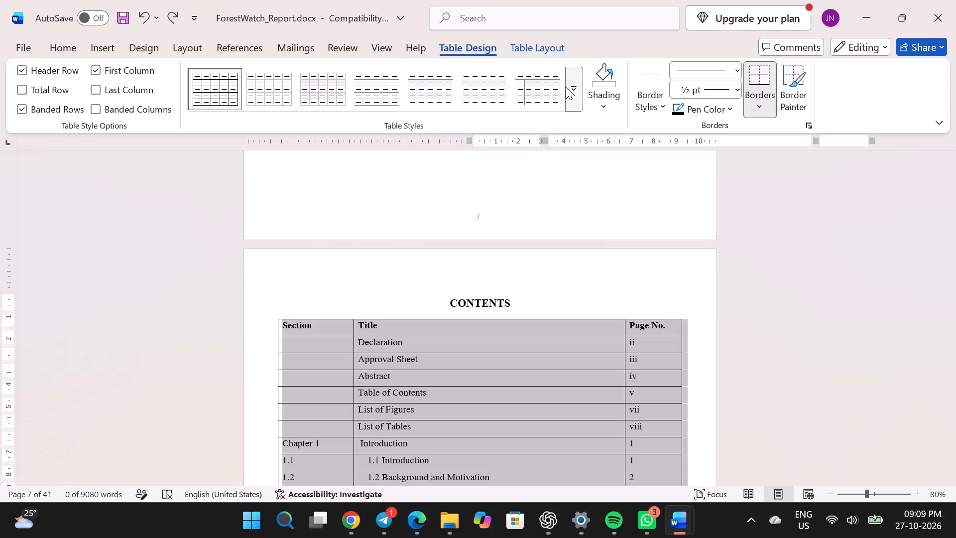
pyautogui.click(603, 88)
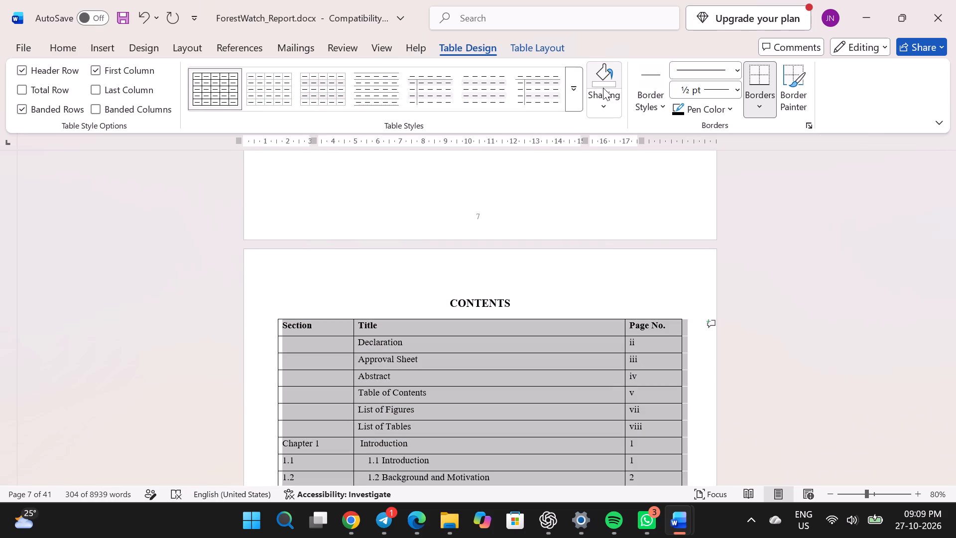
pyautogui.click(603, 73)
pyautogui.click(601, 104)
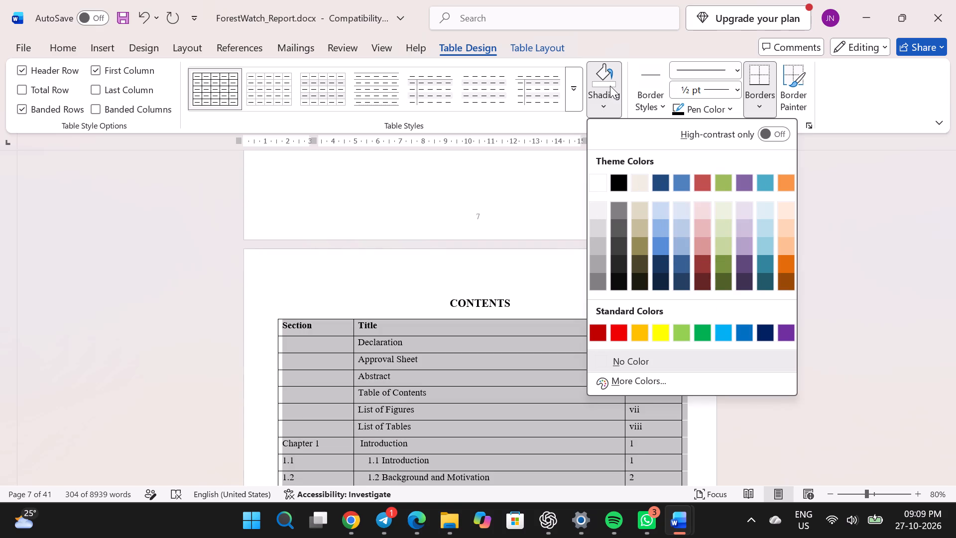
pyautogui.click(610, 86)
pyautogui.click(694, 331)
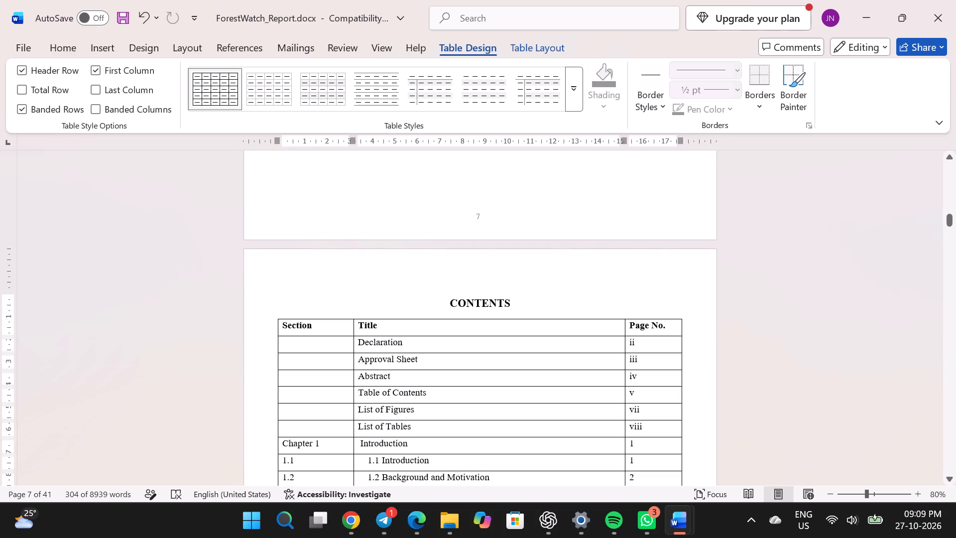
# Shade the header row of the CONTENTS table with the light purple theme colour.
pyautogui.moveTo(668, 325); pyautogui.dragTo(339, 327)
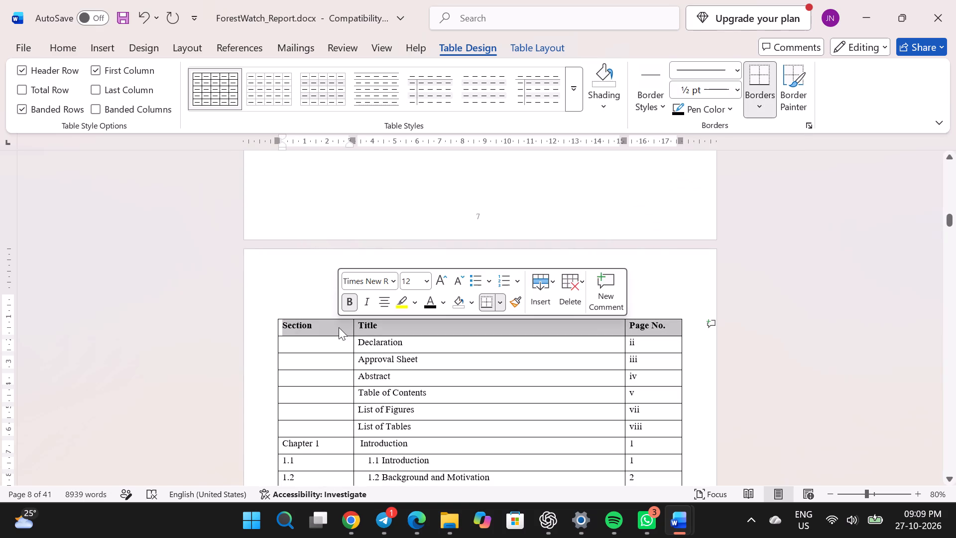
pyautogui.click(606, 99)
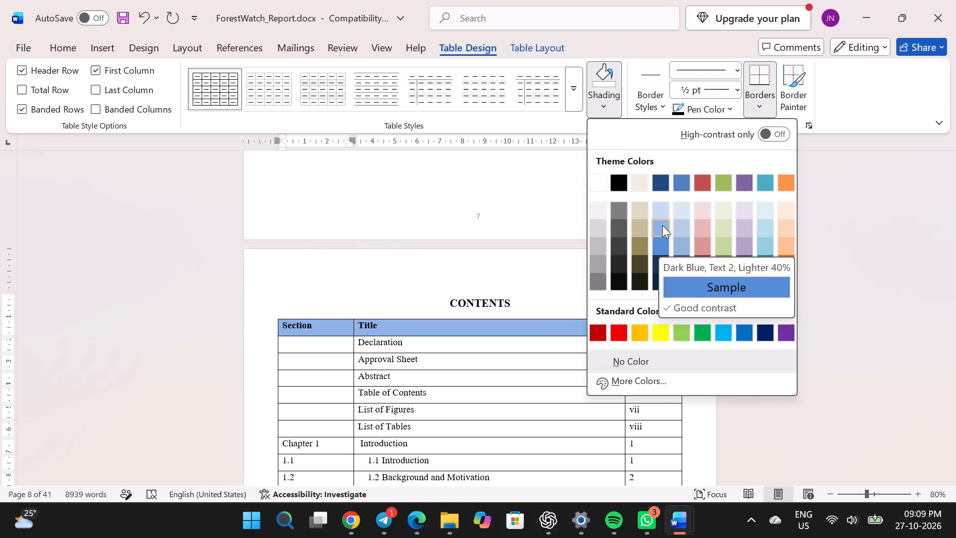
pyautogui.click(743, 231)
pyautogui.click(796, 317)
# Shade the header row of the LIST OF TABLES table with the same light purple.
pyautogui.scroll(-1, 796, 317)
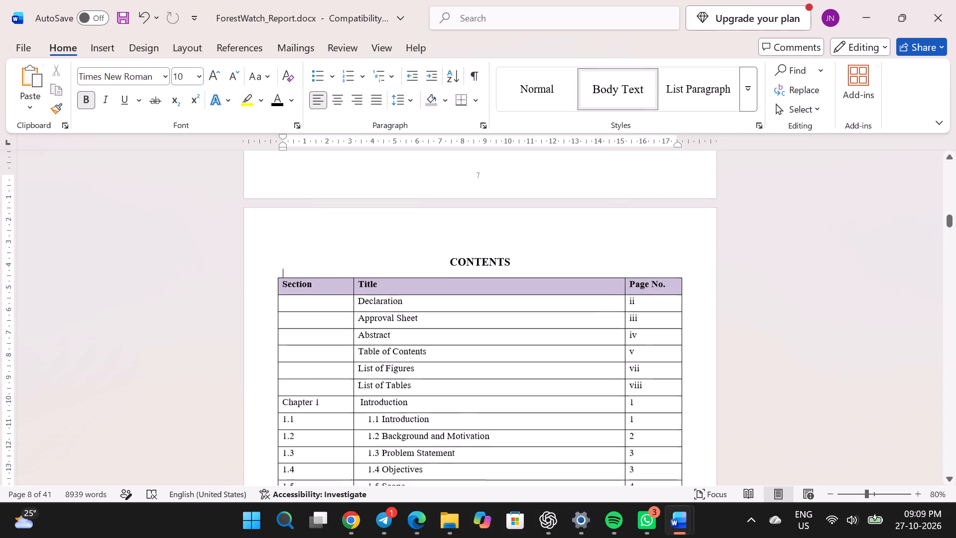
pyautogui.scroll(-5, 796, 317)
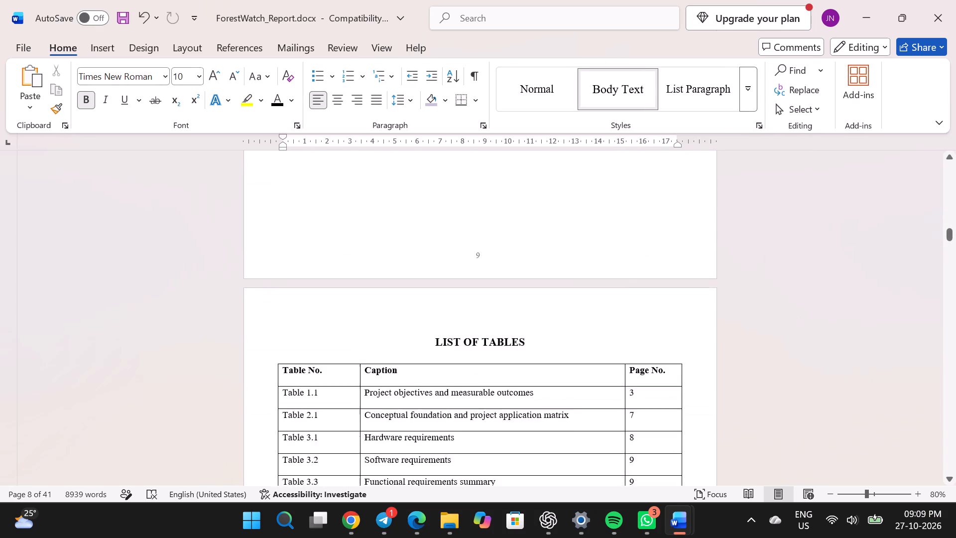
pyautogui.scroll(-3, 796, 317)
pyautogui.scroll(1, 796, 317)
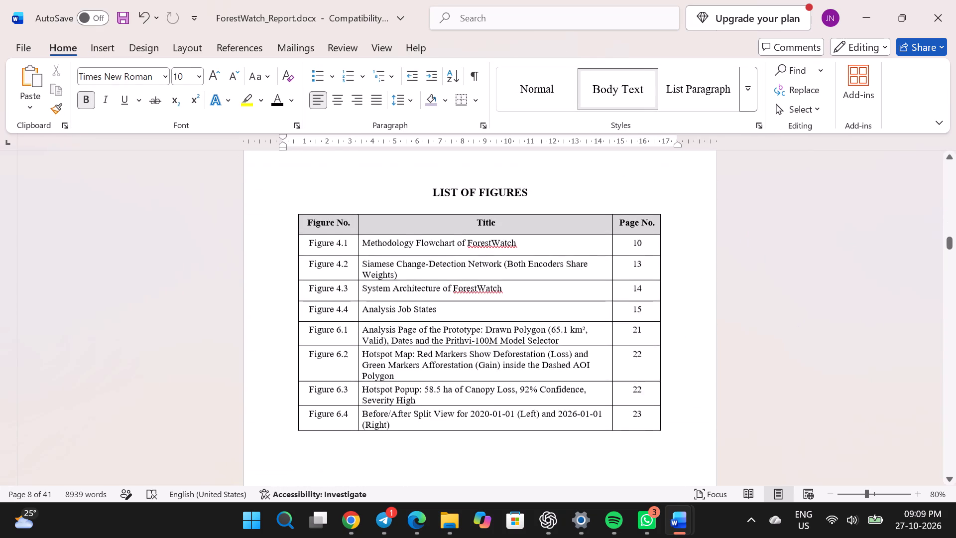
pyautogui.scroll(4, 796, 317)
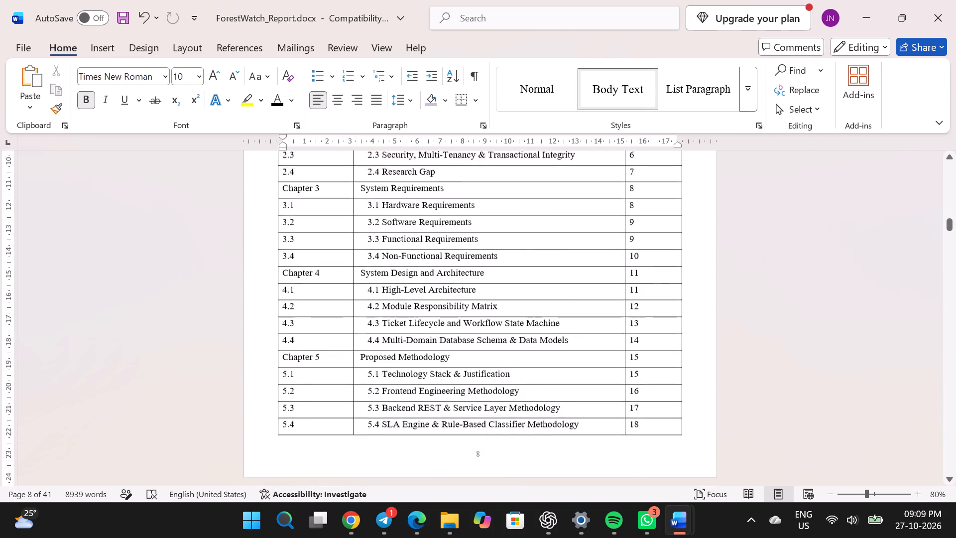
pyautogui.scroll(3, 796, 317)
pyautogui.scroll(-1, 796, 317)
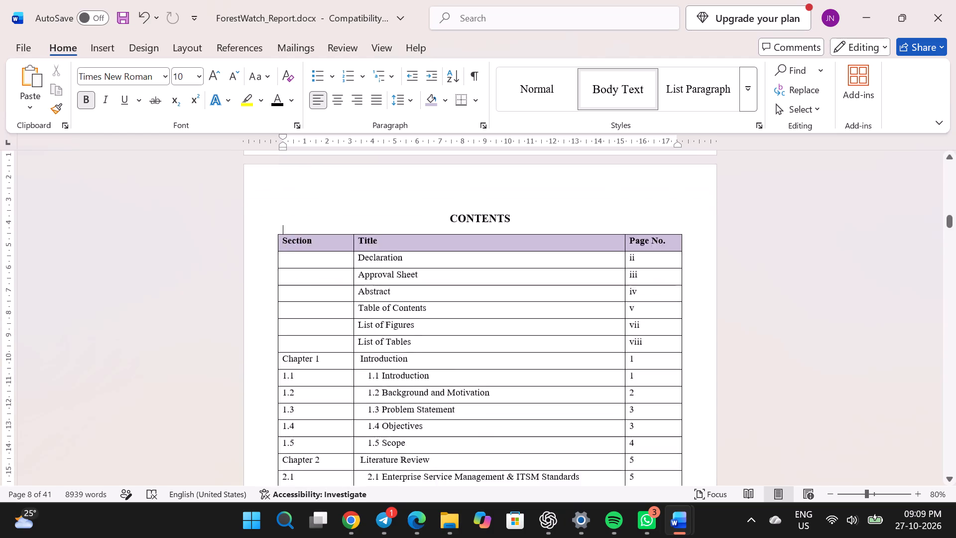
pyautogui.scroll(-5, 796, 317)
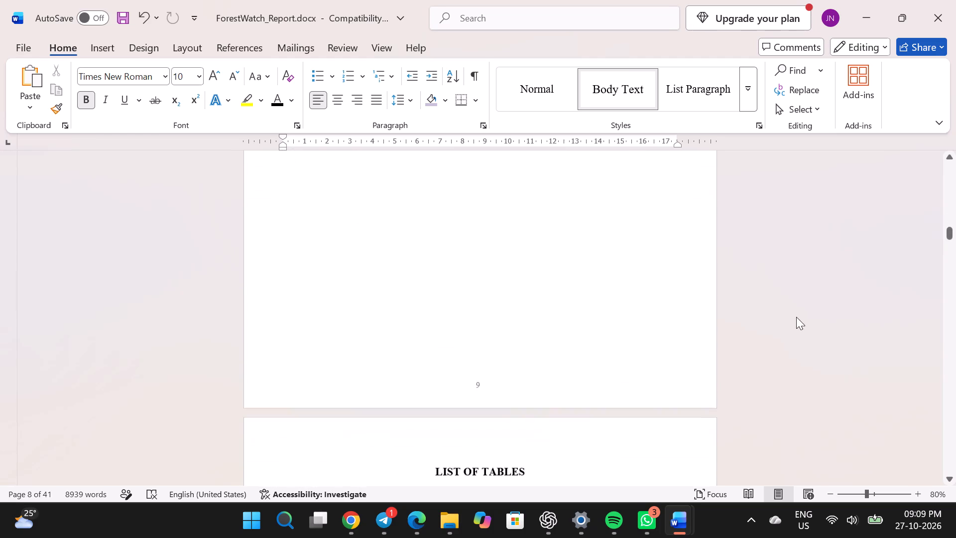
pyautogui.scroll(-2, 796, 317)
pyautogui.scroll(1, 605, 233)
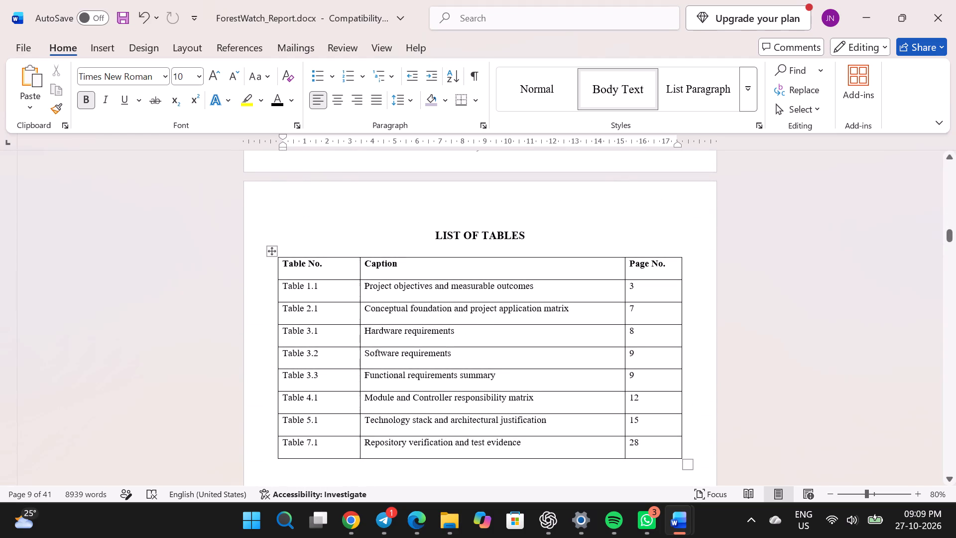
pyautogui.moveTo(672, 275); pyautogui.dragTo(324, 269)
pyautogui.click(470, 39)
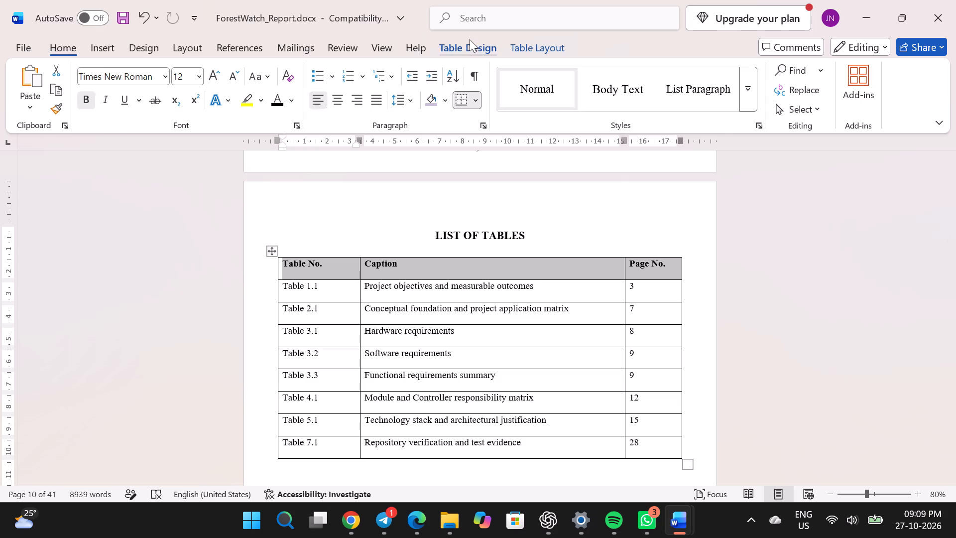
pyautogui.click(602, 86)
pyautogui.click(758, 346)
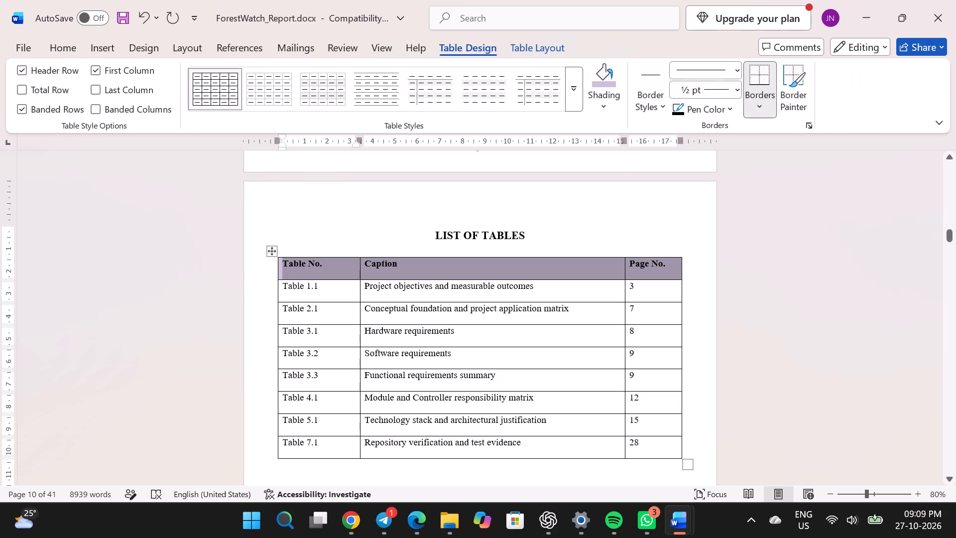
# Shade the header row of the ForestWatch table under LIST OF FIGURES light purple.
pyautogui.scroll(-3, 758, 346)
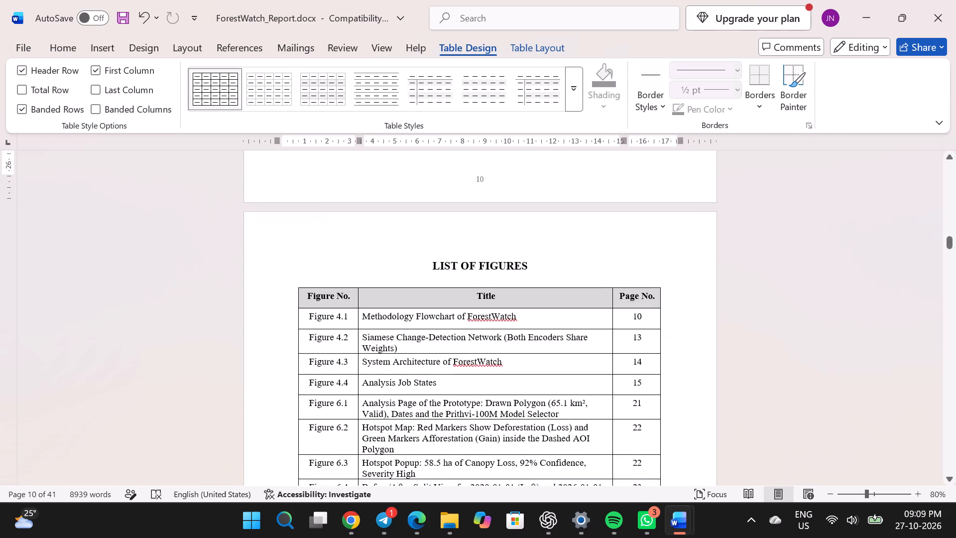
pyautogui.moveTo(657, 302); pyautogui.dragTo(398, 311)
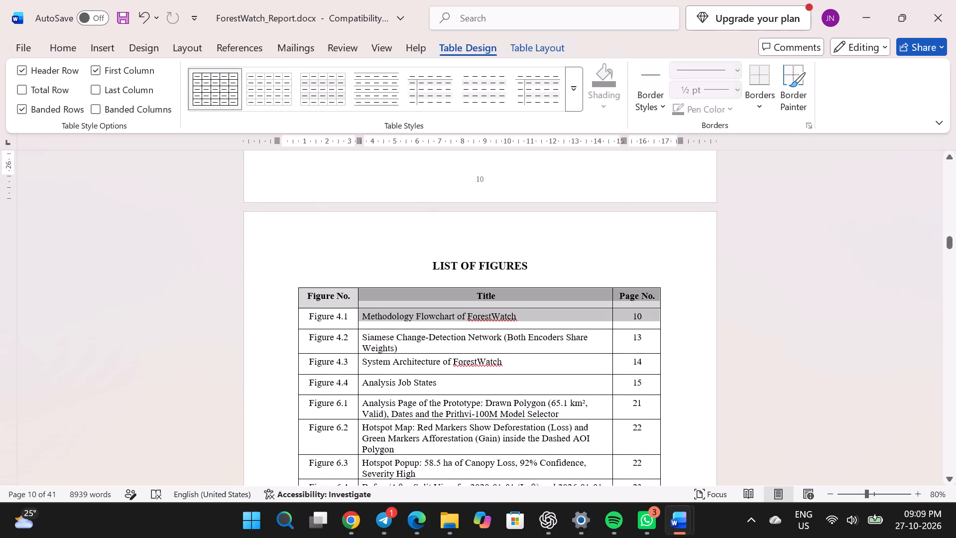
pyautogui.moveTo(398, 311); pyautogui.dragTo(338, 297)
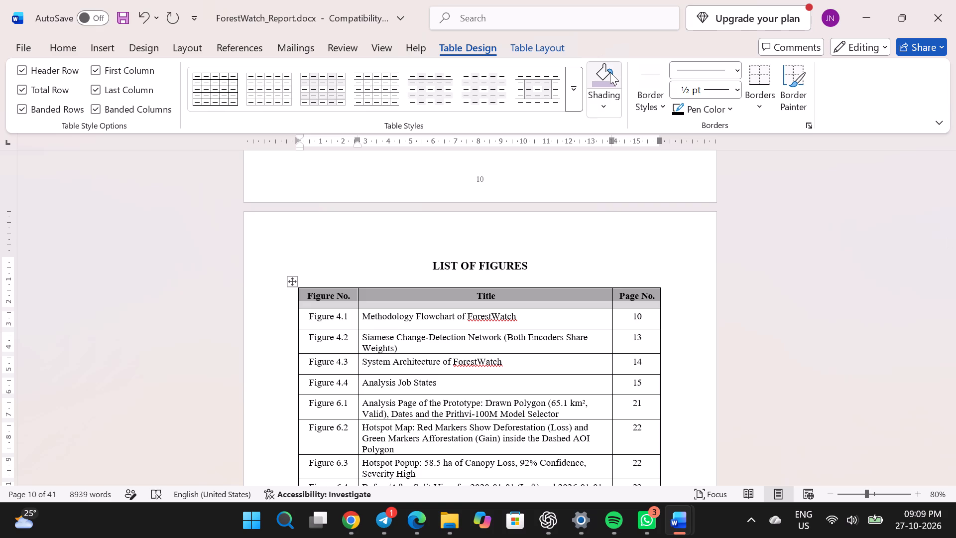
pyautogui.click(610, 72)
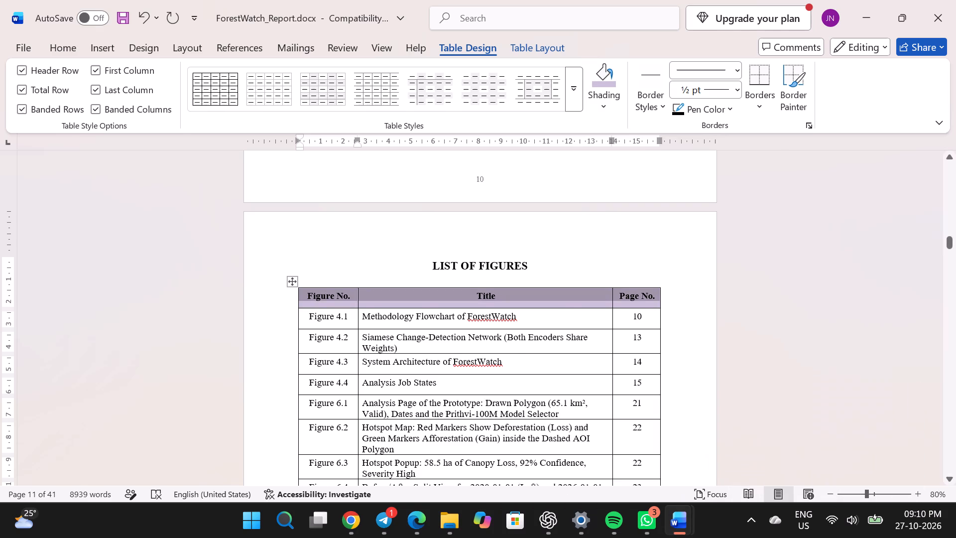
# Select SupportDesk_Project_Report.docx's List of Figures table, and replace ForestWatch_Report.docx's LIST OF FIGURES table with the clipboard table.
pyautogui.hotkey('alt', 'Tab')
pyautogui.scroll(-3, 373, 279)
pyautogui.scroll(1, 418, 281)
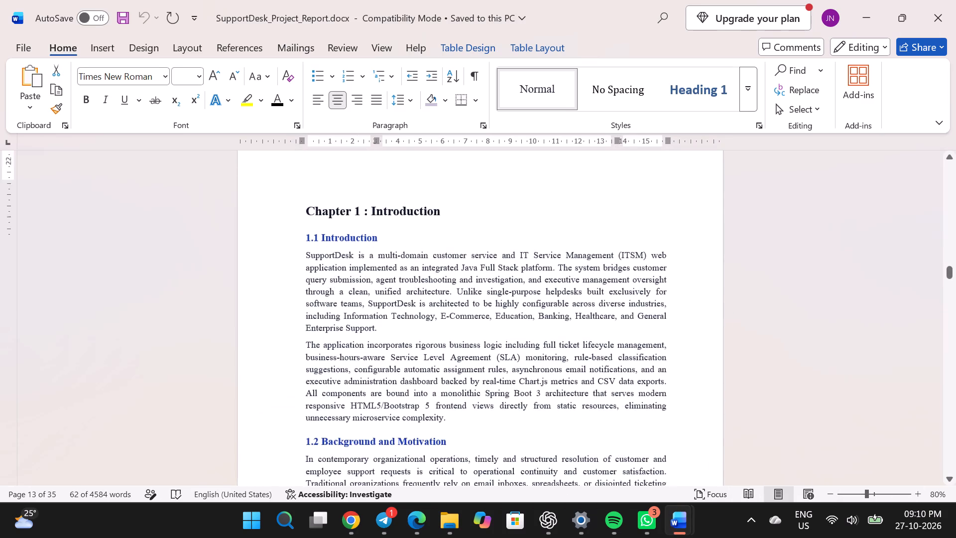
pyautogui.scroll(4, 418, 281)
pyautogui.scroll(-1, 418, 281)
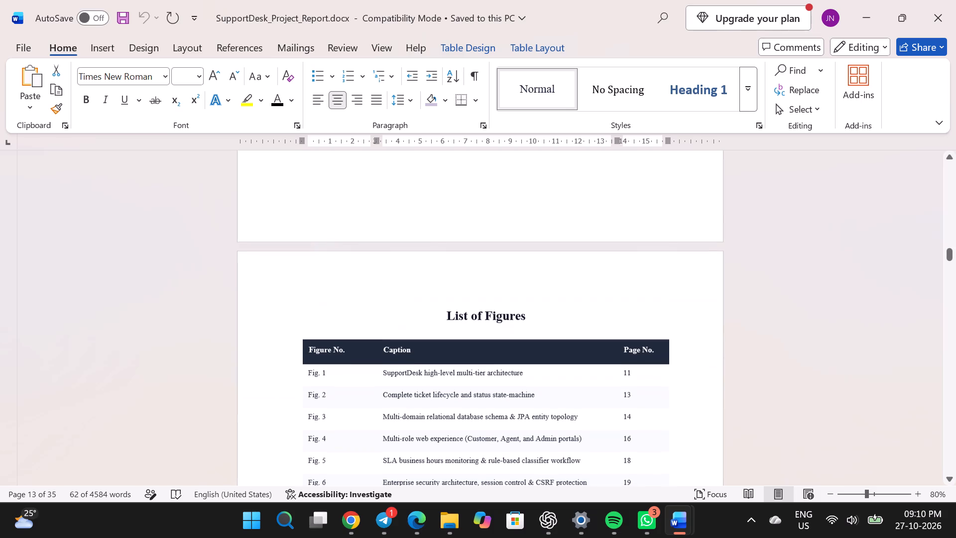
pyautogui.scroll(-1, 335, 344)
pyautogui.click(333, 309)
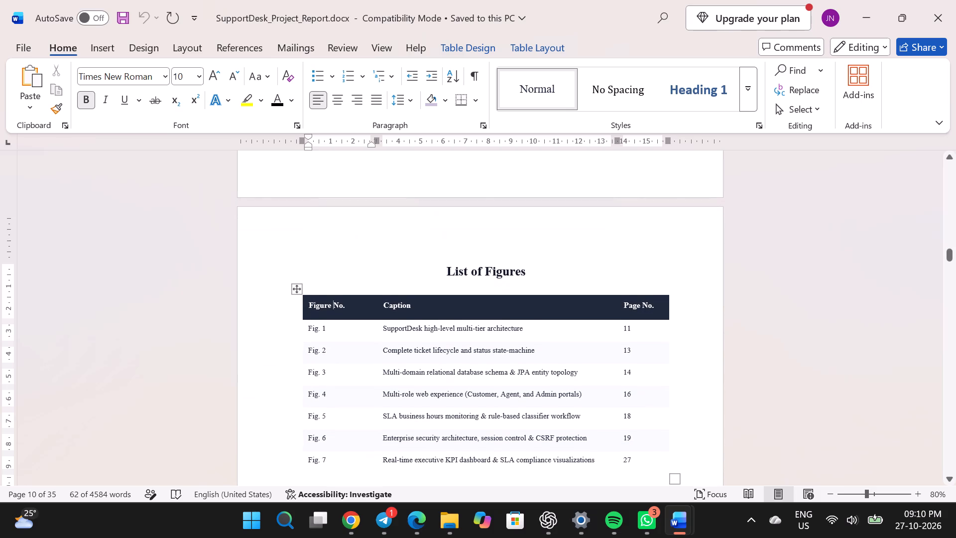
pyautogui.click(300, 289)
pyautogui.hotkey('alt', 'Tab')
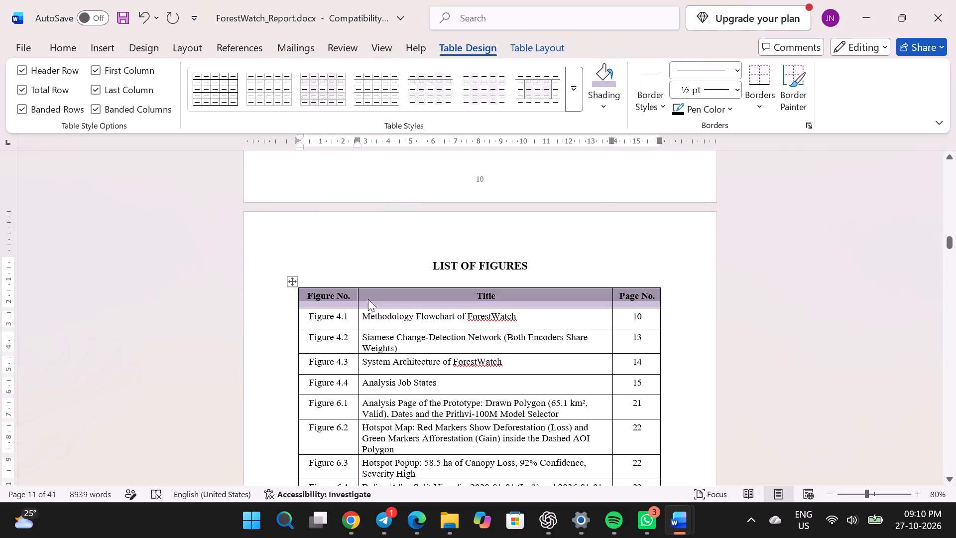
pyautogui.click(289, 283)
pyautogui.press('BackSpace')
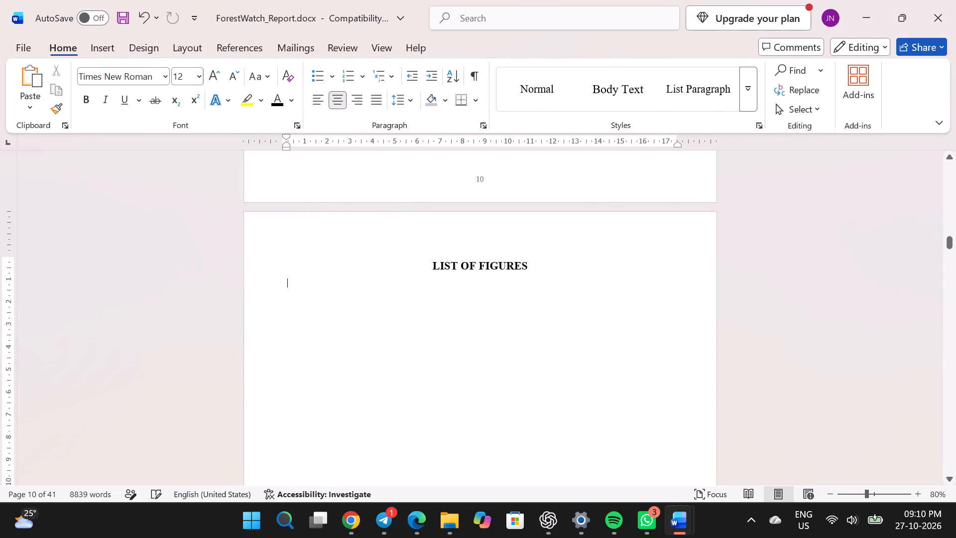
pyautogui.hotkey('ctrl', 'v')
# Apply the plain black-bordered grid table style to the whole pasted table under LIST OF FIGURES.
pyautogui.click(289, 281)
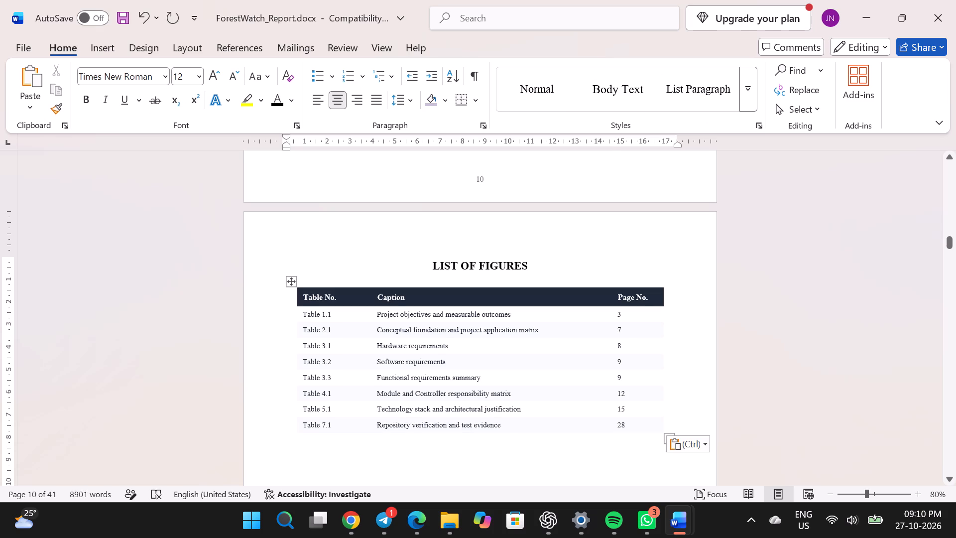
pyautogui.click(479, 43)
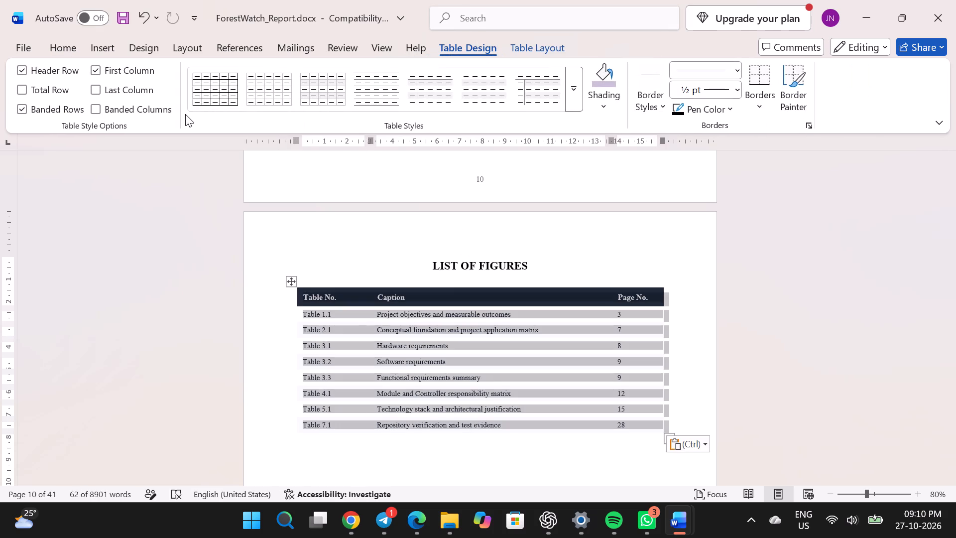
pyautogui.click(216, 80)
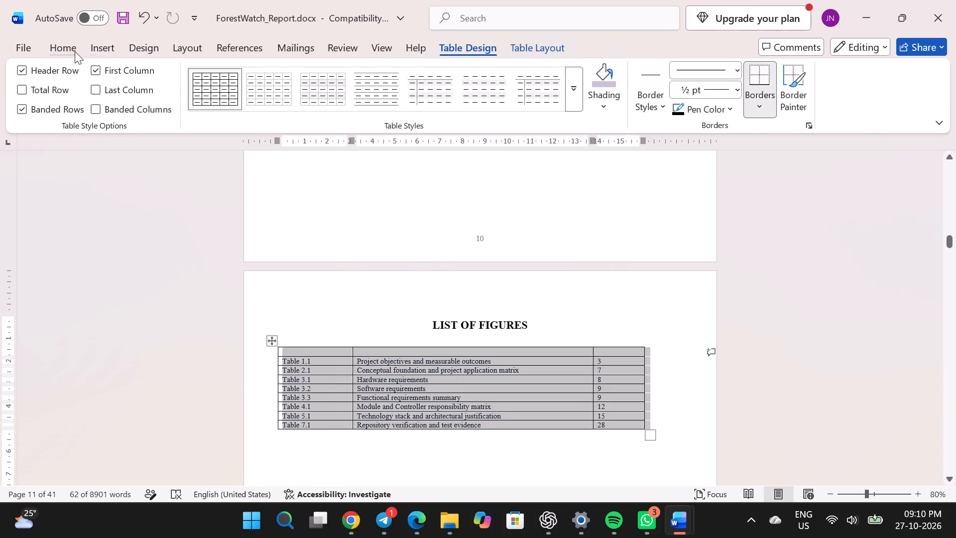
# Set all text in the LIST OF FIGURES table to black at font size 12.
pyautogui.click(75, 51)
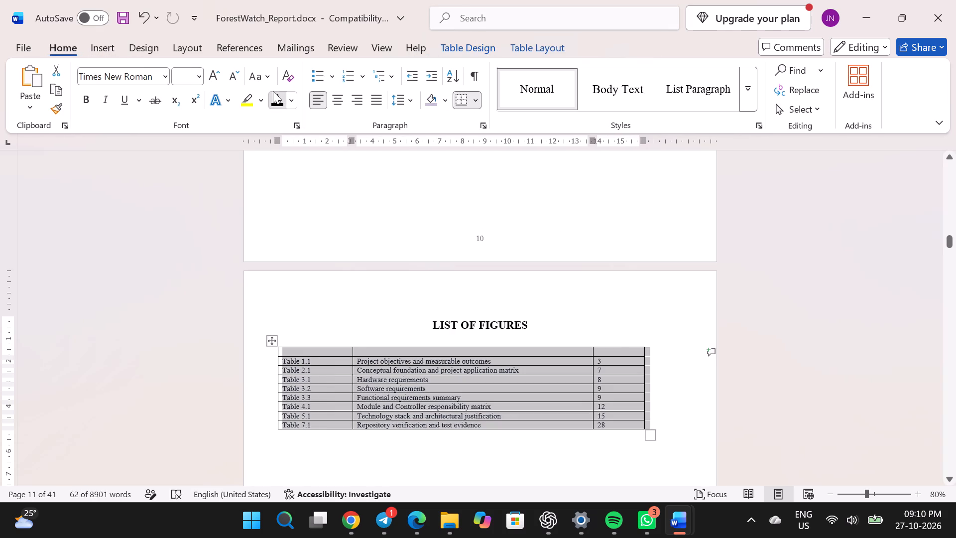
pyautogui.click(273, 91)
pyautogui.click(187, 72)
pyautogui.write('12')
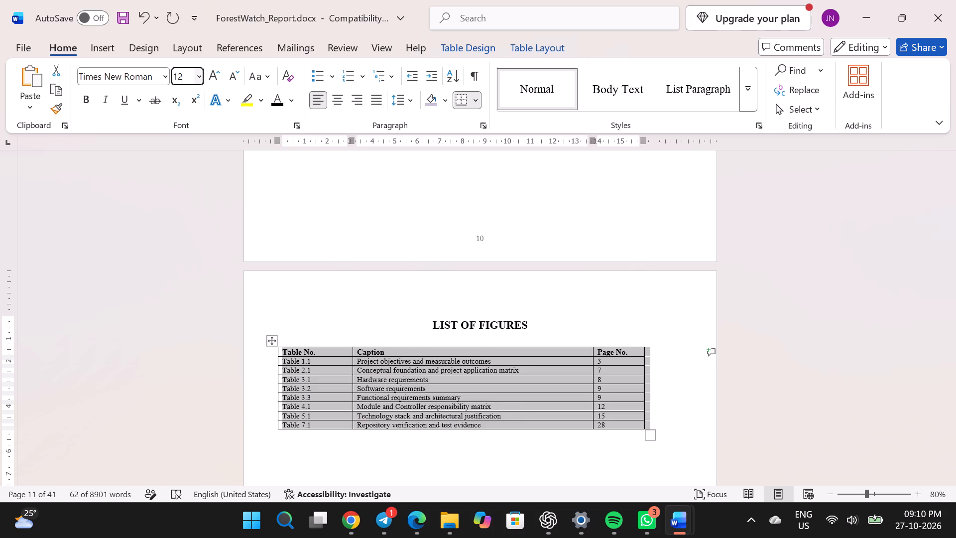
pyautogui.press('Return')
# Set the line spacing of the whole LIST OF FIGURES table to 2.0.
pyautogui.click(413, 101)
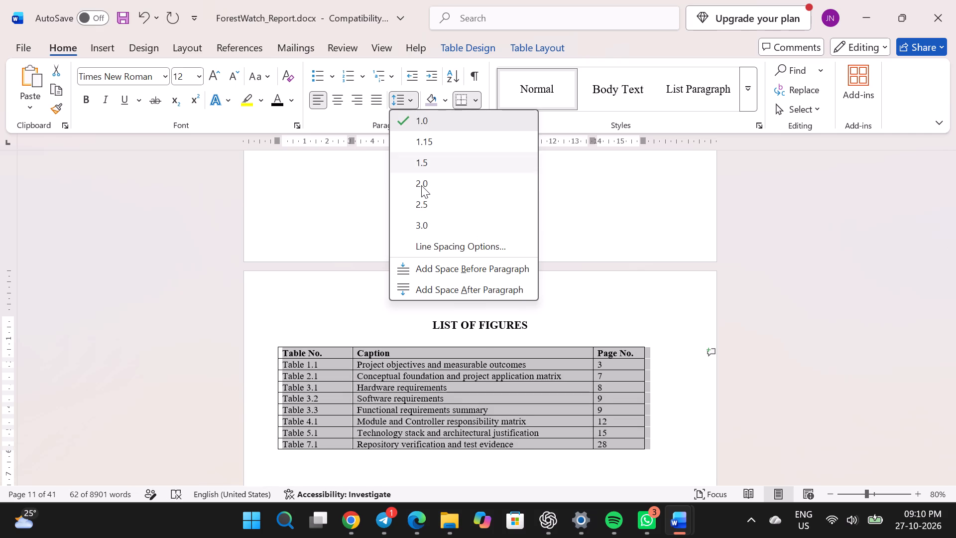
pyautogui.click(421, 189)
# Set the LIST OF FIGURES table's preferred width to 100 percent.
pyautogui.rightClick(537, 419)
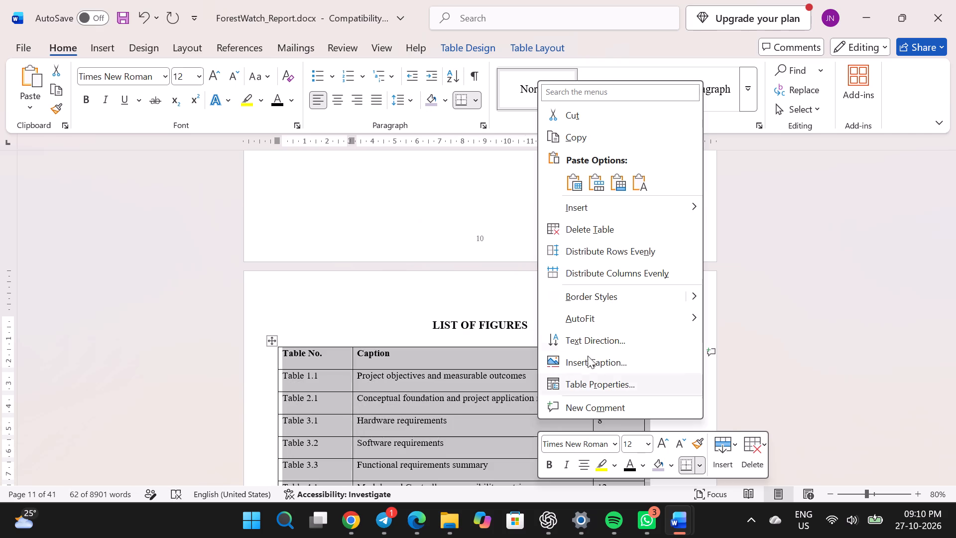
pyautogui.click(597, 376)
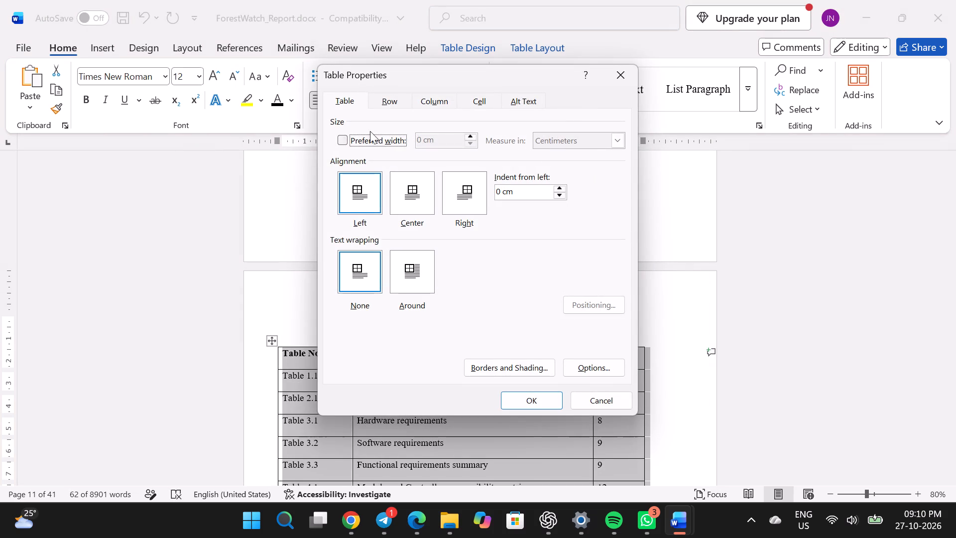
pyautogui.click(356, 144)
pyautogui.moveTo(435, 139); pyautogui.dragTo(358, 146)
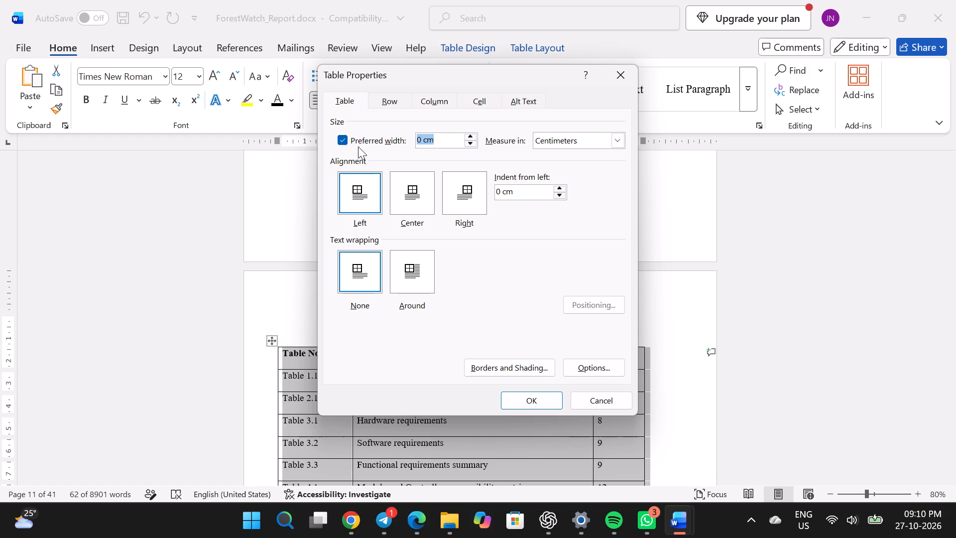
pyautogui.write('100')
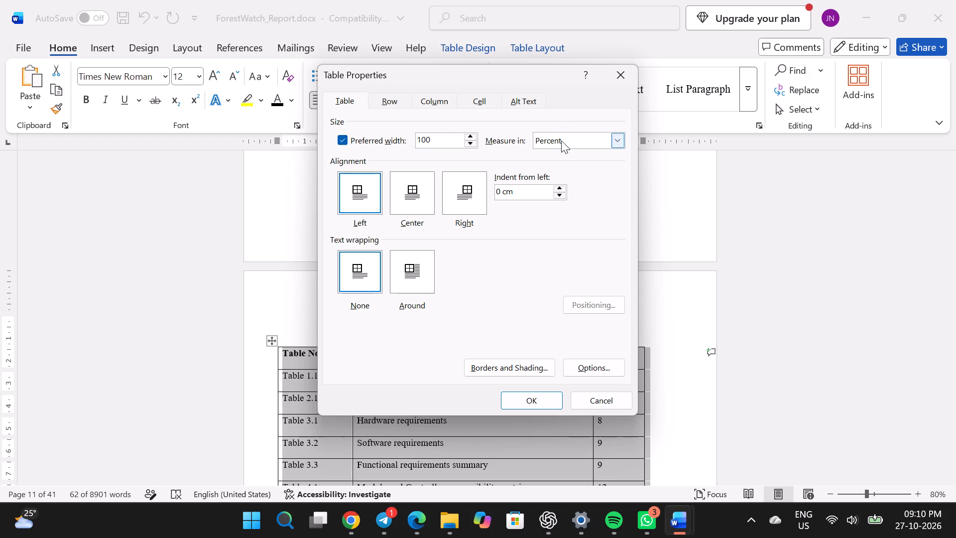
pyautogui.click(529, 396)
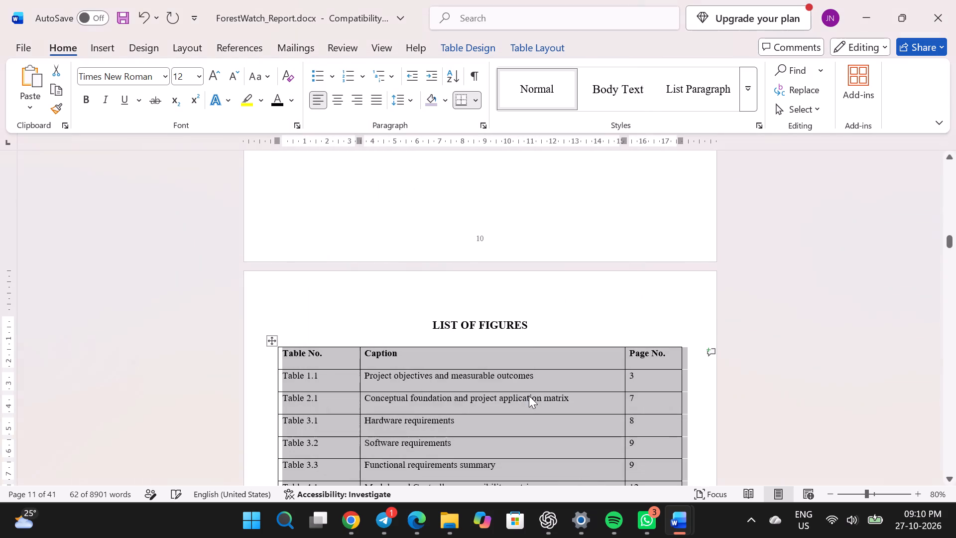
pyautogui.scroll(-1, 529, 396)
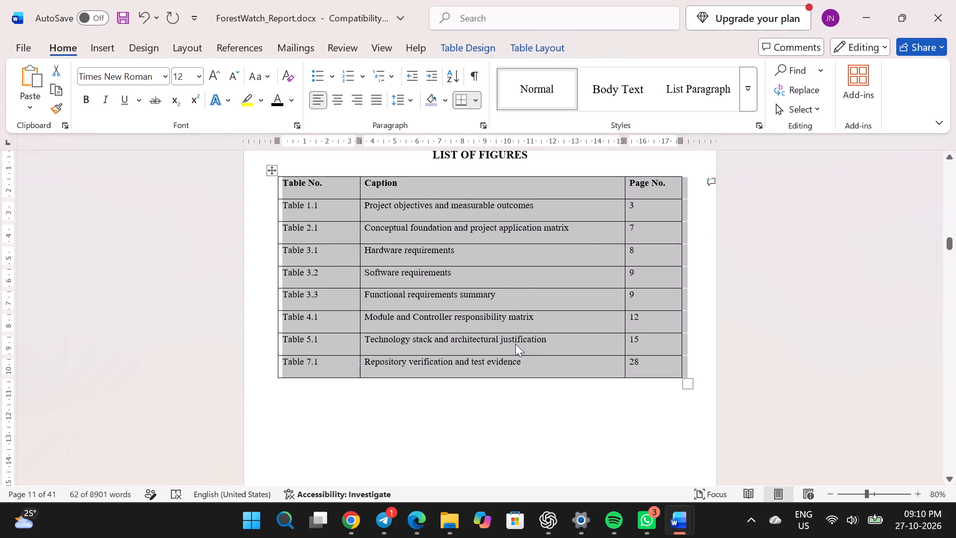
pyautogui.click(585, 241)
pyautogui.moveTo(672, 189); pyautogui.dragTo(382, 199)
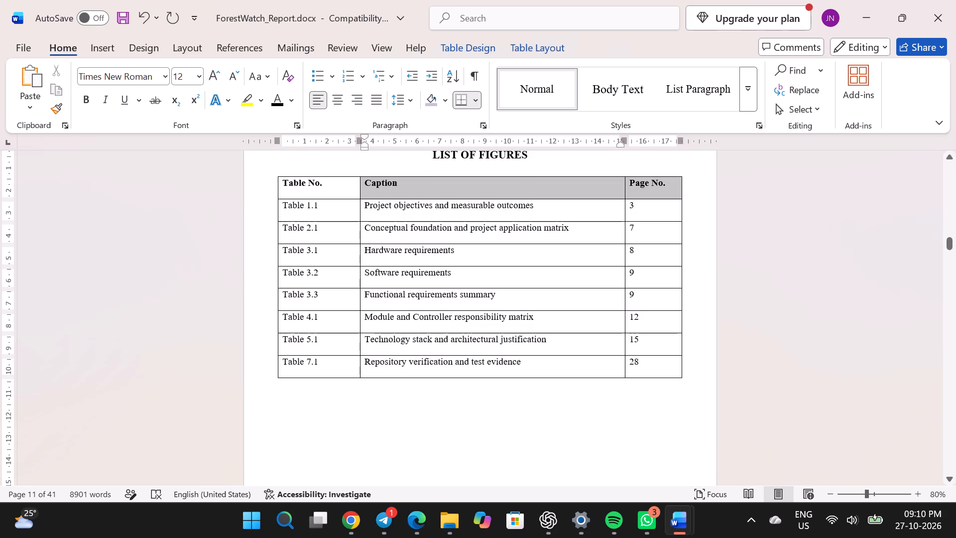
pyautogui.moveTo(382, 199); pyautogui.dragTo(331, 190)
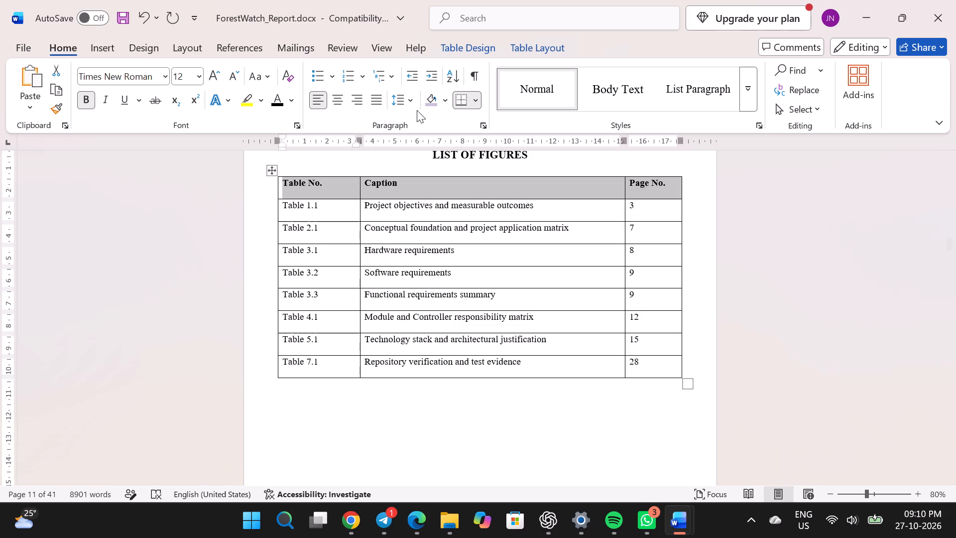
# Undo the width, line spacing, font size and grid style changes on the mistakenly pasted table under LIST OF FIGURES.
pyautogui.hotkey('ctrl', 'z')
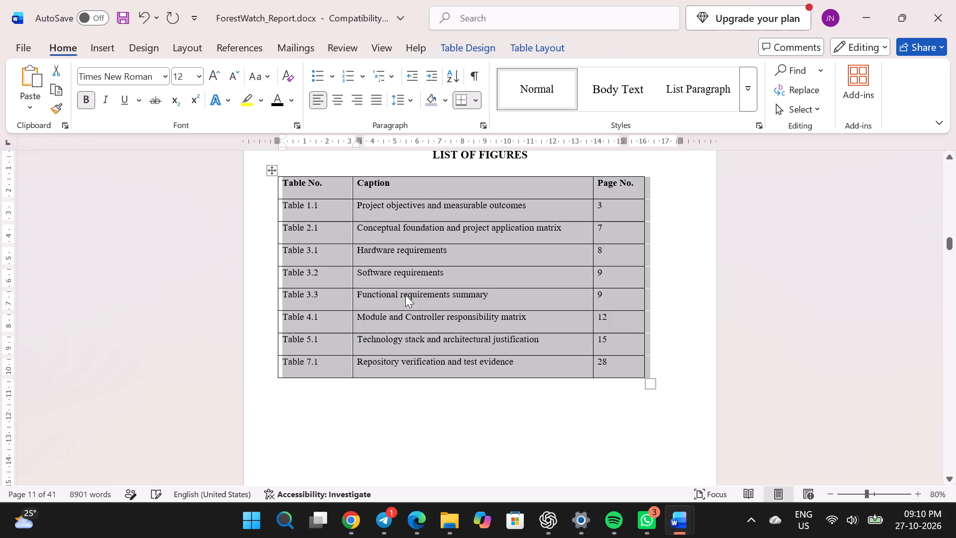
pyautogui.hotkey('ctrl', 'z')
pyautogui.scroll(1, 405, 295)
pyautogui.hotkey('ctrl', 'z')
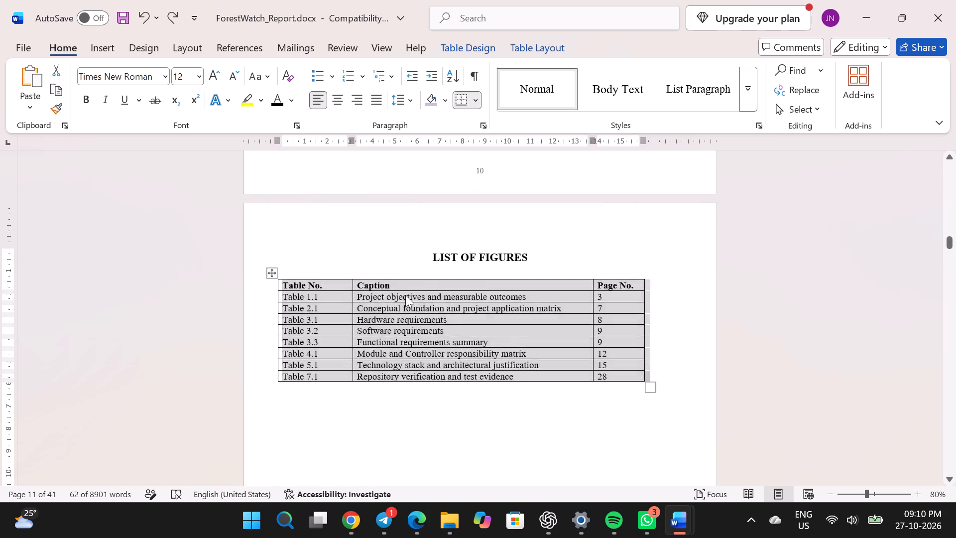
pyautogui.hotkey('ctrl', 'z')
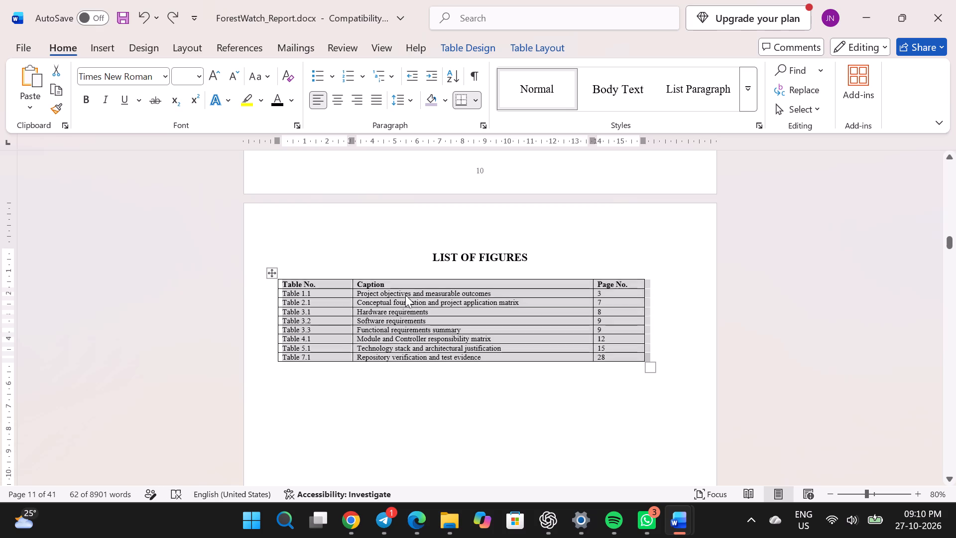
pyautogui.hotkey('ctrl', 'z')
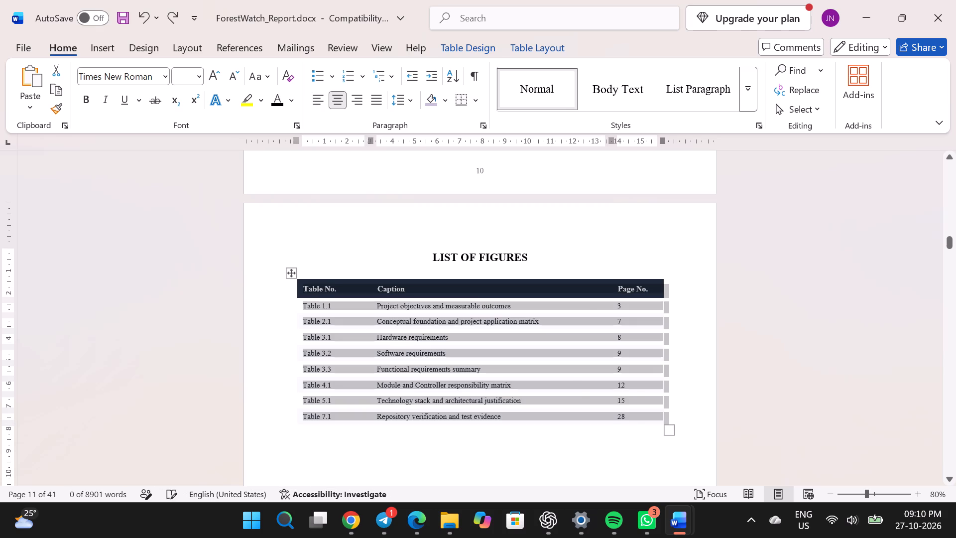
# Copy SupportDesk_Project_Report.docx's List of Figures table and replace the table under LIST OF FIGURES in ForestWatch_Report.docx with it.
pyautogui.hotkey('alt', 'Tab')
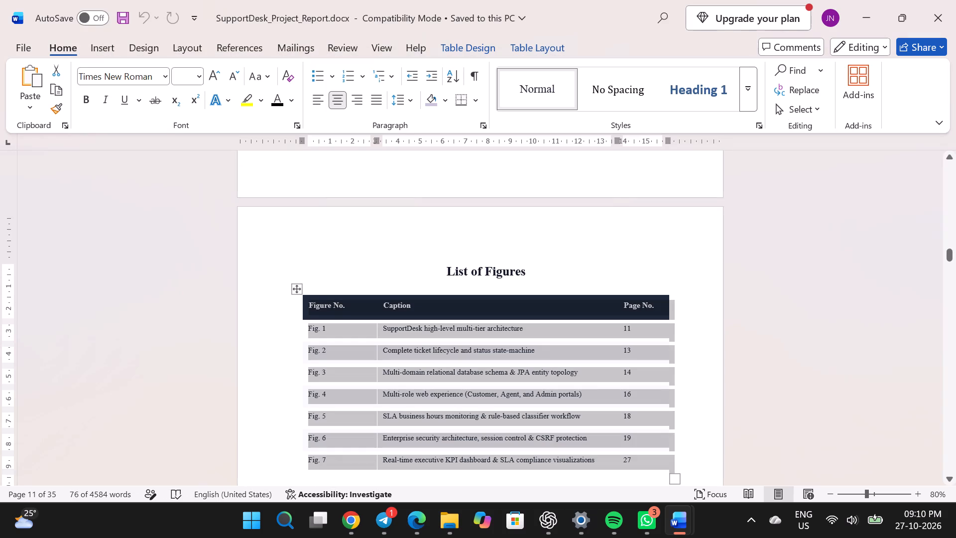
pyautogui.click(299, 289)
pyautogui.hotkey('ctrl', 'c')
pyautogui.hotkey('ctrl', 'c')
pyautogui.hotkey('alt', 'Tab')
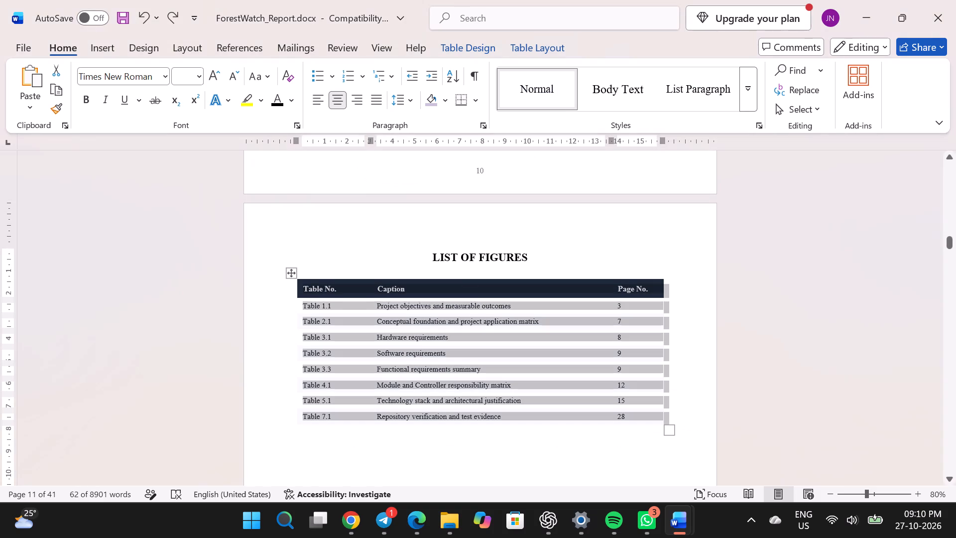
pyautogui.press('BackSpace')
pyautogui.hotkey('ctrl', 'v')
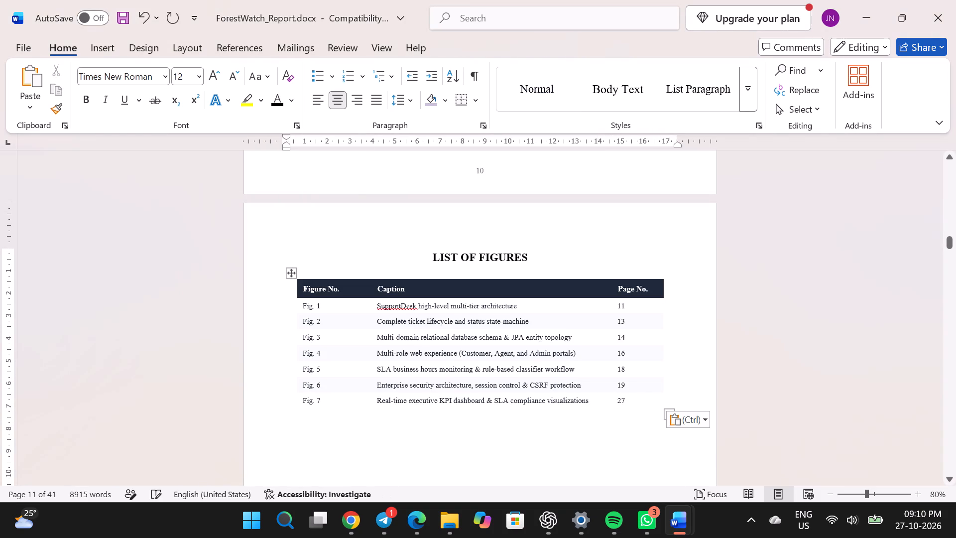
# Make all text in the pasted LIST OF FIGURES table black and apply the plain black-bordered grid table style.
pyautogui.click(289, 270)
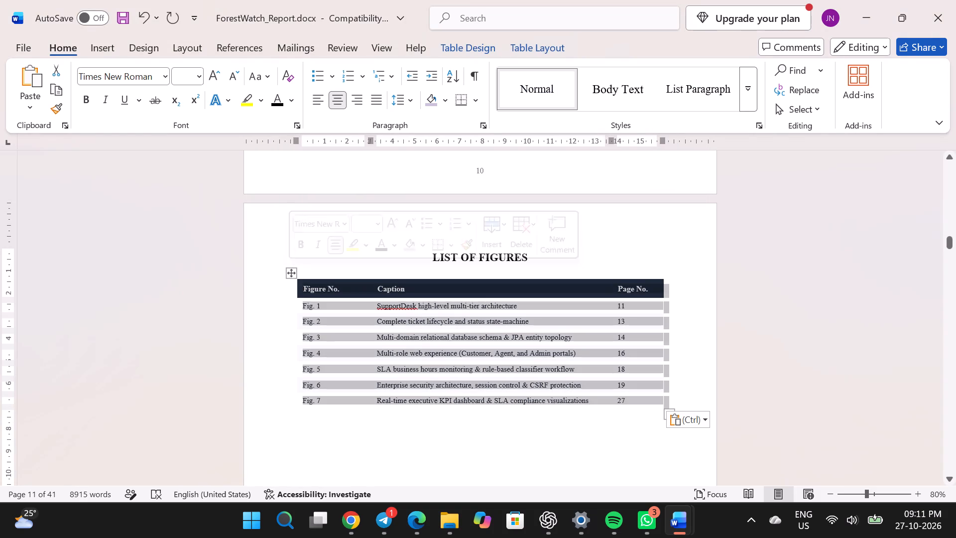
pyautogui.click(271, 103)
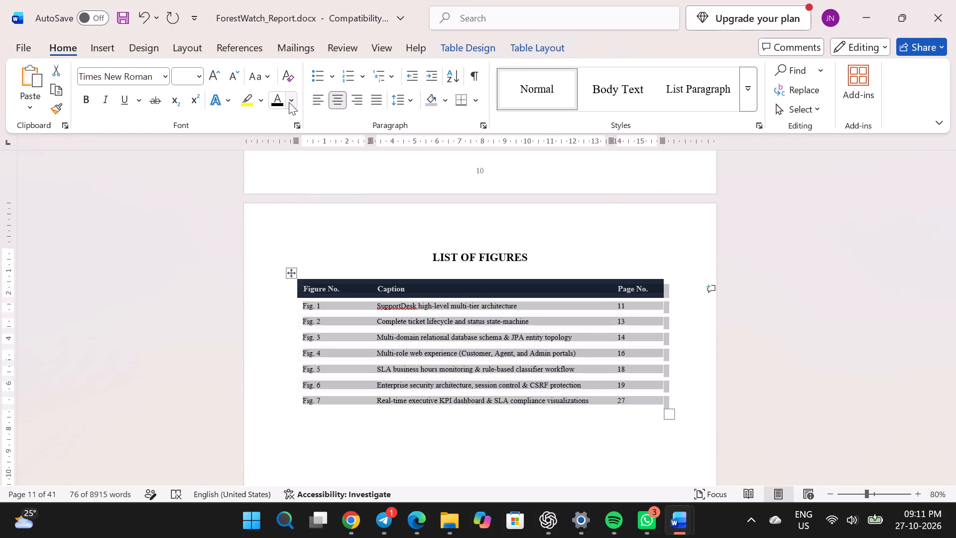
pyautogui.click(443, 38)
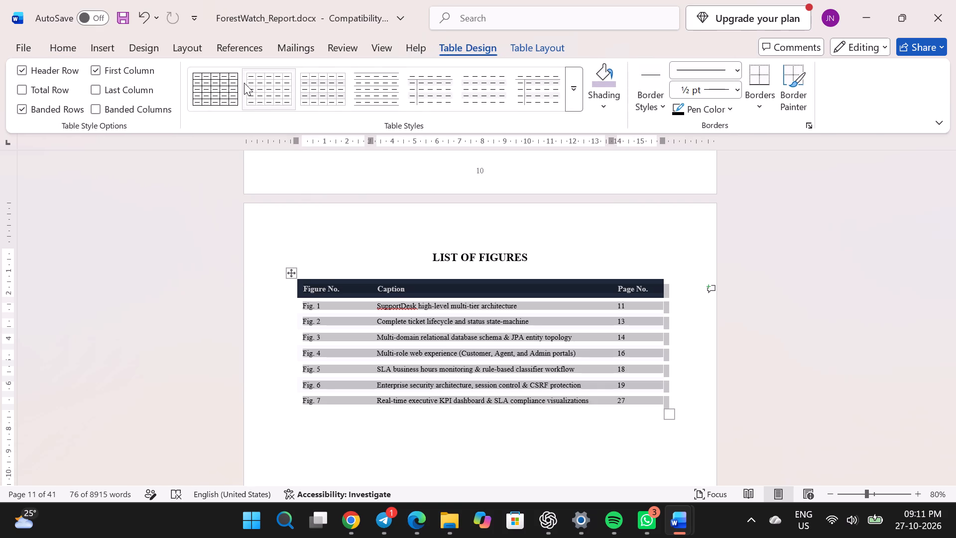
pyautogui.click(224, 89)
# Set the font size of the whole LIST OF FIGURES table to 12.
pyautogui.click(67, 44)
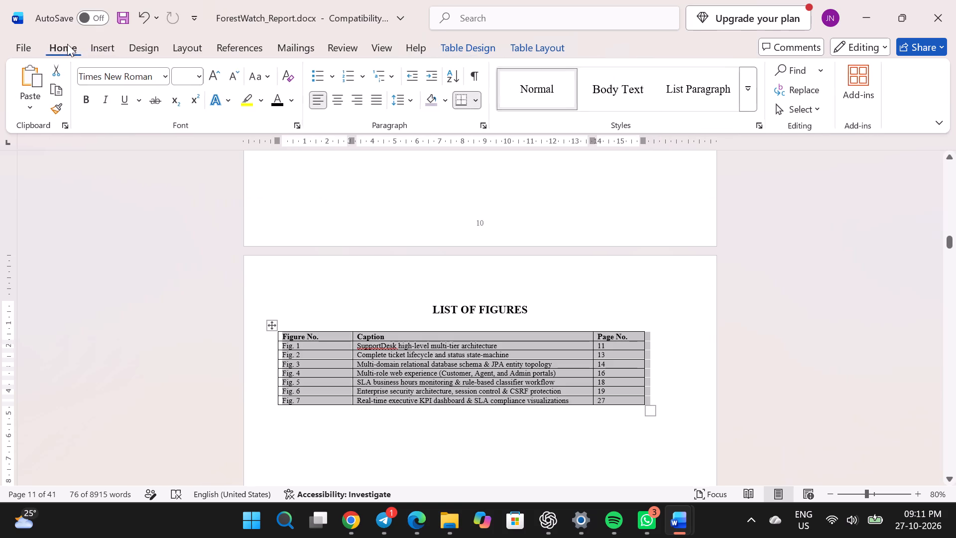
pyautogui.click(185, 80)
pyautogui.write('12')
pyautogui.press('Return')
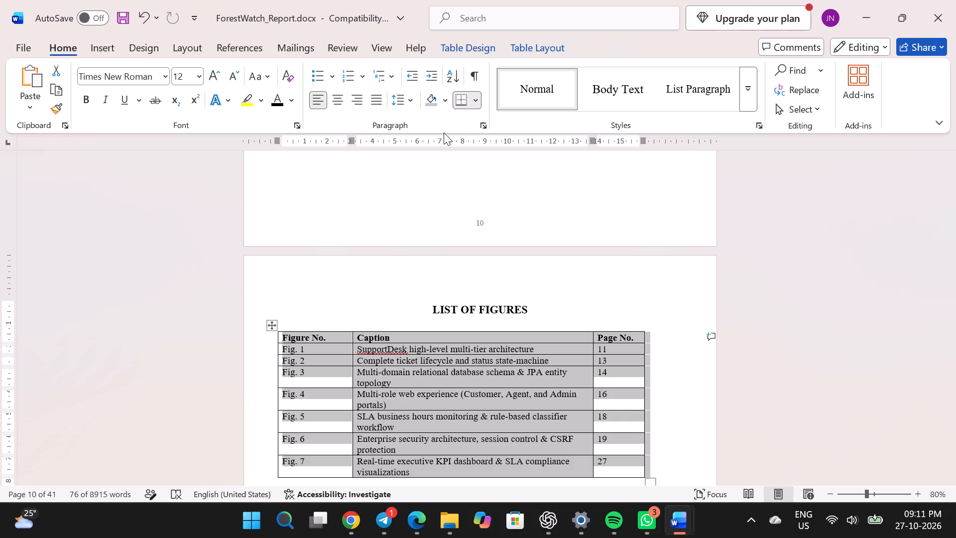
# Set the preferred width of the LIST OF FIGURES table to 100 percent.
pyautogui.rightClick(509, 379)
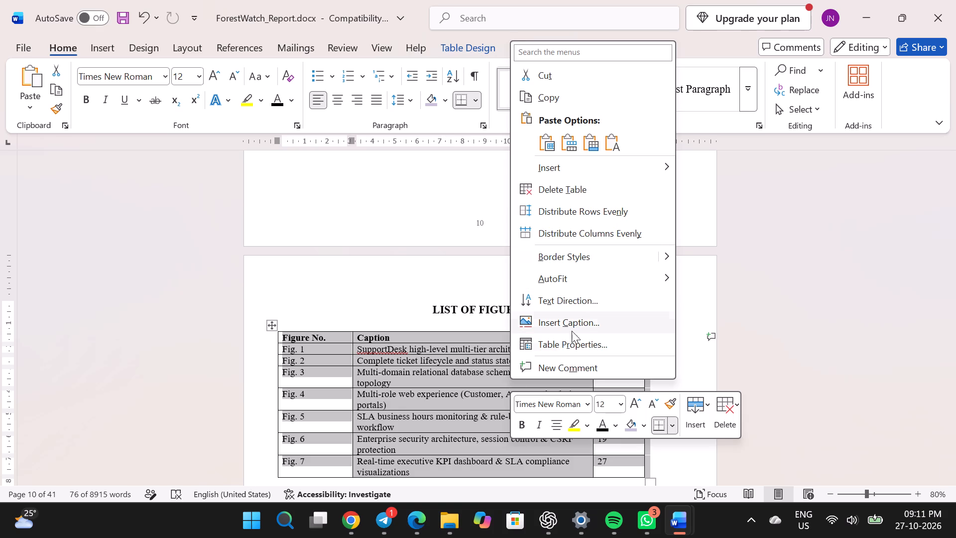
pyautogui.click(572, 342)
pyautogui.click(343, 142)
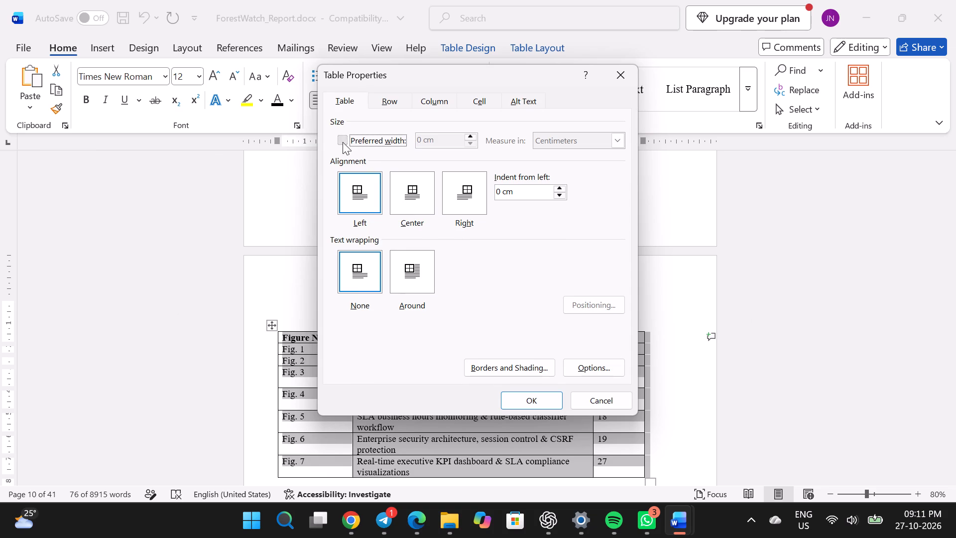
pyautogui.click(342, 138)
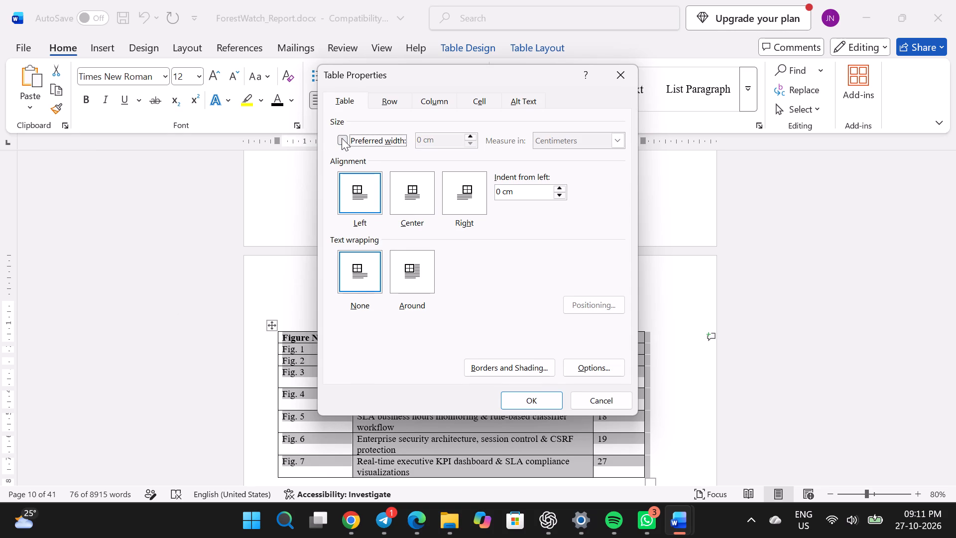
pyautogui.click(342, 138)
pyautogui.moveTo(441, 143); pyautogui.dragTo(422, 143)
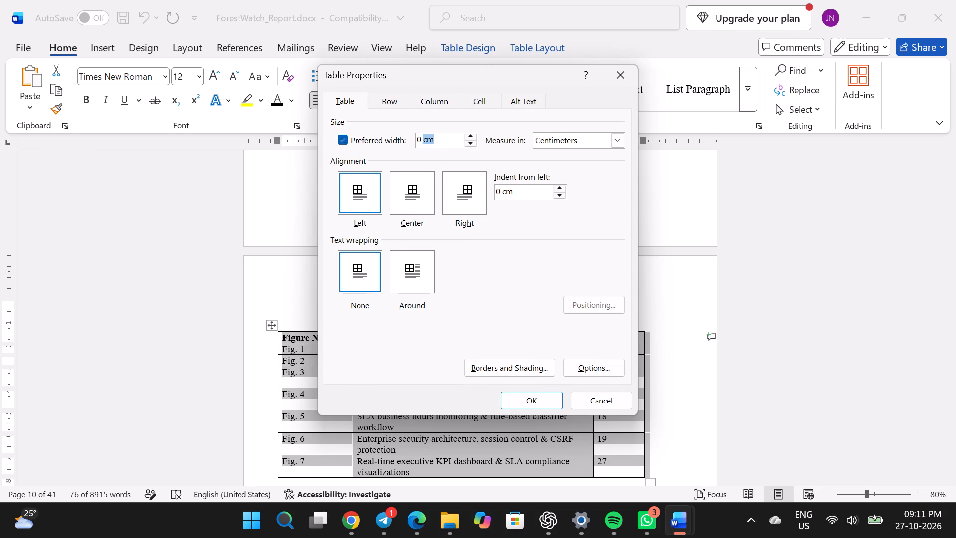
pyautogui.moveTo(422, 143); pyautogui.dragTo(408, 144)
pyautogui.write('19')
pyautogui.press('BackSpace')
pyautogui.write('00')
pyautogui.press('Return')
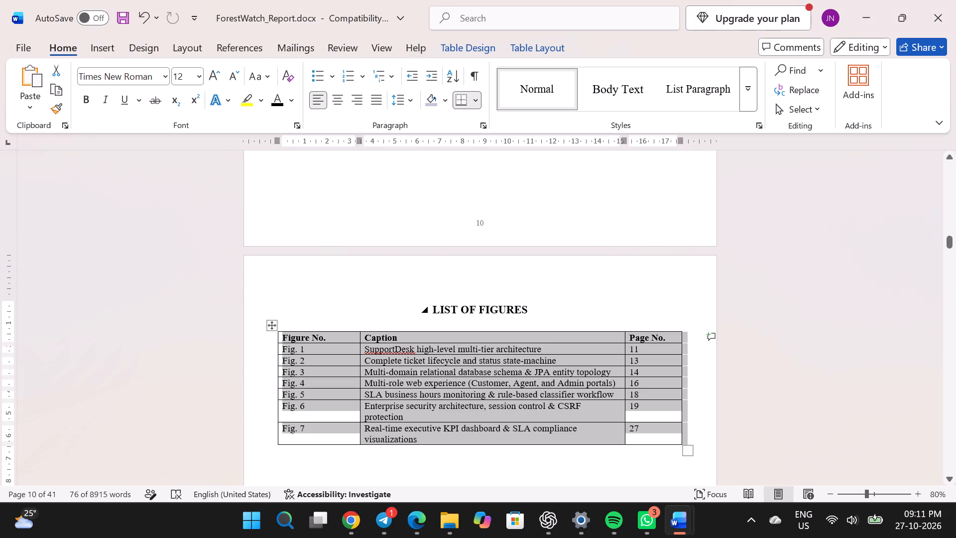
# Set the line spacing throughout the LIST OF FIGURES table to 2.0.
pyautogui.moveTo(394, 95); pyautogui.dragTo(419, 190)
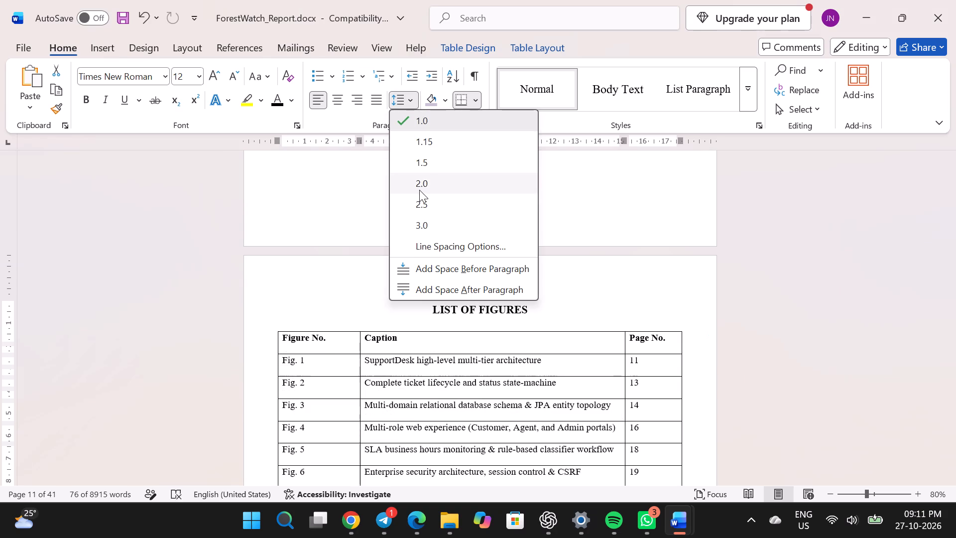
pyautogui.scroll(-1, 488, 283)
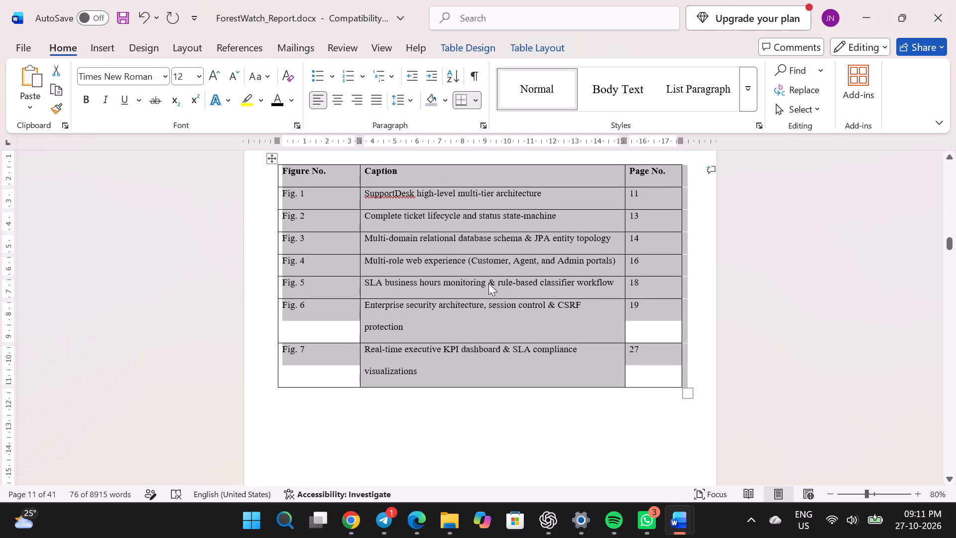
pyautogui.scroll(1, 488, 283)
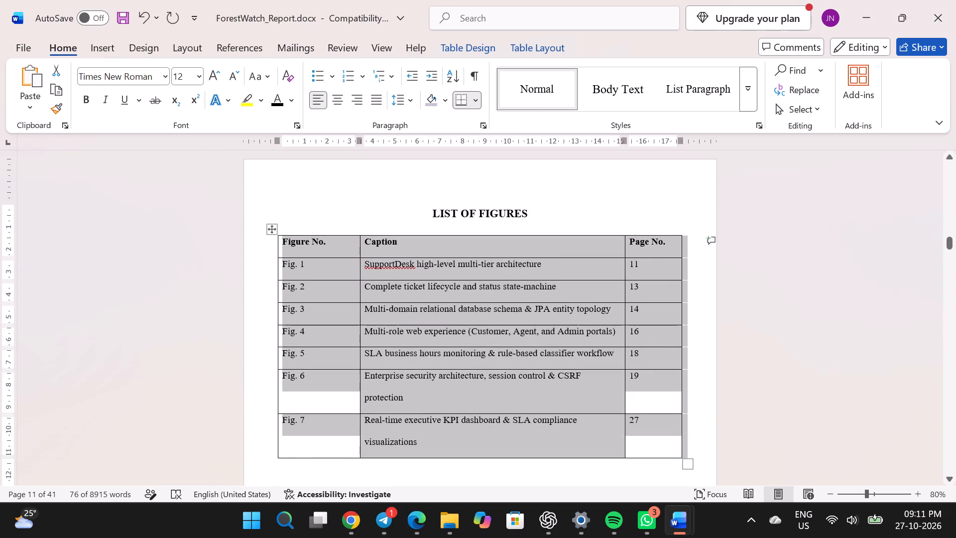
# Shade the Figure No., Caption and Page No. header row of the LIST OF FIGURES table light purple.
pyautogui.click(606, 299)
pyautogui.moveTo(668, 244); pyautogui.dragTo(349, 245)
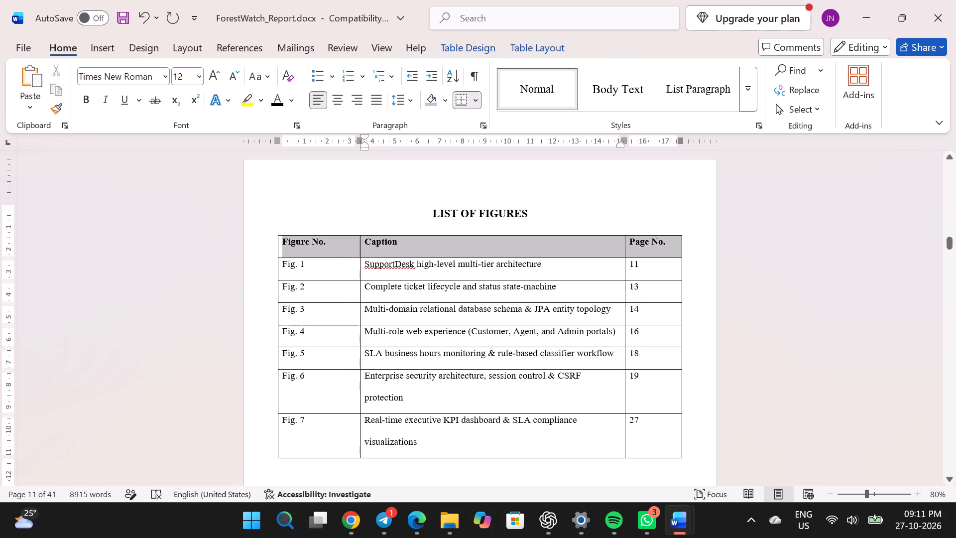
pyautogui.moveTo(349, 245); pyautogui.dragTo(342, 245)
pyautogui.click(474, 54)
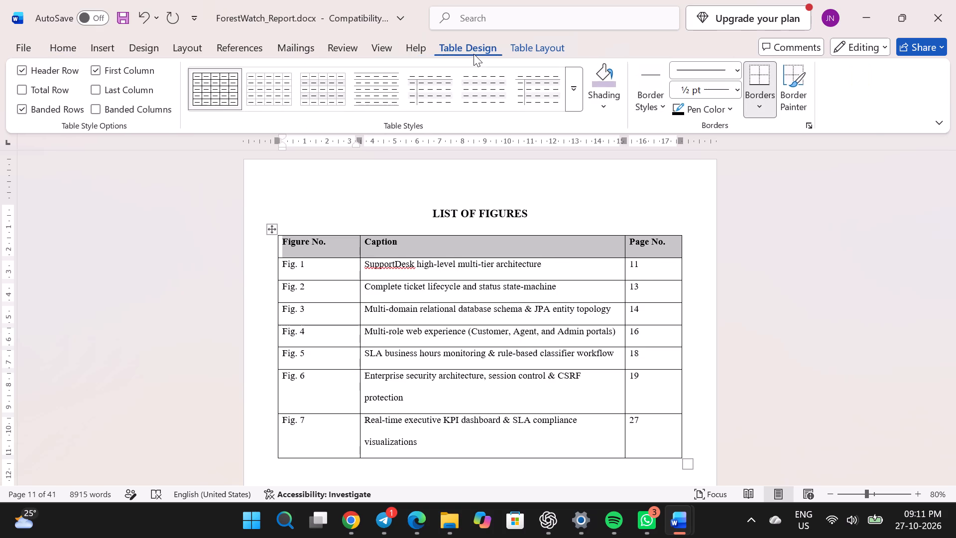
pyautogui.click(599, 79)
pyautogui.click(762, 380)
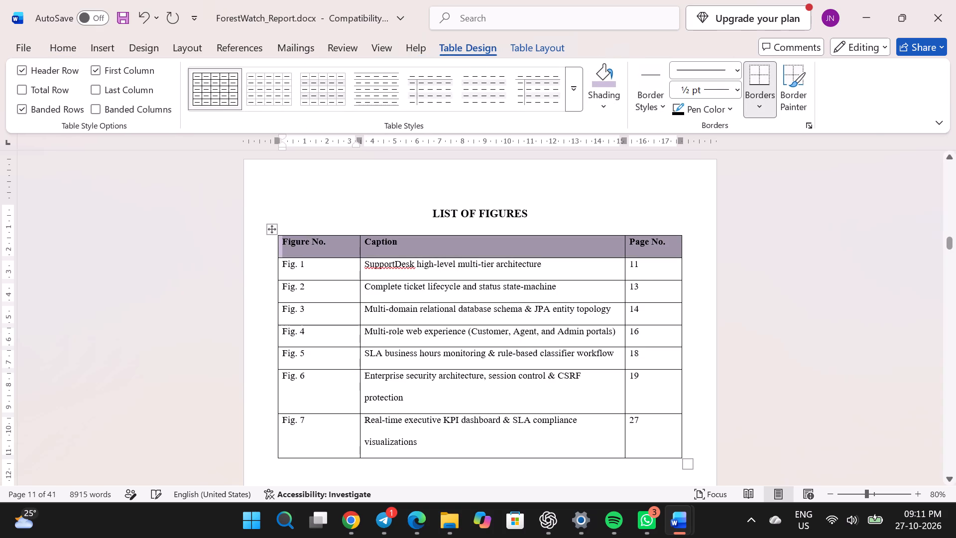
# Review the contents table, LIST OF TABLES, LIST OF FIGURES and LIST OF ABBREVIATIONS pages for consistent formatting.
pyautogui.scroll(4, 762, 380)
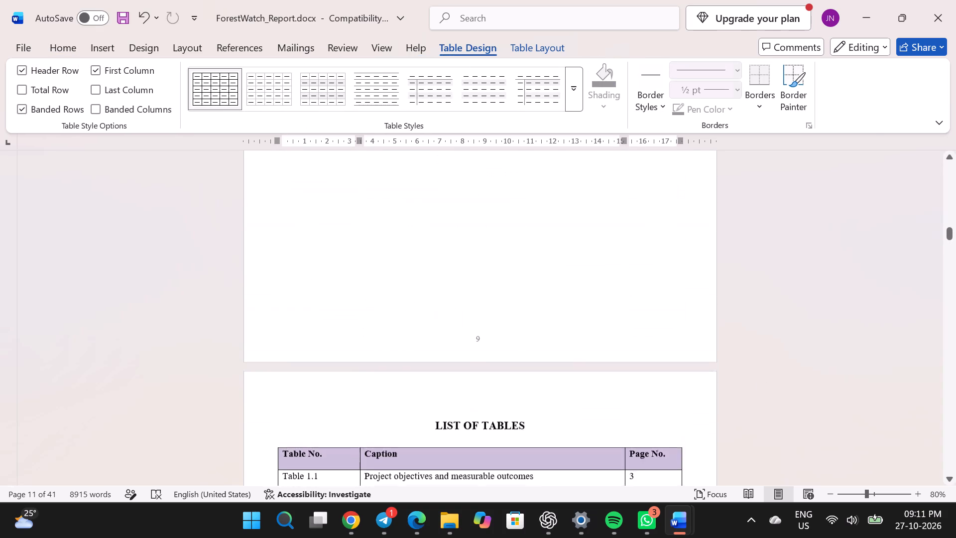
pyautogui.scroll(4, 762, 380)
pyautogui.scroll(-1, 762, 380)
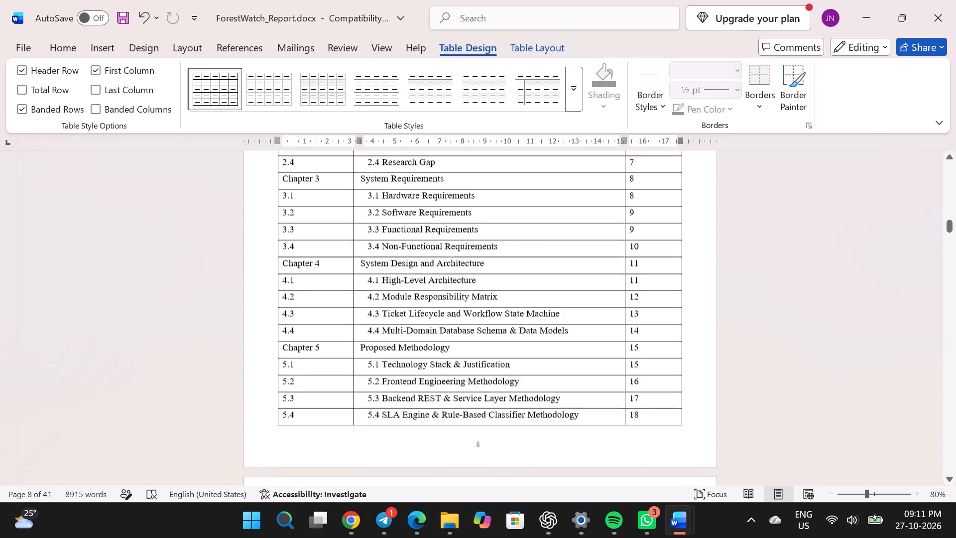
pyautogui.scroll(-5, 762, 380)
pyautogui.scroll(1, 762, 380)
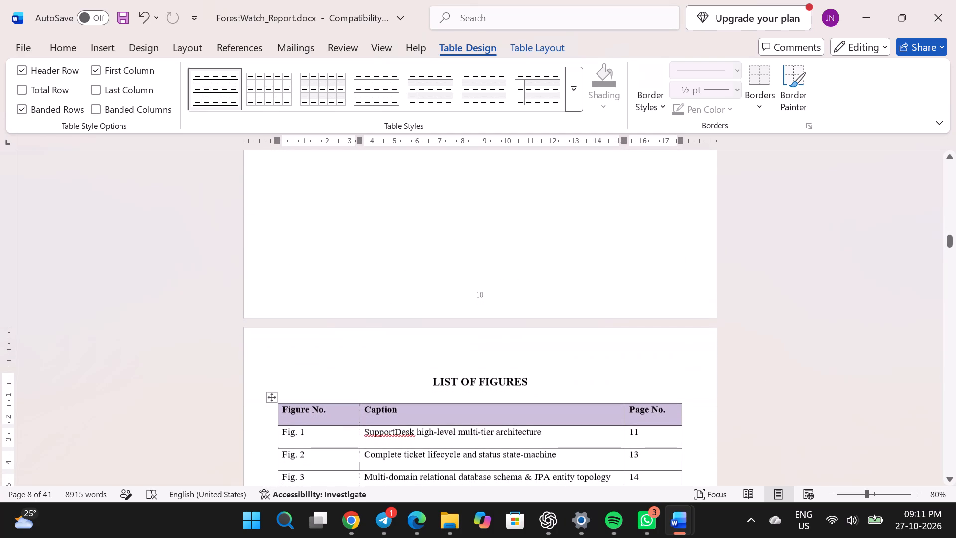
pyautogui.scroll(3, 762, 380)
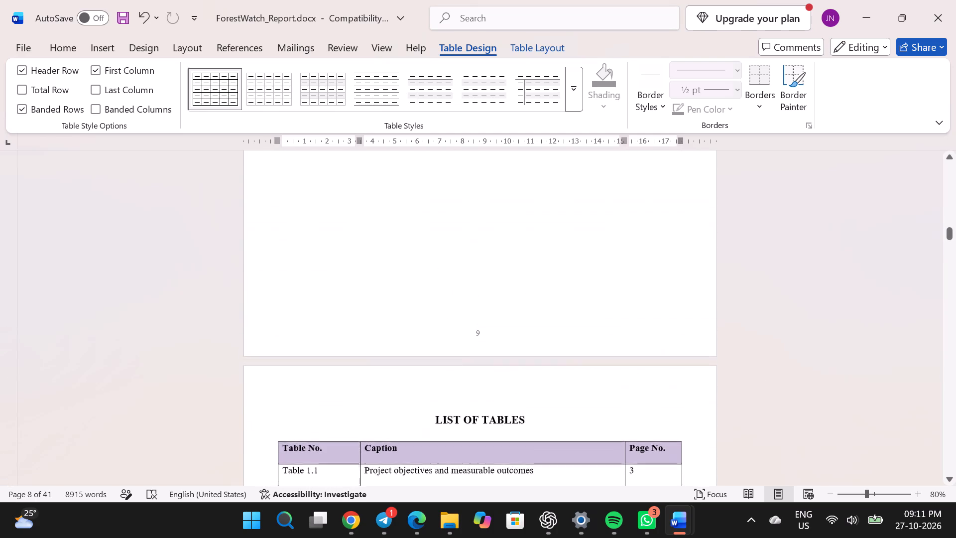
pyautogui.scroll(2, 762, 380)
pyautogui.scroll(-1, 762, 380)
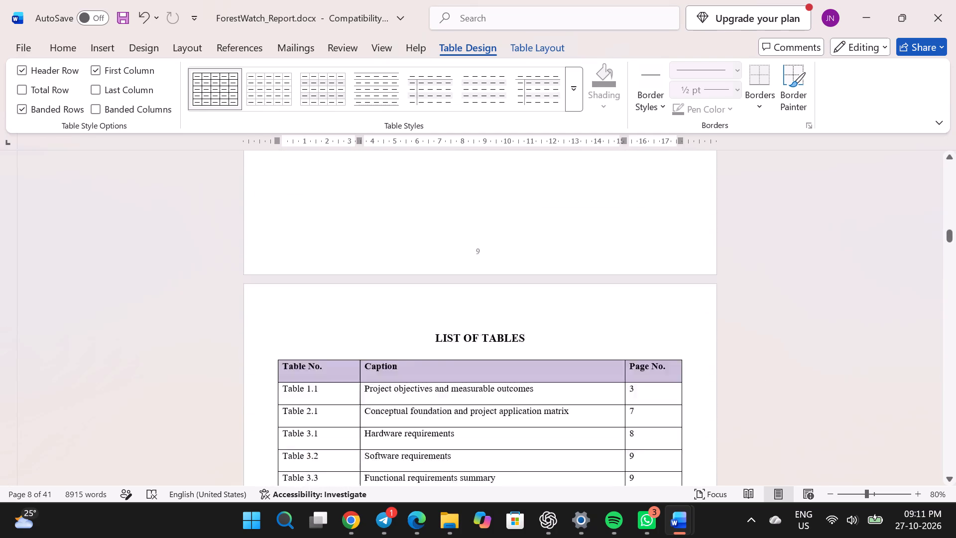
pyautogui.scroll(-3, 762, 380)
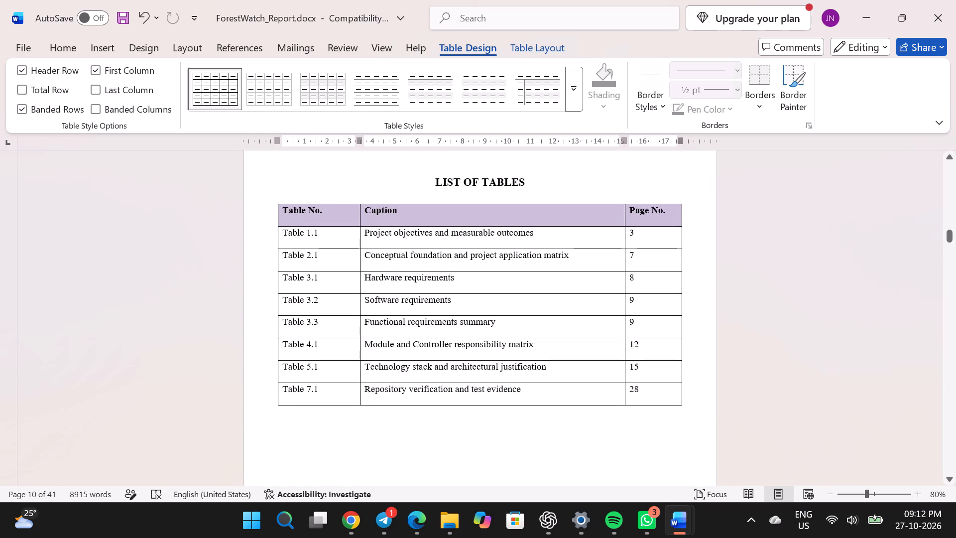
pyautogui.scroll(-2, 762, 380)
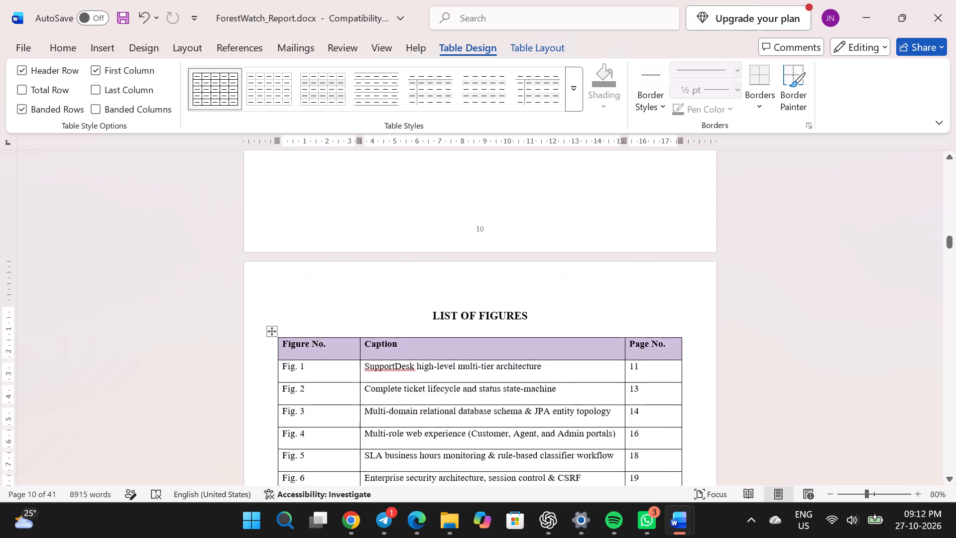
pyautogui.scroll(-5, 762, 380)
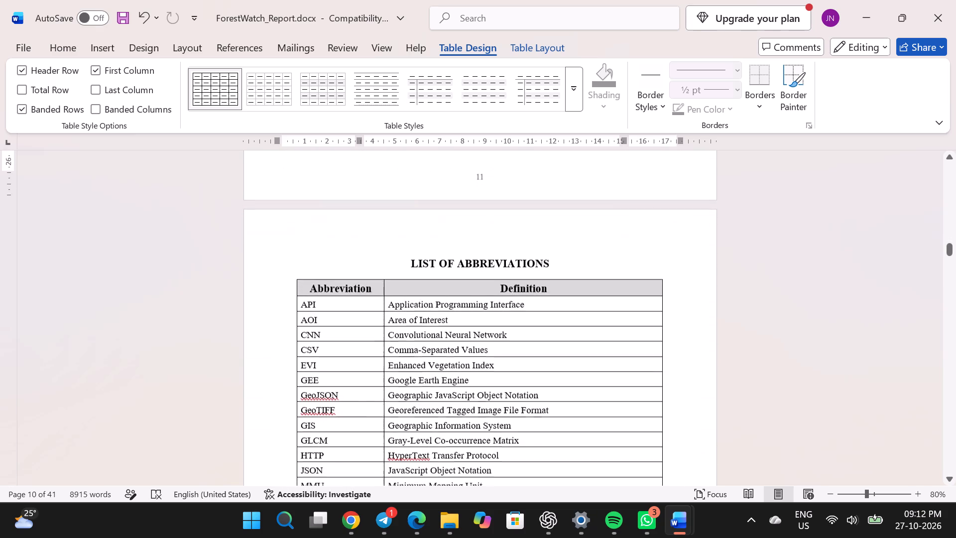
pyautogui.scroll(-3, 762, 380)
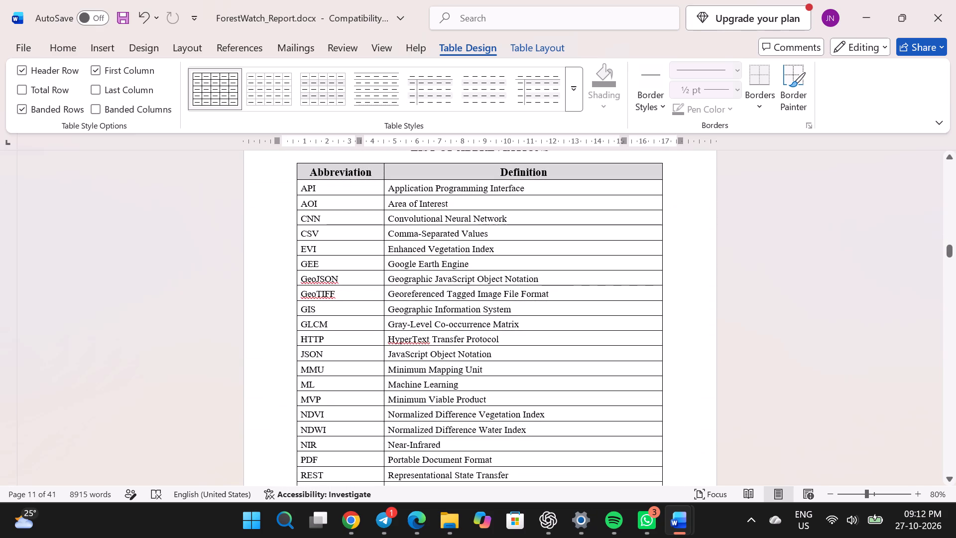
# Examine JFSD_FORMAT.docx and SupportDesk_Project_Report.docx before Chapter 1 for a list of abbreviations, and return to ForestWatch_Report.docx.
pyautogui.click(598, 354)
pyautogui.click(66, 61)
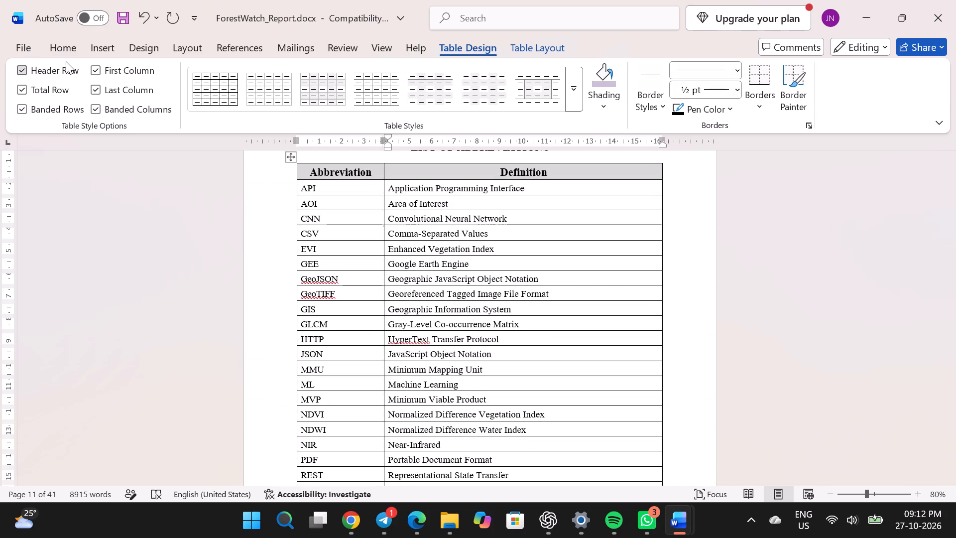
pyautogui.click(68, 53)
pyautogui.scroll(1, 400, 303)
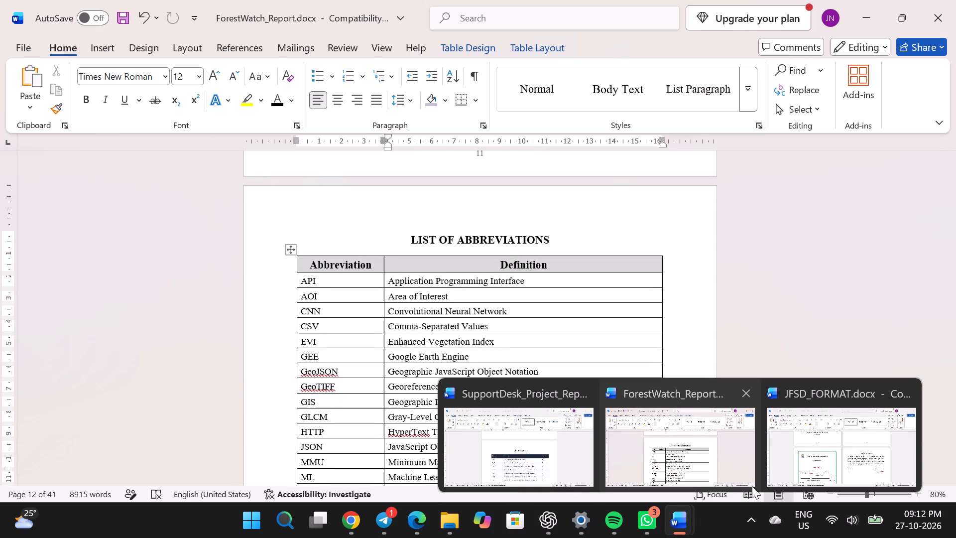
pyautogui.click(778, 462)
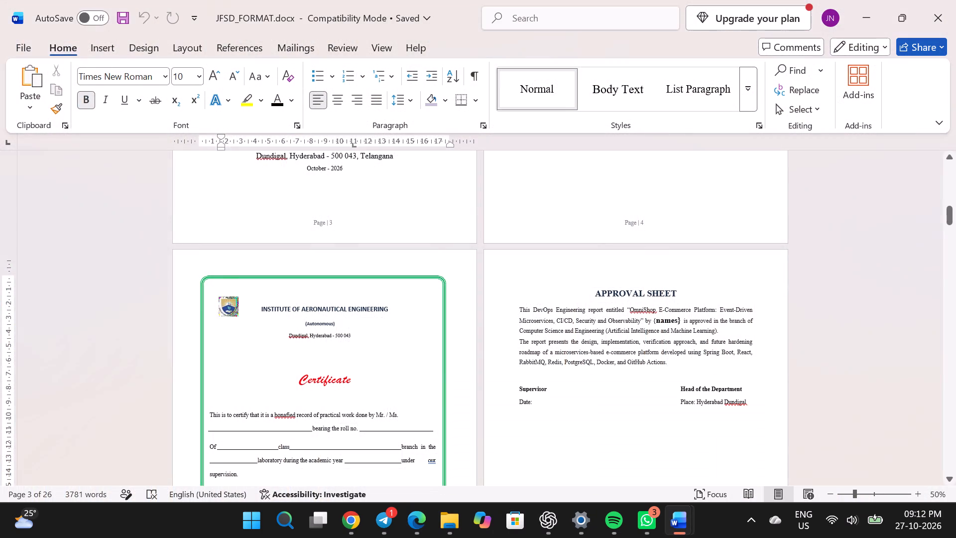
pyautogui.scroll(-7, 618, 458)
pyautogui.scroll(1, 618, 458)
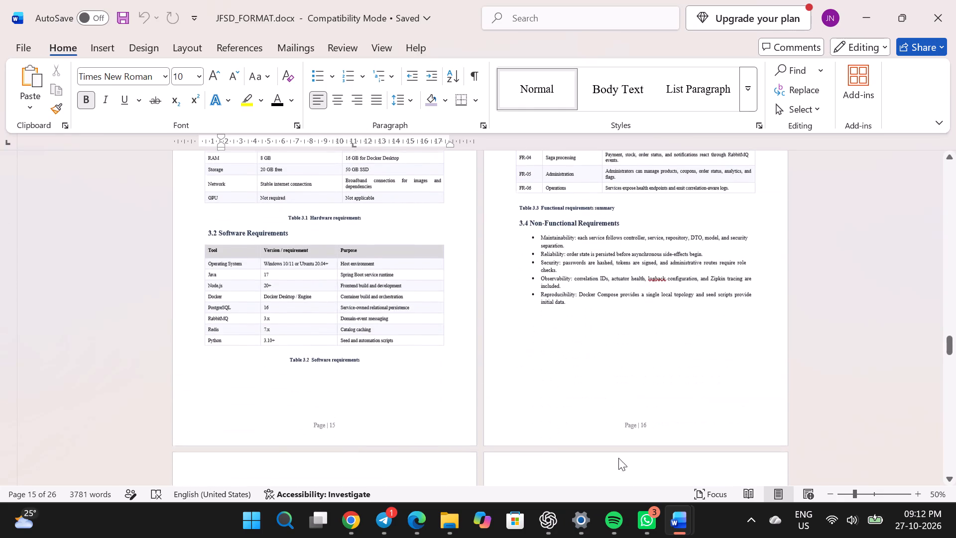
pyautogui.scroll(5, 618, 458)
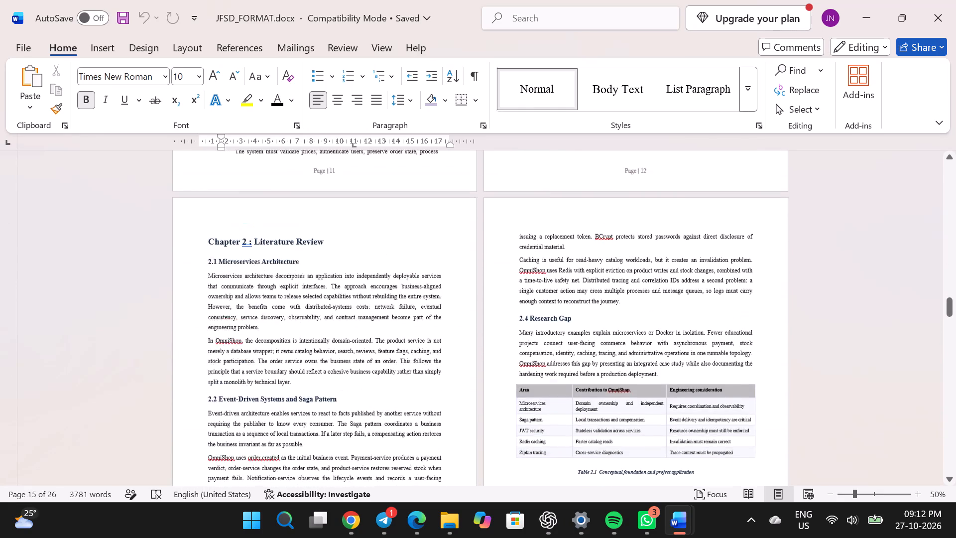
pyautogui.scroll(6, 618, 458)
pyautogui.scroll(-4, 618, 458)
pyautogui.hotkey('alt', 'Tab')
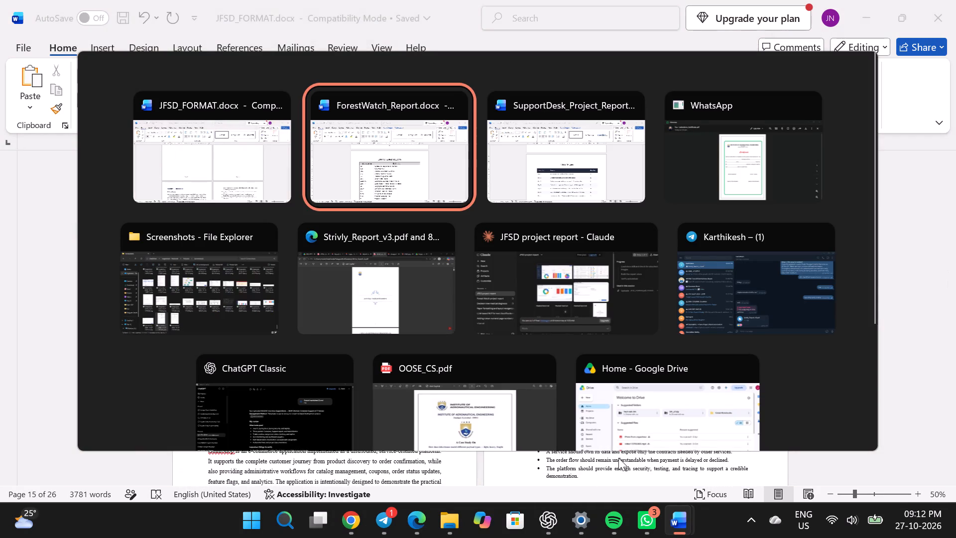
pyautogui.hotkey('alt', 'Tab')
pyautogui.hotkey('alt', 'Tab')
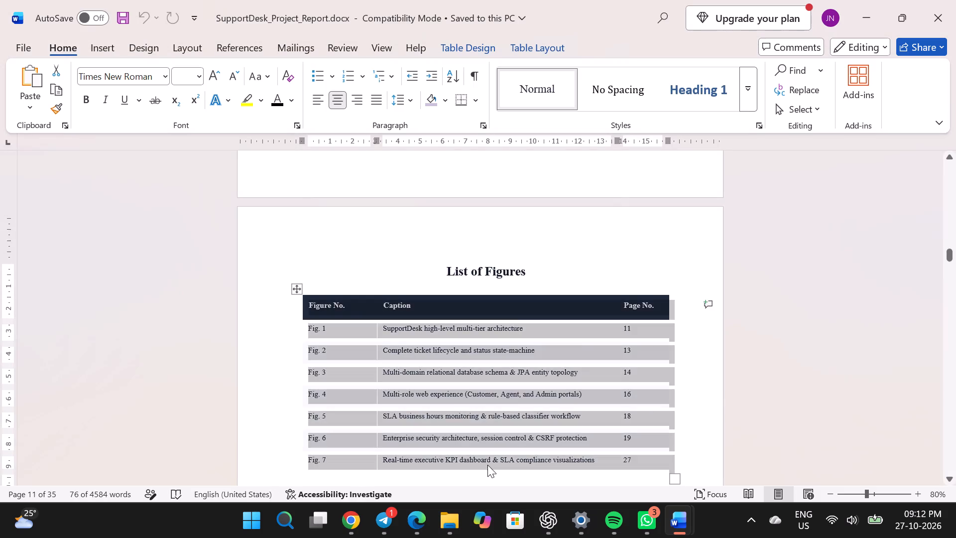
pyautogui.scroll(-9, 487, 465)
pyautogui.scroll(1, 487, 465)
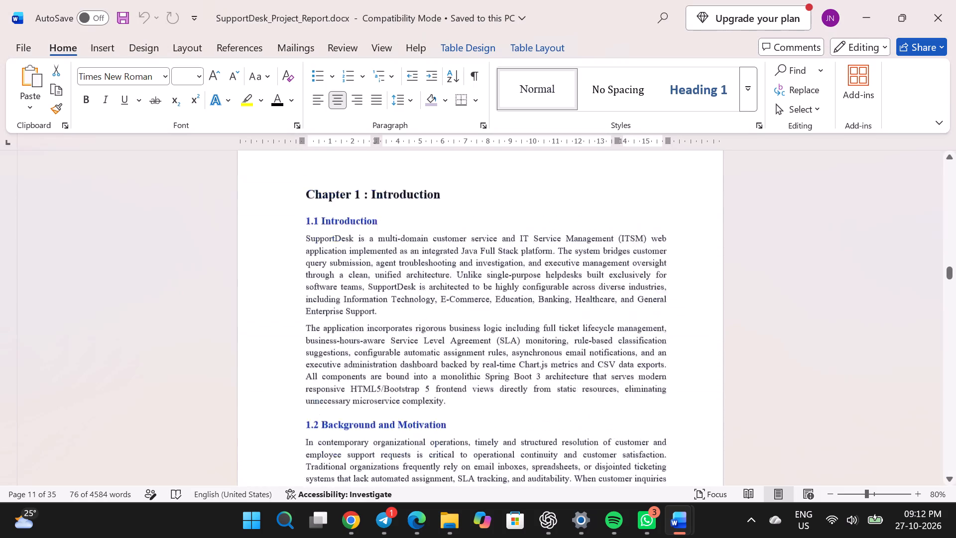
pyautogui.scroll(1, 487, 465)
pyautogui.hotkey('alt', 'Tab')
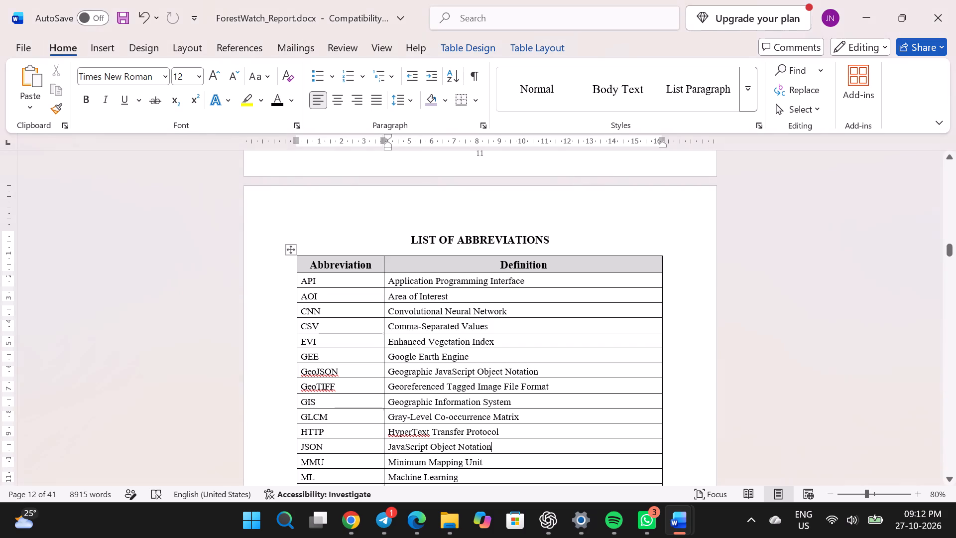
# Delete the LIST OF ABBREVIATIONS heading together with its entire Abbreviation and Definition table.
pyautogui.moveTo(409, 236); pyautogui.dragTo(479, 302)
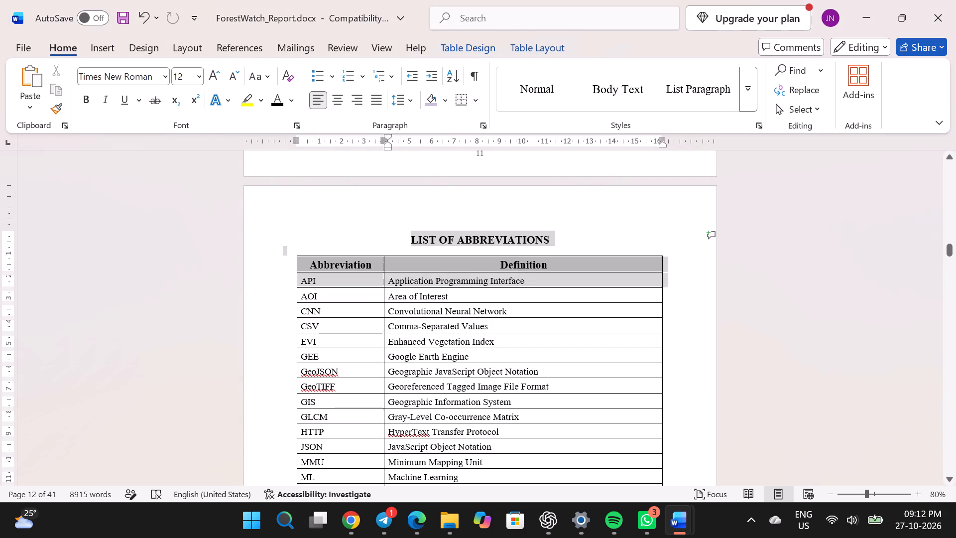
pyautogui.moveTo(479, 302); pyautogui.dragTo(564, 431)
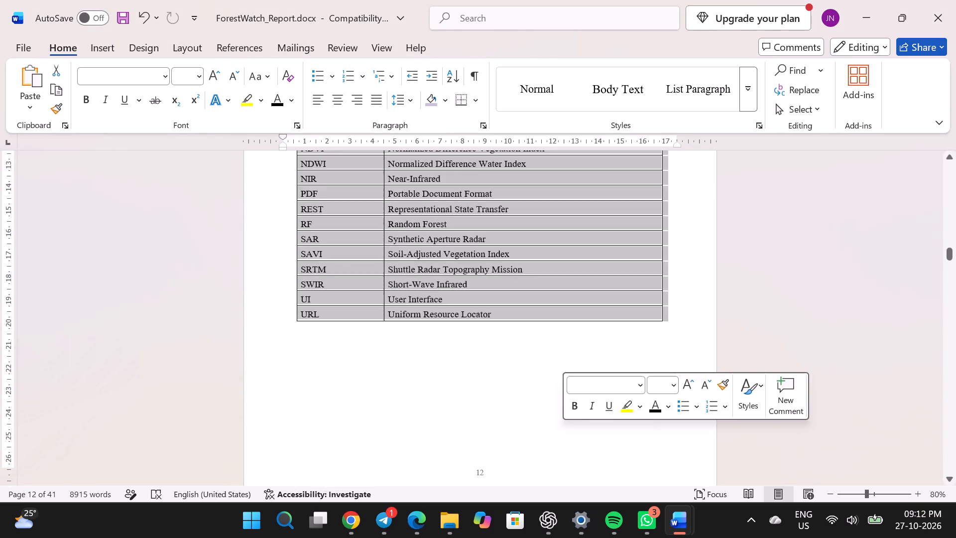
pyautogui.press('BackSpace')
# Remove the leftover blank page between the LIST OF FIGURES page and CHAPTER - 1 INTRODUCTION.
pyautogui.scroll(1, 564, 431)
pyautogui.click(438, 333)
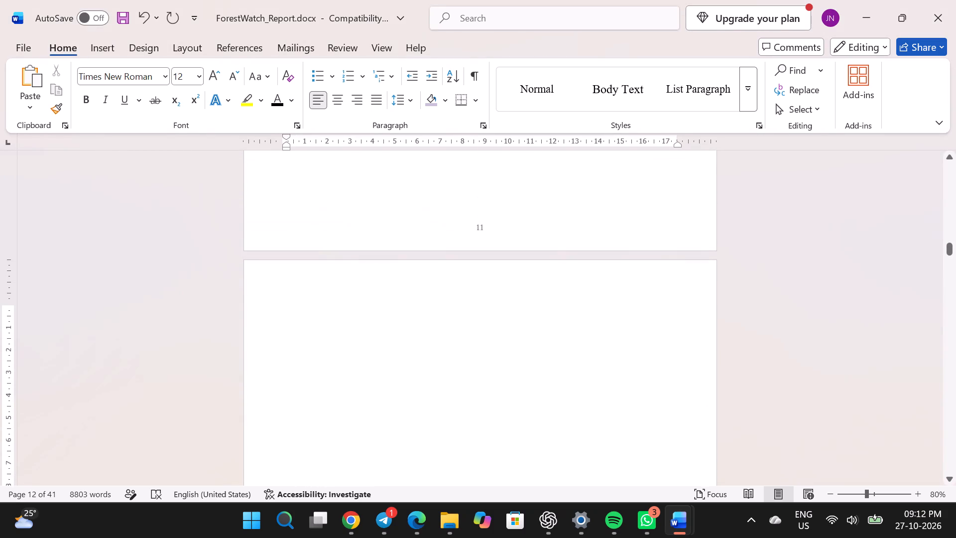
pyautogui.doubleClick(462, 343)
pyautogui.press('BackSpace')
pyautogui.press('Delete')
pyautogui.press('Delete')
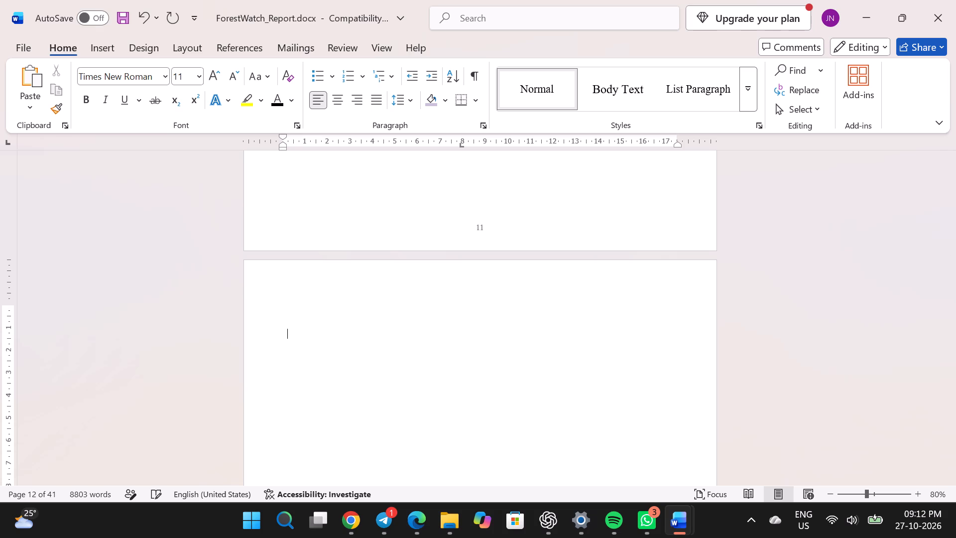
pyautogui.press('Delete')
pyautogui.scroll(3, 577, 314)
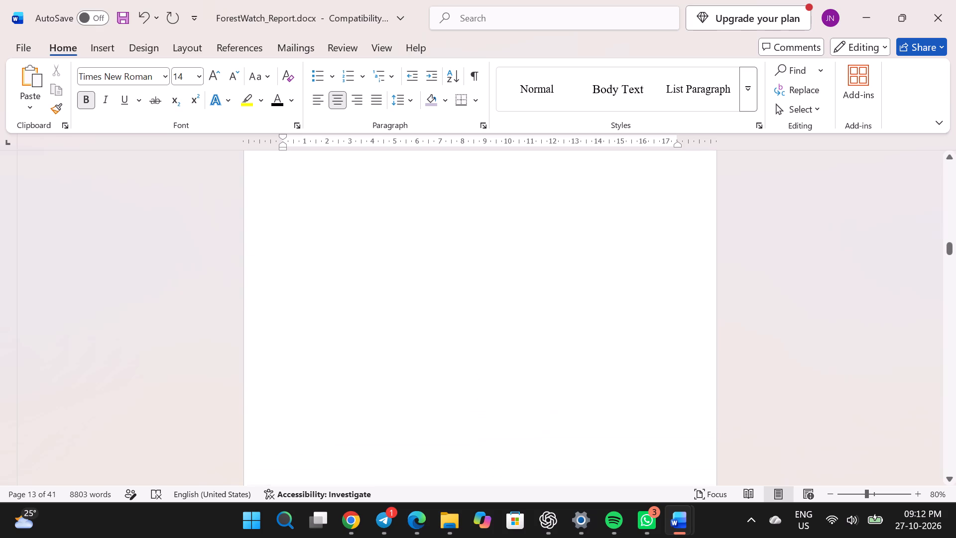
pyautogui.scroll(1, 577, 314)
pyautogui.scroll(-2, 577, 314)
pyautogui.click(425, 272)
pyautogui.press('BackSpace')
pyautogui.press('BackSpace')
pyautogui.press('BackSpace')
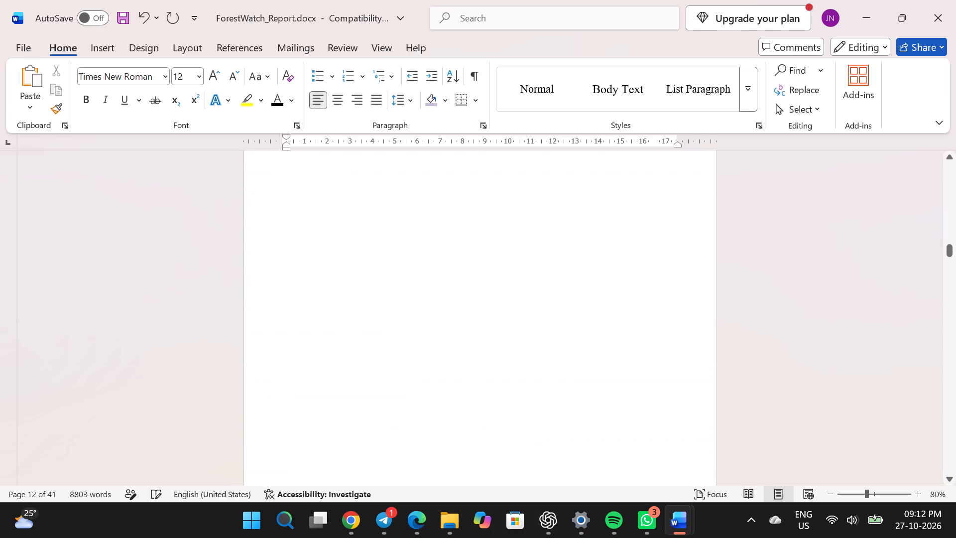
pyautogui.press('BackSpace')
pyautogui.scroll(2, 425, 272)
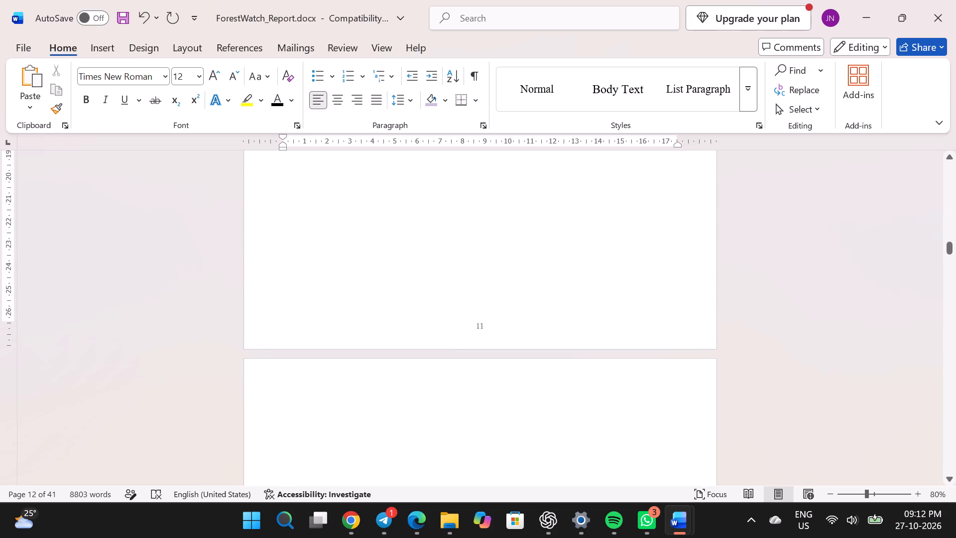
pyautogui.scroll(2, 382, 278)
pyautogui.scroll(-2, 382, 278)
pyautogui.scroll(2, 382, 278)
pyautogui.scroll(-1, 382, 278)
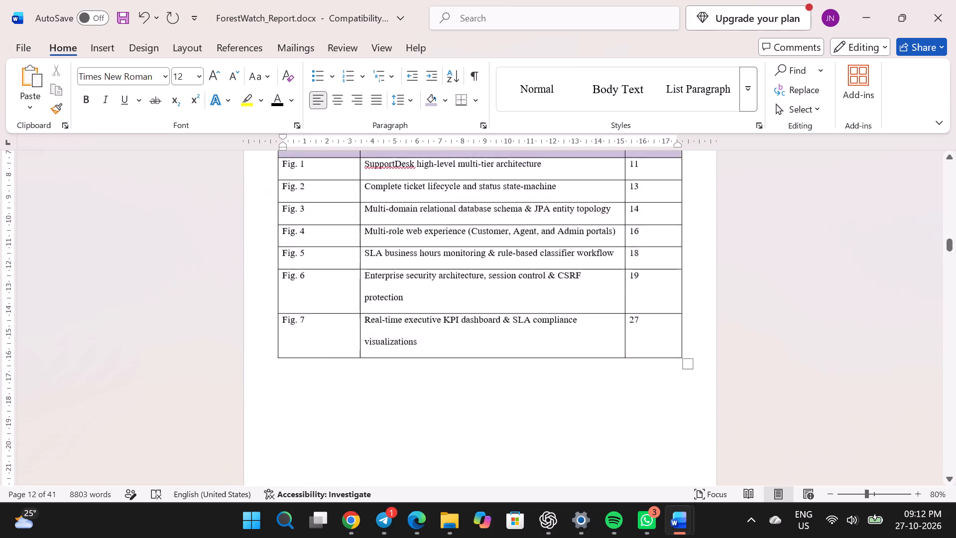
pyautogui.scroll(-1, 382, 278)
pyautogui.scroll(3, 382, 278)
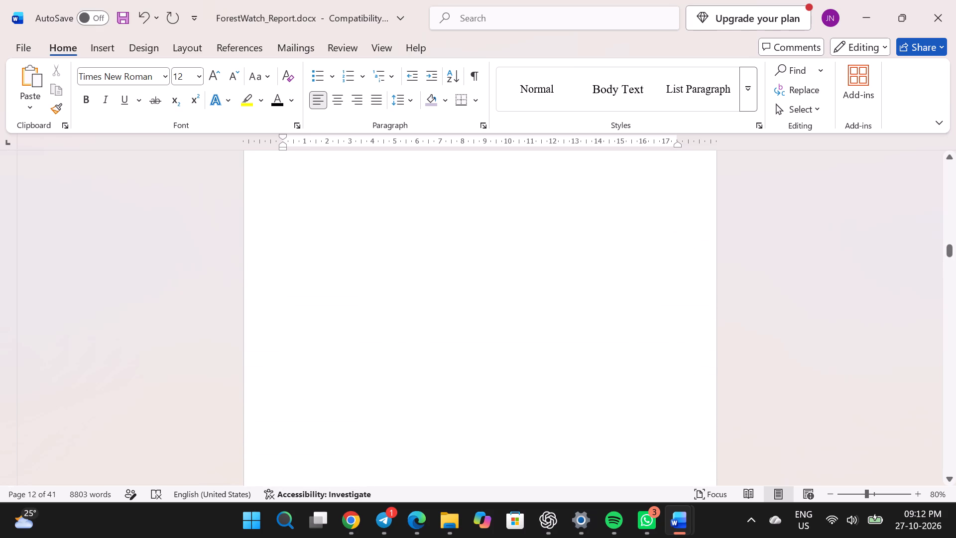
pyautogui.scroll(1, 382, 278)
pyautogui.click(384, 324)
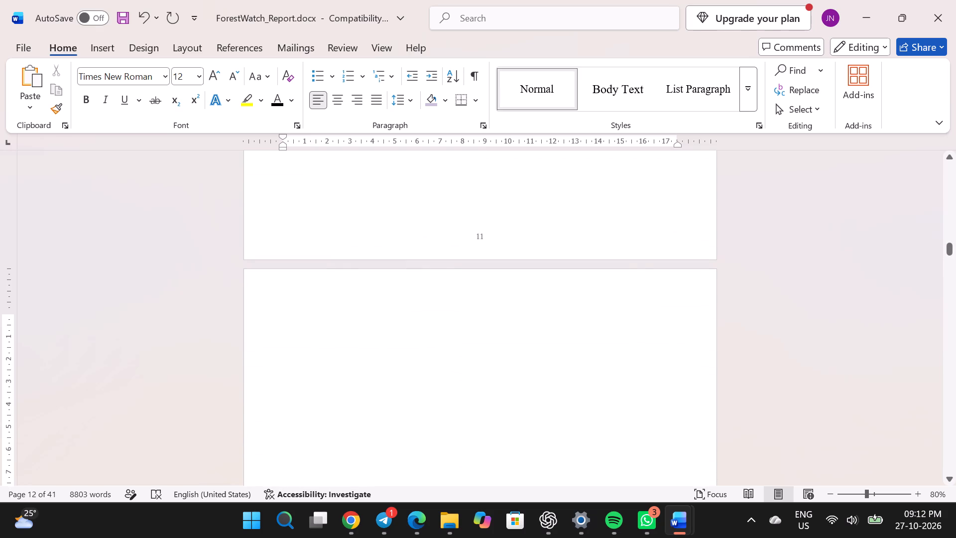
pyautogui.press('Delete')
pyautogui.scroll(-1, 384, 324)
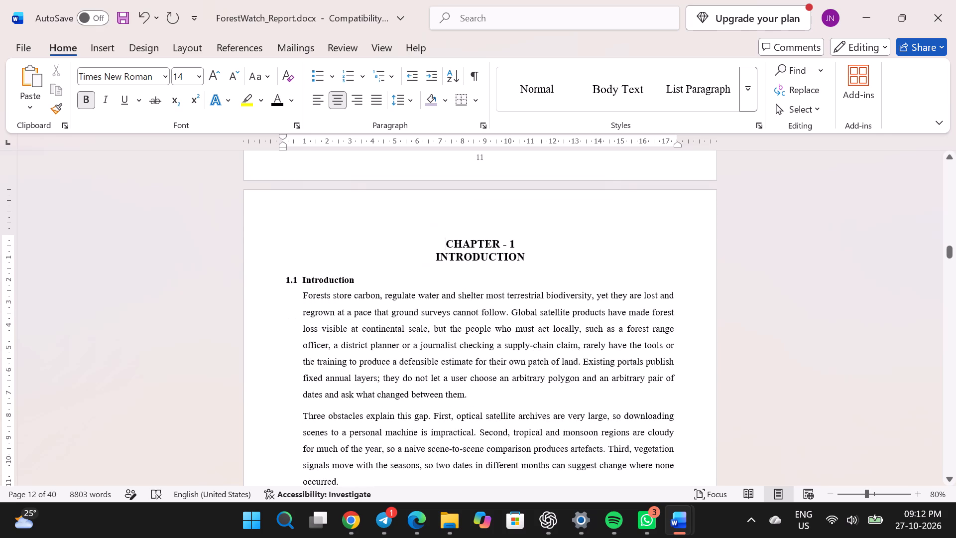
# Copy the two body paragraphs under 1.1 Introduction from SupportDesk_Project_Report.docx.
pyautogui.hotkey('alt', 'Tab')
pyautogui.moveTo(307, 305); pyautogui.dragTo(360, 375)
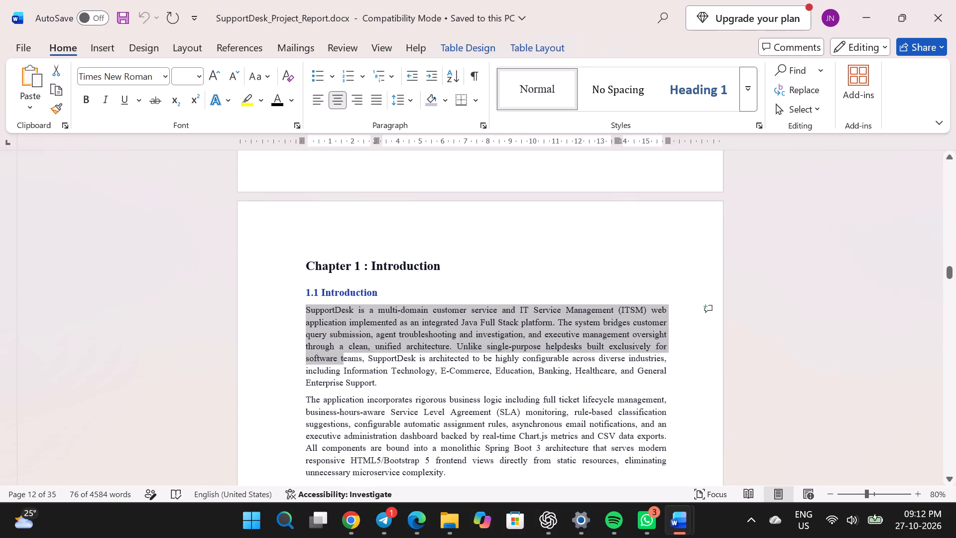
pyautogui.moveTo(360, 375); pyautogui.dragTo(451, 354)
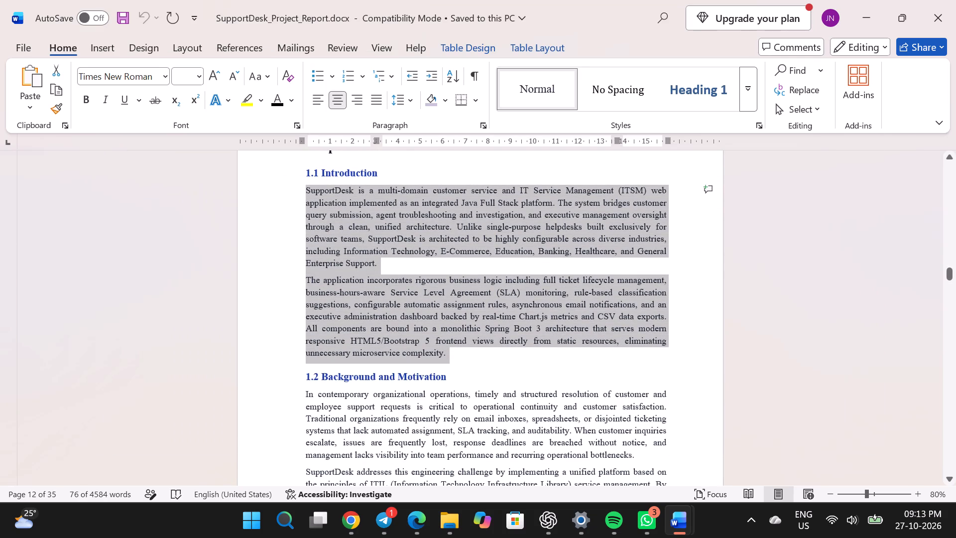
pyautogui.moveTo(451, 354); pyautogui.dragTo(451, 354)
pyautogui.hotkey('ctrl', 'c')
# Replace all body paragraphs under 1.1 Introduction in ForestWatch_Report.docx with the copied SupportDesk introduction paragraphs.
pyautogui.hotkey('alt', 'Tab')
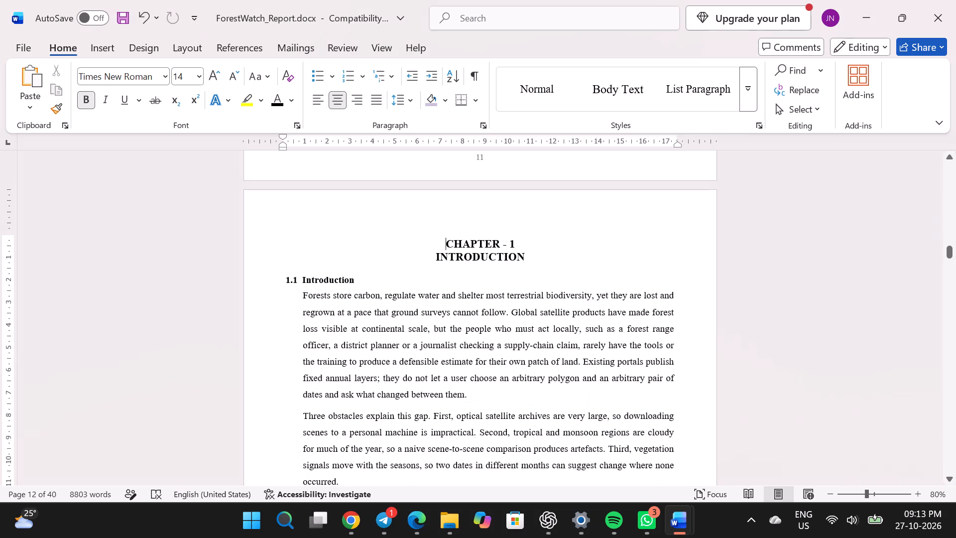
pyautogui.moveTo(301, 300); pyautogui.dragTo(360, 504)
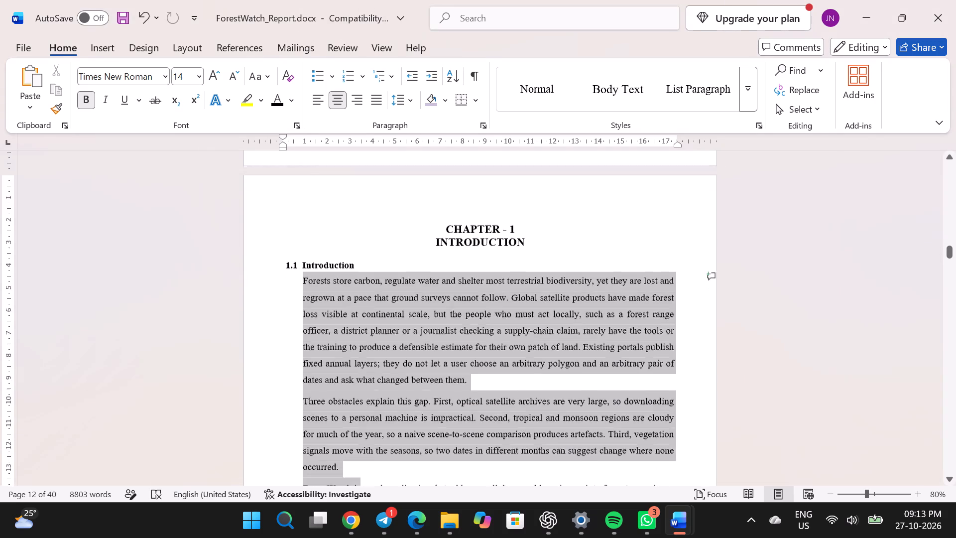
pyautogui.moveTo(360, 504); pyautogui.dragTo(366, 250)
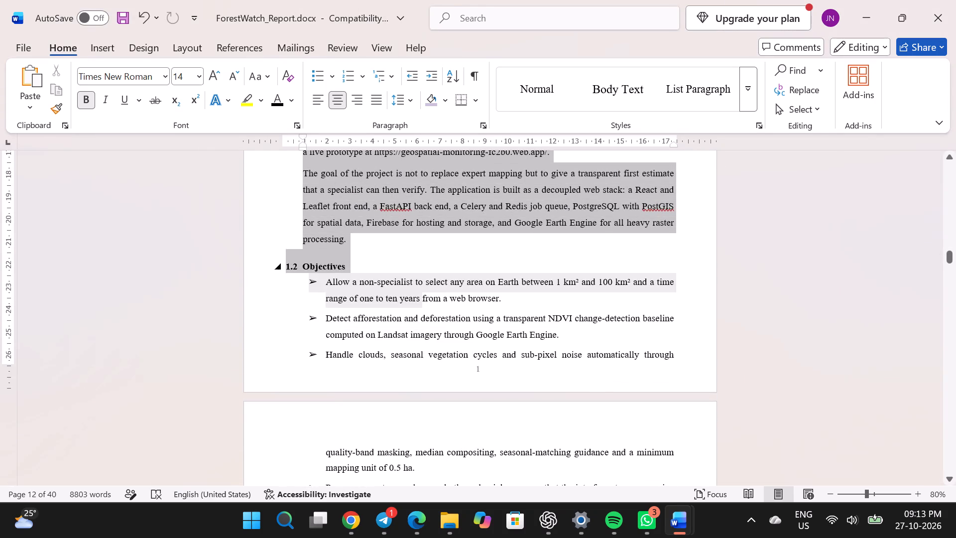
pyautogui.moveTo(366, 250); pyautogui.dragTo(358, 244)
pyautogui.hotkey('ctrl', 'v')
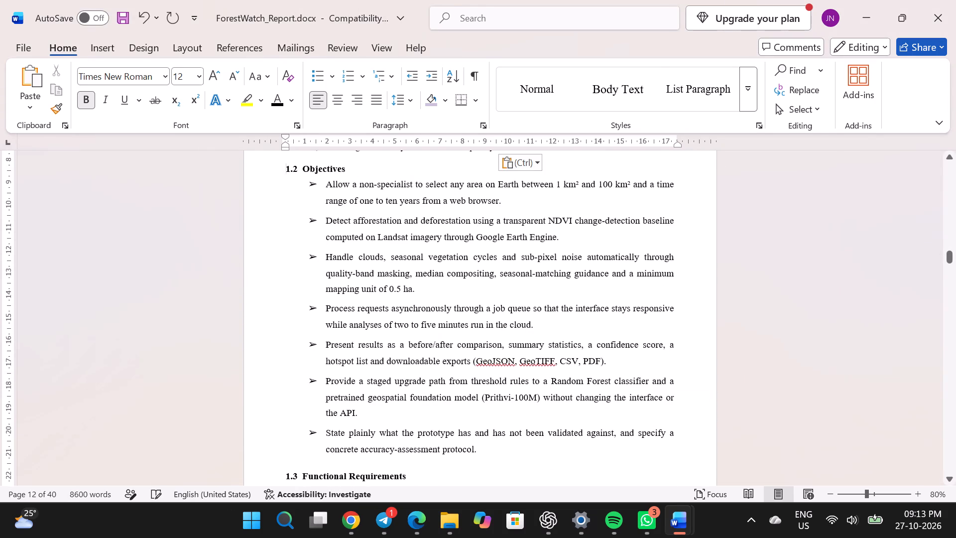
pyautogui.scroll(1, 358, 244)
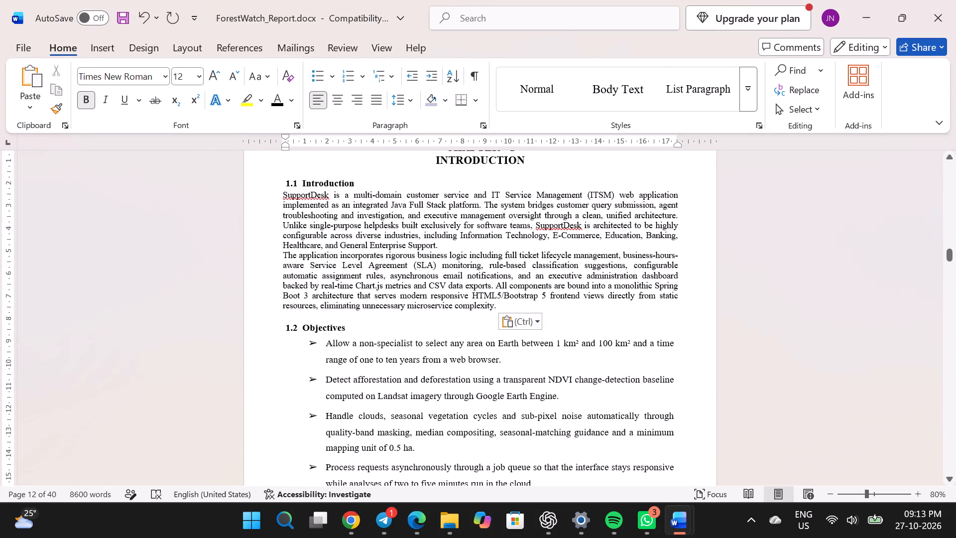
# Format the two pasted introduction paragraphs at 12 pt, with a left indent of about 0.5 cm and wider line spacing matching the report's body text.
pyautogui.moveTo(281, 190); pyautogui.dragTo(513, 309)
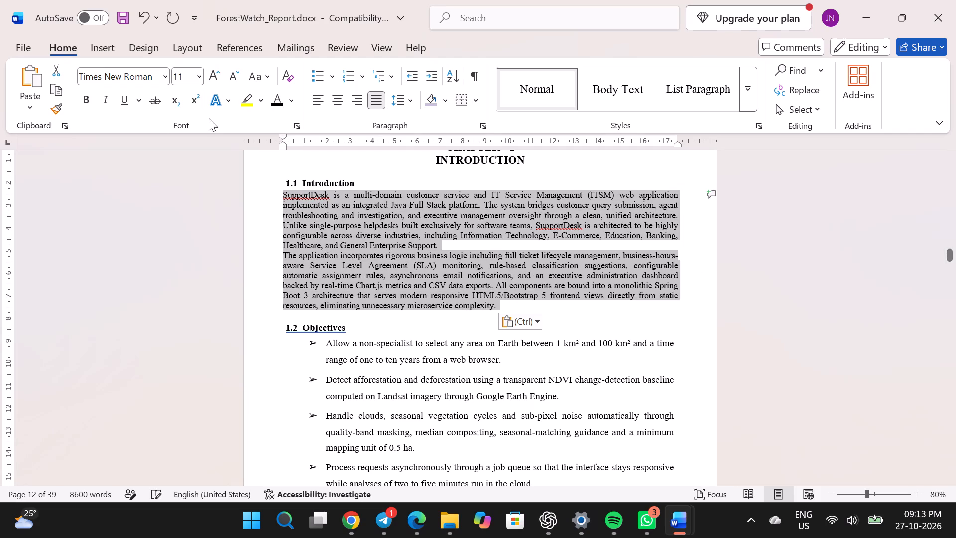
pyautogui.click(217, 68)
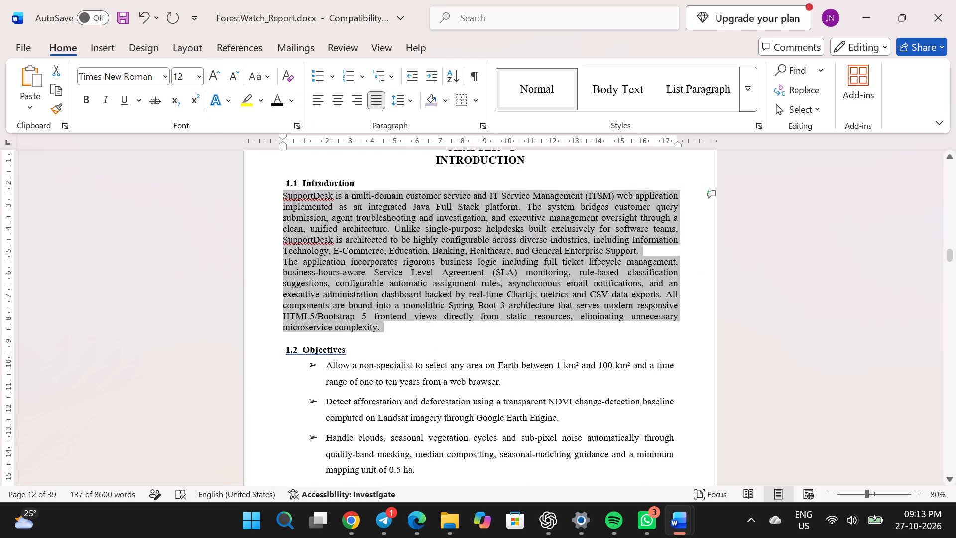
pyautogui.moveTo(282, 145); pyautogui.dragTo(293, 145)
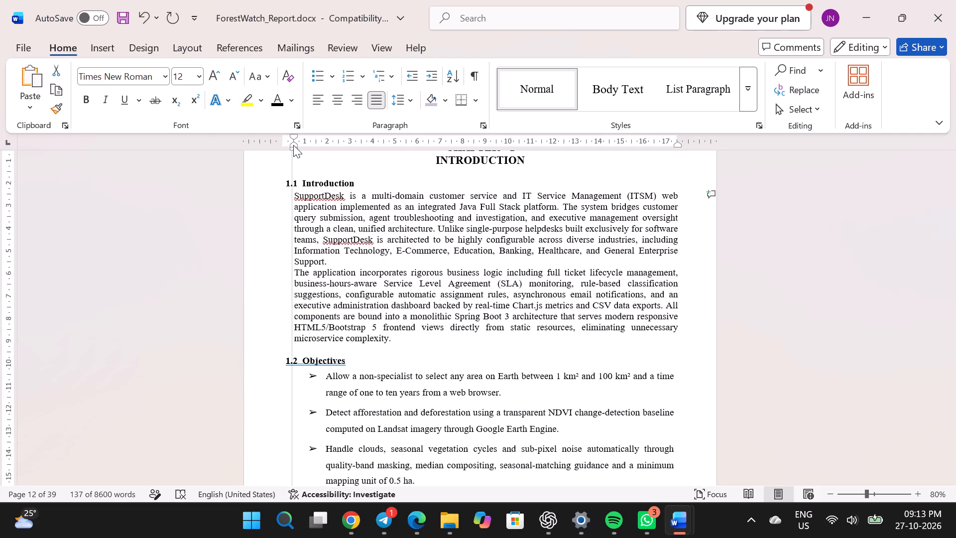
pyautogui.moveTo(293, 145); pyautogui.dragTo(297, 145)
pyautogui.moveTo(297, 145); pyautogui.dragTo(295, 146)
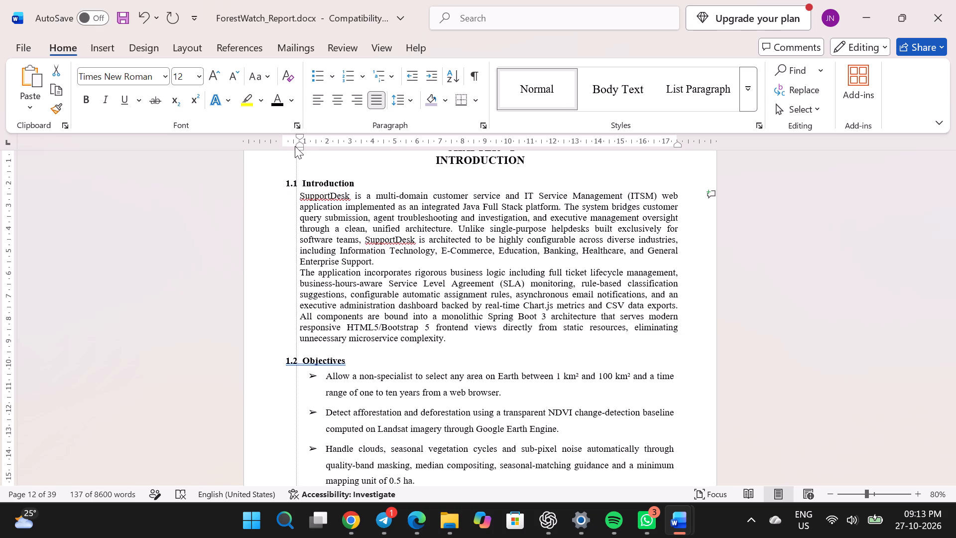
pyautogui.moveTo(295, 146); pyautogui.dragTo(295, 147)
pyautogui.moveTo(402, 101); pyautogui.dragTo(416, 159)
pyautogui.click(416, 159)
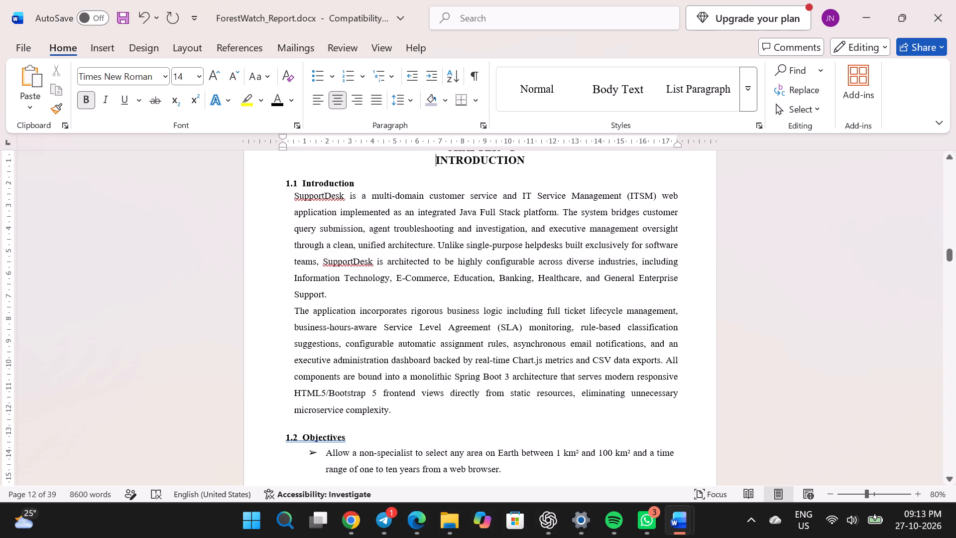
# Review the reformatted 1.1 Introduction paragraphs and the text around them against the originals in SupportDesk_Project_Report.docx.
pyautogui.scroll(-2, 459, 348)
pyautogui.scroll(1, 417, 362)
pyautogui.scroll(-1, 437, 412)
pyautogui.moveTo(400, 359); pyautogui.dragTo(294, 426)
pyautogui.scroll(-1, 405, 230)
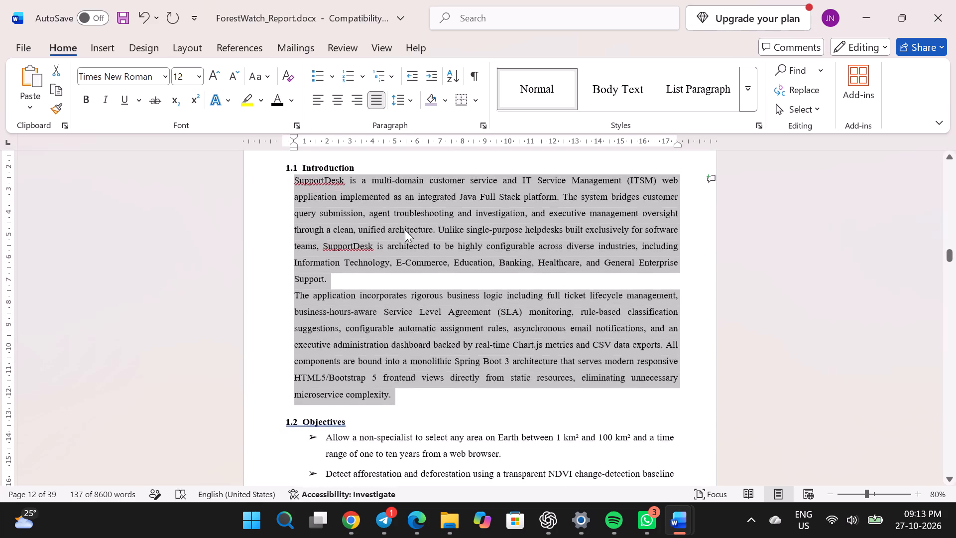
pyautogui.scroll(-2, 356, 242)
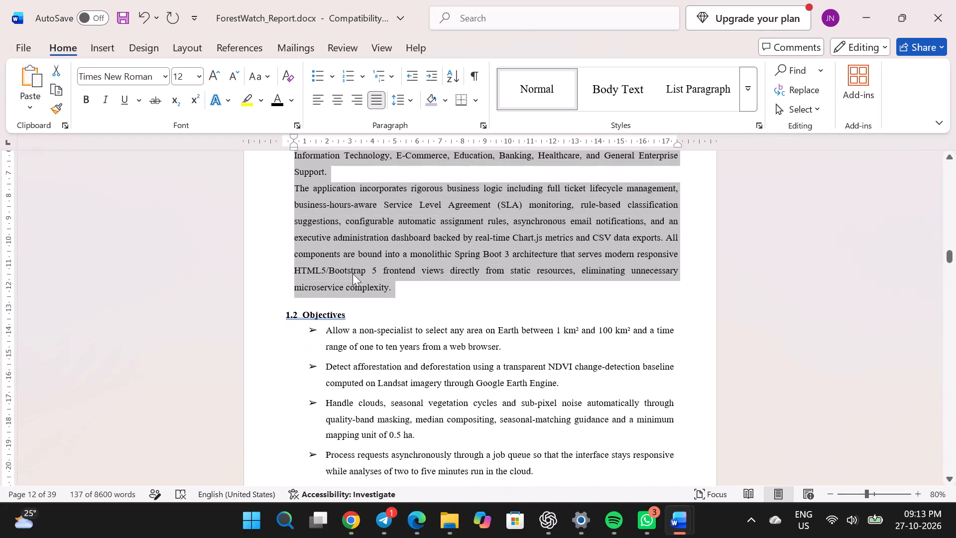
pyautogui.hotkey('alt', 'Tab')
pyautogui.click(369, 323)
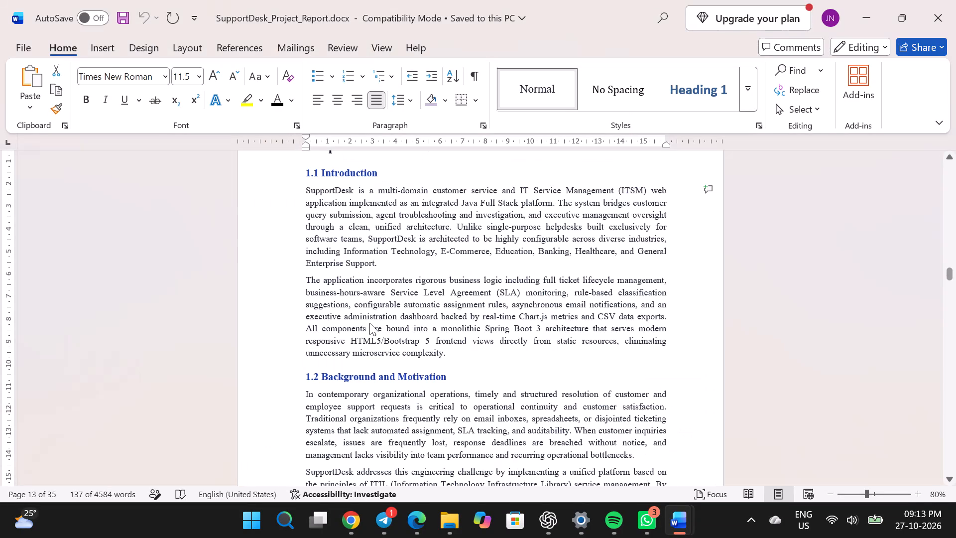
pyautogui.hotkey('alt', 'Tab')
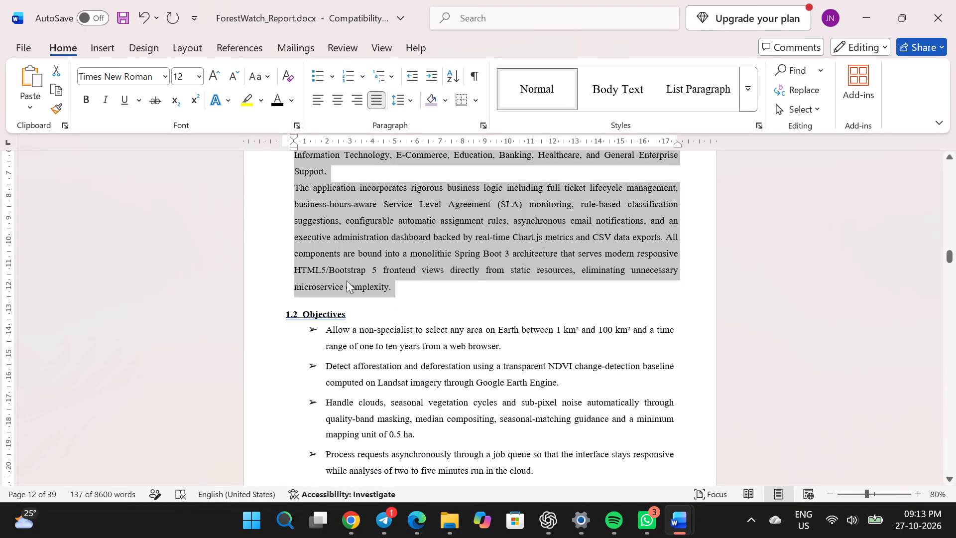
pyautogui.scroll(1, 347, 280)
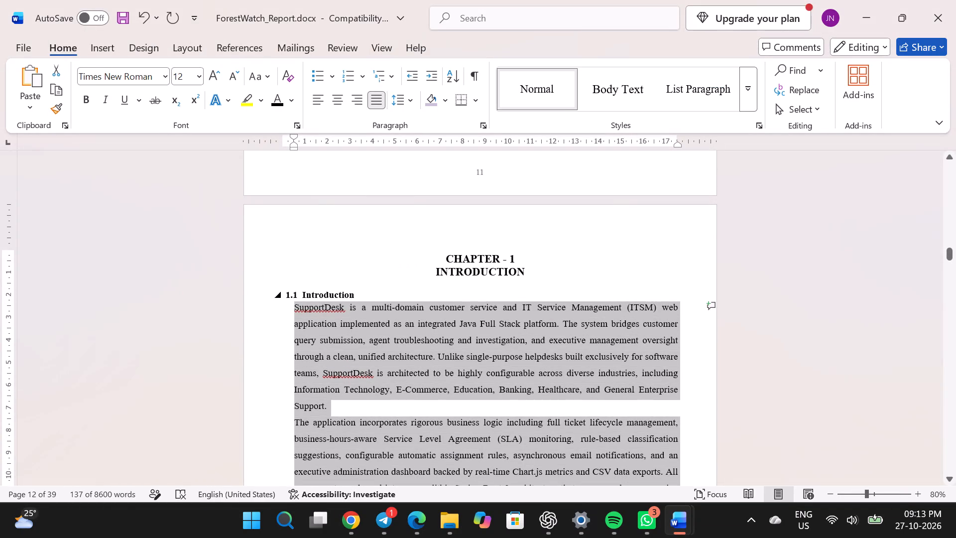
# Indent the 1.1 Introduction heading about 0.5 cm so that it aligns with the body text below it.
pyautogui.click(284, 293)
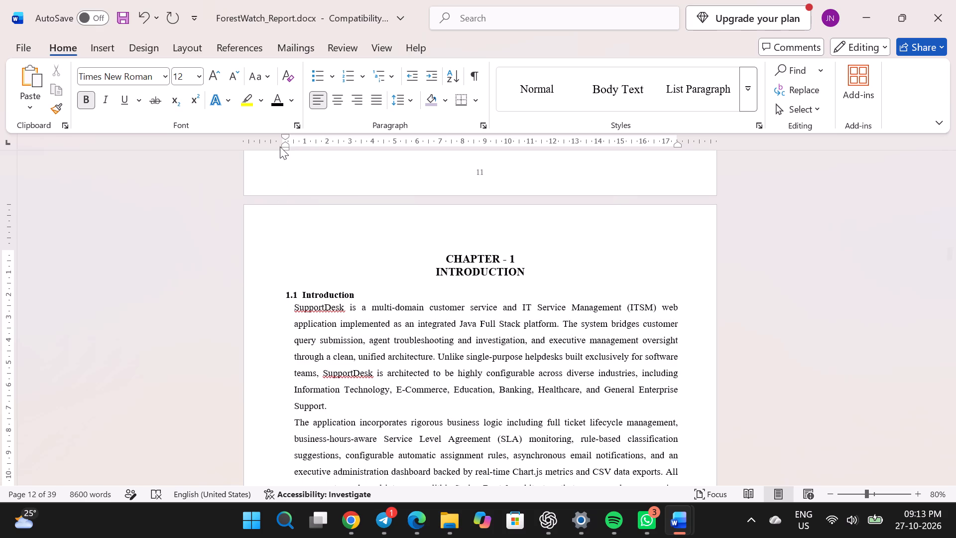
pyautogui.moveTo(280, 146); pyautogui.dragTo(294, 146)
pyautogui.scroll(-1, 315, 257)
pyautogui.hotkey('alt', 'Tab')
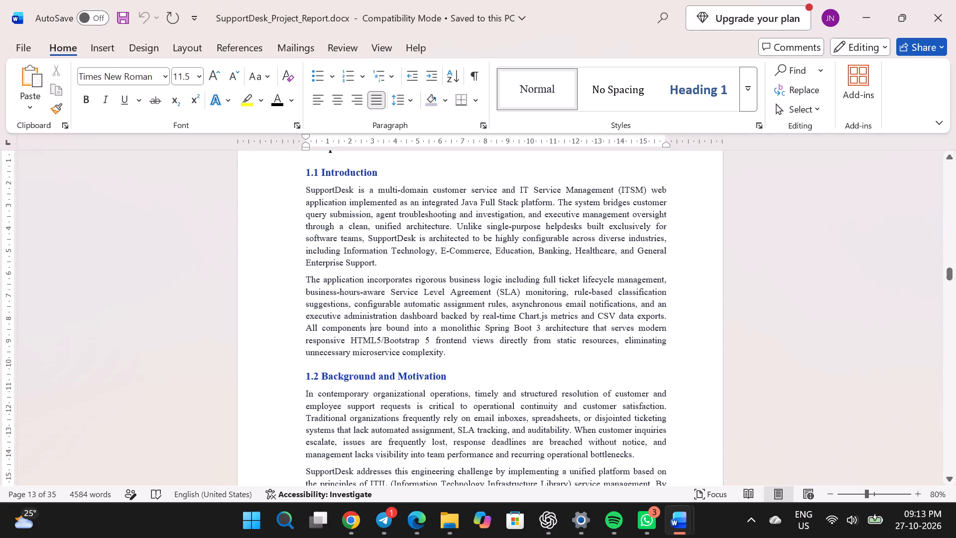
pyautogui.hotkey('alt', 'Tab')
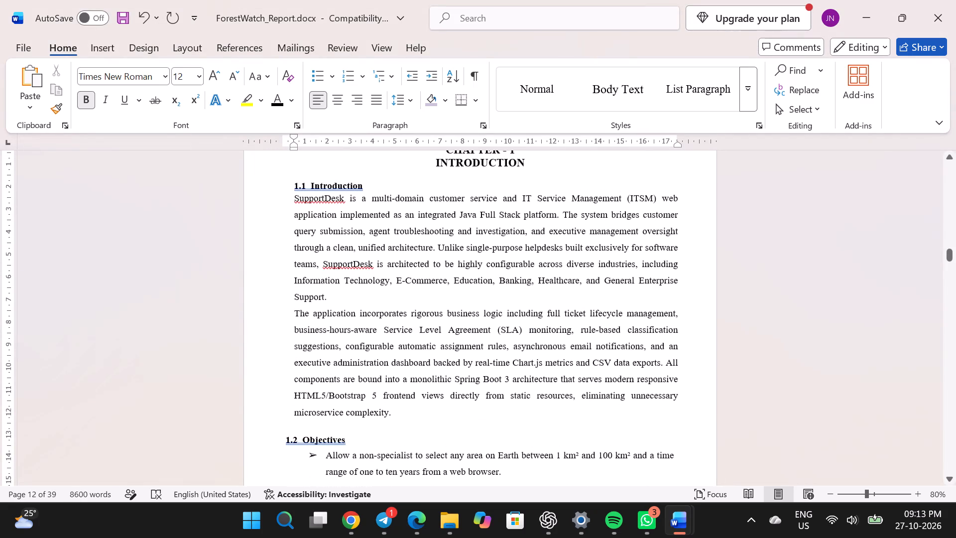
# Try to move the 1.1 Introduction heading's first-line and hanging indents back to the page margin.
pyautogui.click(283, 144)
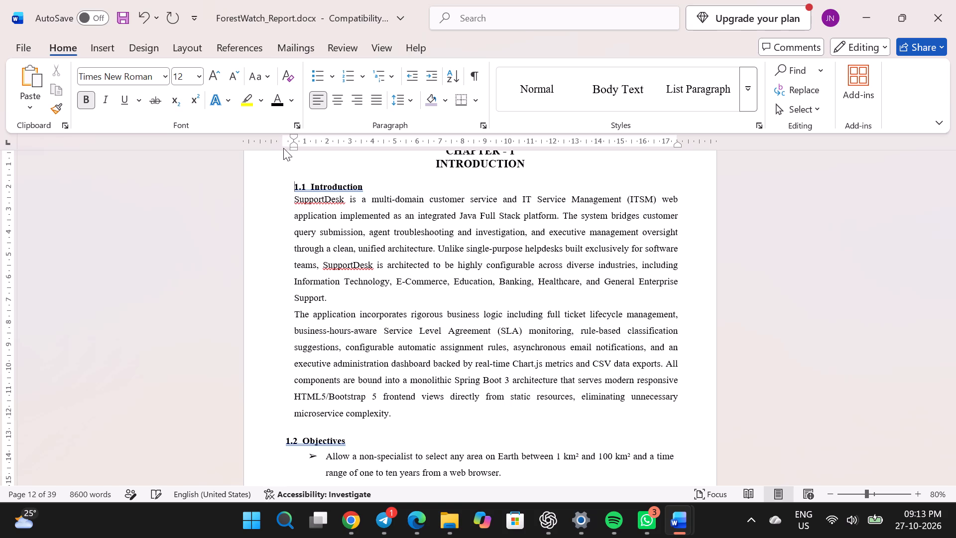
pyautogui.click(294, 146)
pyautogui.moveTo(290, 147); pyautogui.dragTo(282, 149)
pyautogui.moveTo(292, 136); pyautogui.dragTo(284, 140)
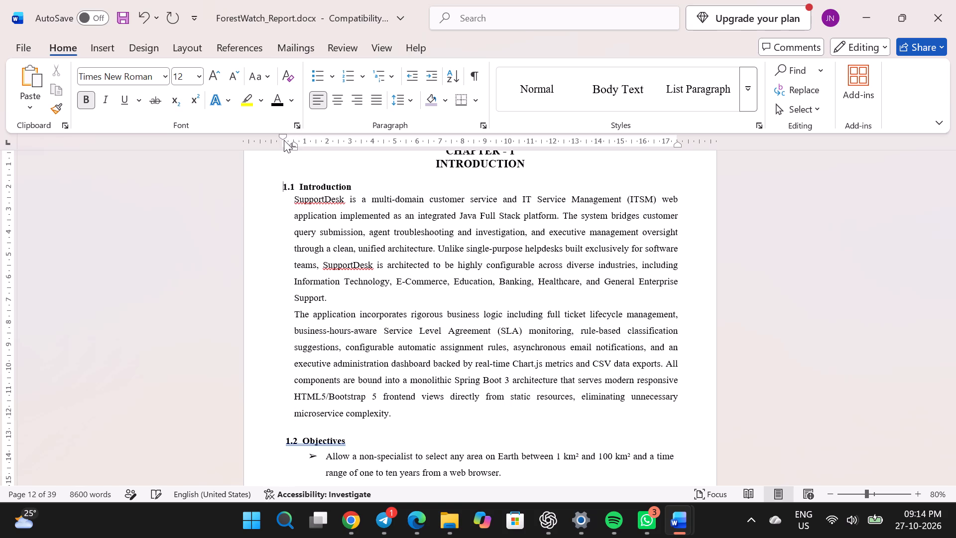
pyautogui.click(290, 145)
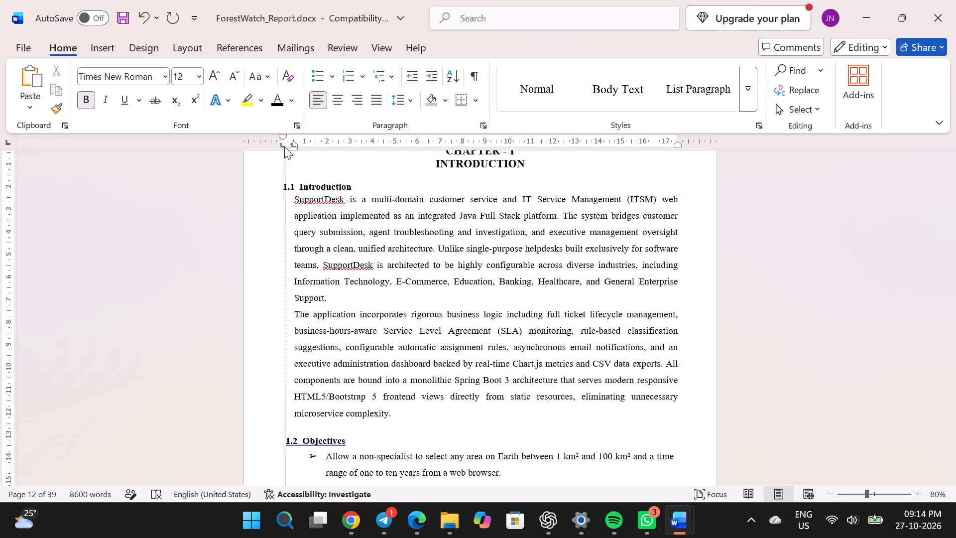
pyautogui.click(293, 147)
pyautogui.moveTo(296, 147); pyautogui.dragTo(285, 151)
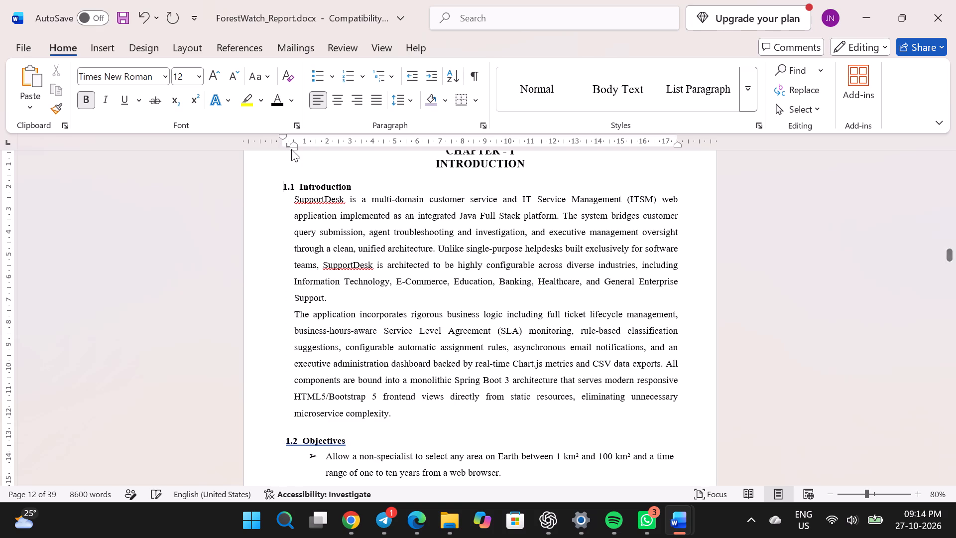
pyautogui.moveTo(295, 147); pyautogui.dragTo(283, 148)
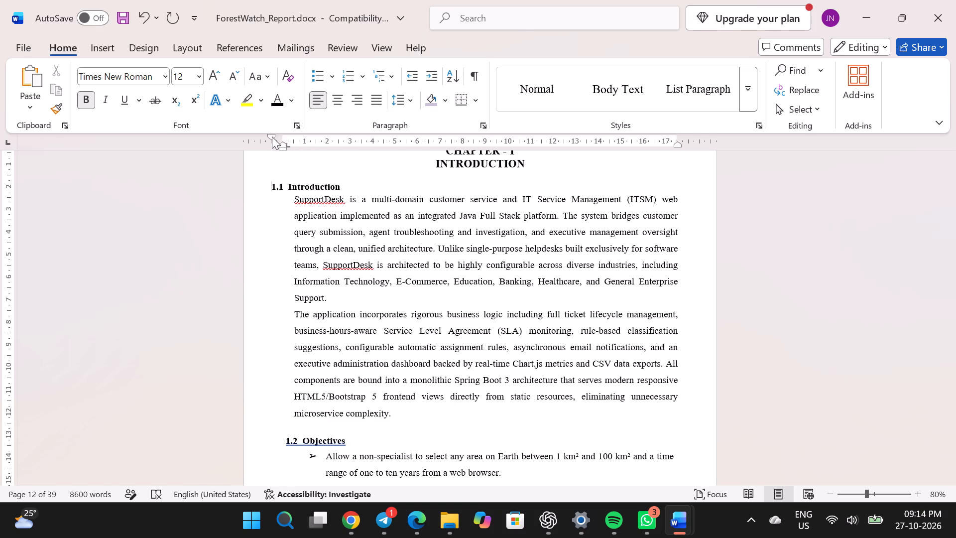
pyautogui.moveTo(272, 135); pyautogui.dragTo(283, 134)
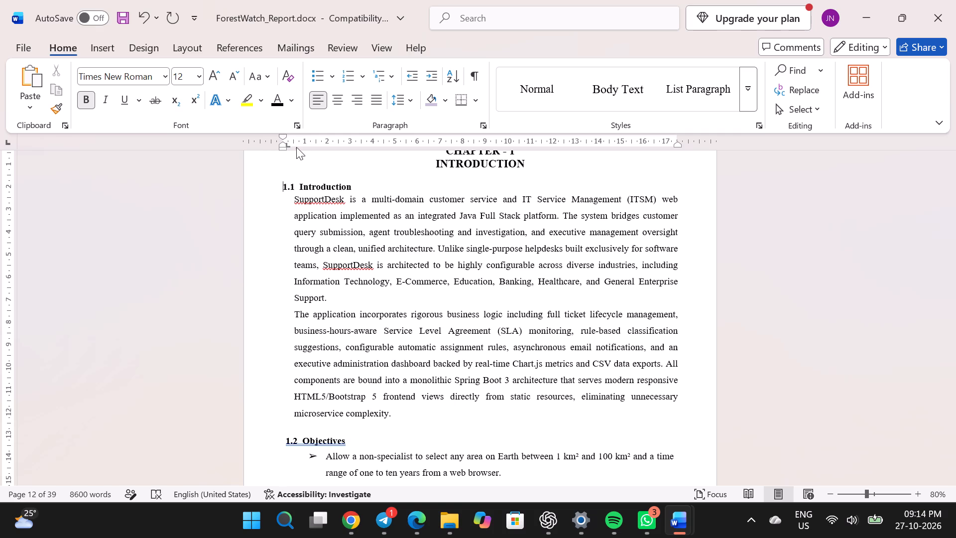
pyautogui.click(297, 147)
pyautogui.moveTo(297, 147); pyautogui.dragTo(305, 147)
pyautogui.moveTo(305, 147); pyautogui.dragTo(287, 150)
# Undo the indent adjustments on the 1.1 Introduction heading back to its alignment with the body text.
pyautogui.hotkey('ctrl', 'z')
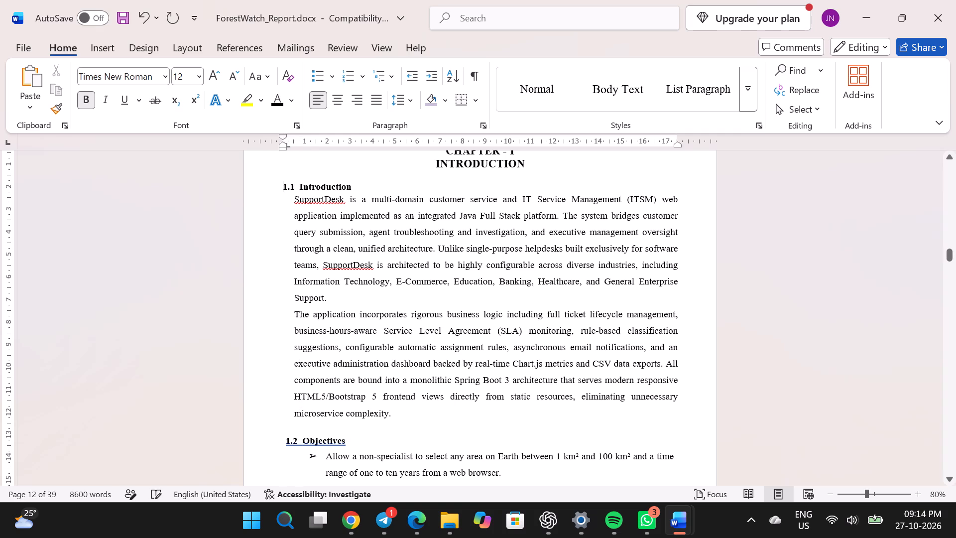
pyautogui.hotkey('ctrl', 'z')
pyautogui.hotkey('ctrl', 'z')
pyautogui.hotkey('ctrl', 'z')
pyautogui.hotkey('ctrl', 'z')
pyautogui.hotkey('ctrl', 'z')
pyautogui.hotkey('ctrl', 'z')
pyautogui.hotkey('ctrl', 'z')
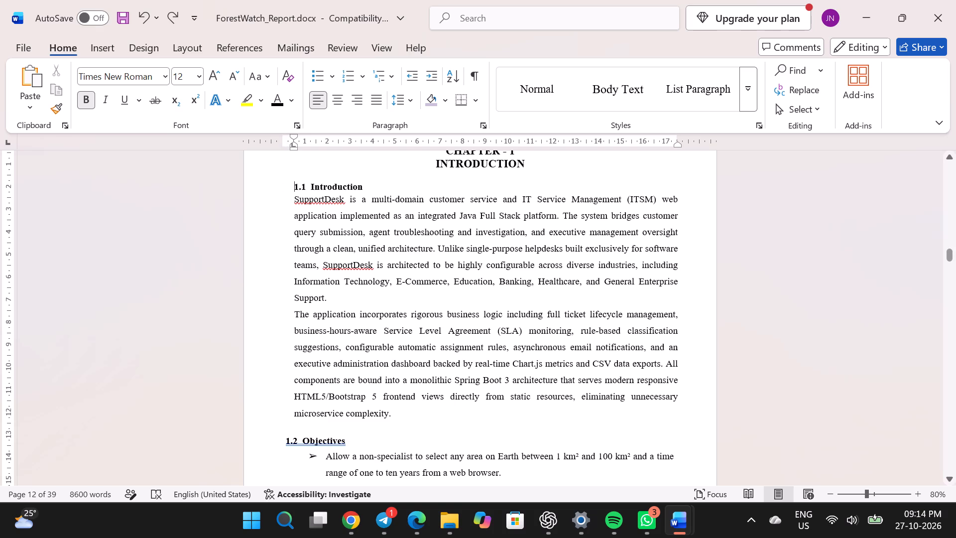
# Copy sections 1.2 Background and Motivation through 1.5 Scope, including the objectives table, from SupportDesk_Project_Report.docx.
pyautogui.scroll(-2, 306, 240)
pyautogui.hotkey('alt', 'Tab')
pyautogui.scroll(-1, 376, 328)
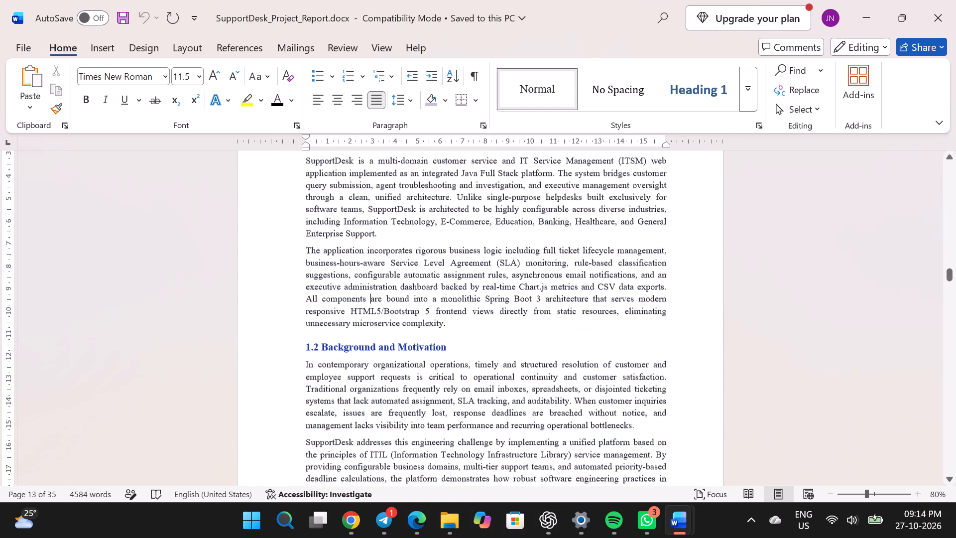
pyautogui.scroll(-1, 376, 328)
pyautogui.moveTo(304, 323); pyautogui.dragTo(410, 452)
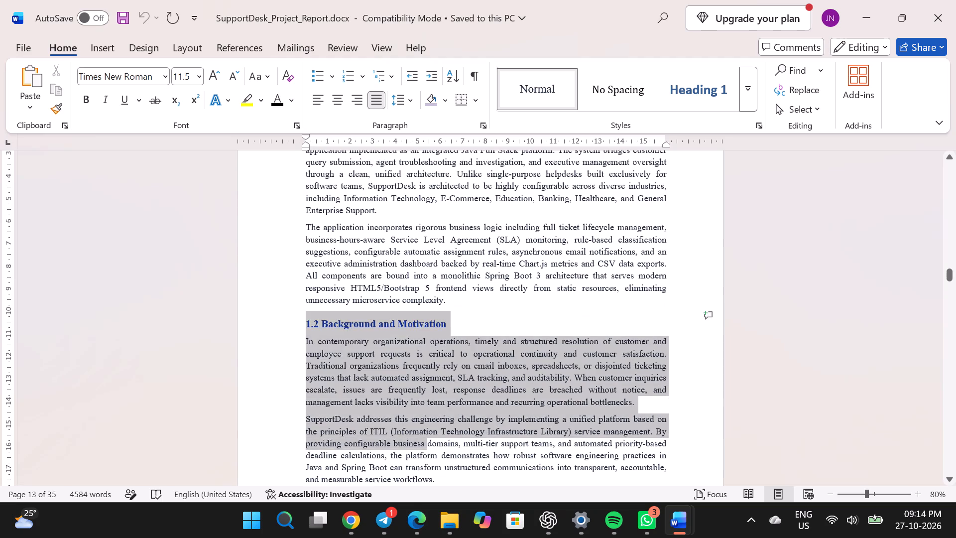
pyautogui.moveTo(410, 452); pyautogui.dragTo(541, 234)
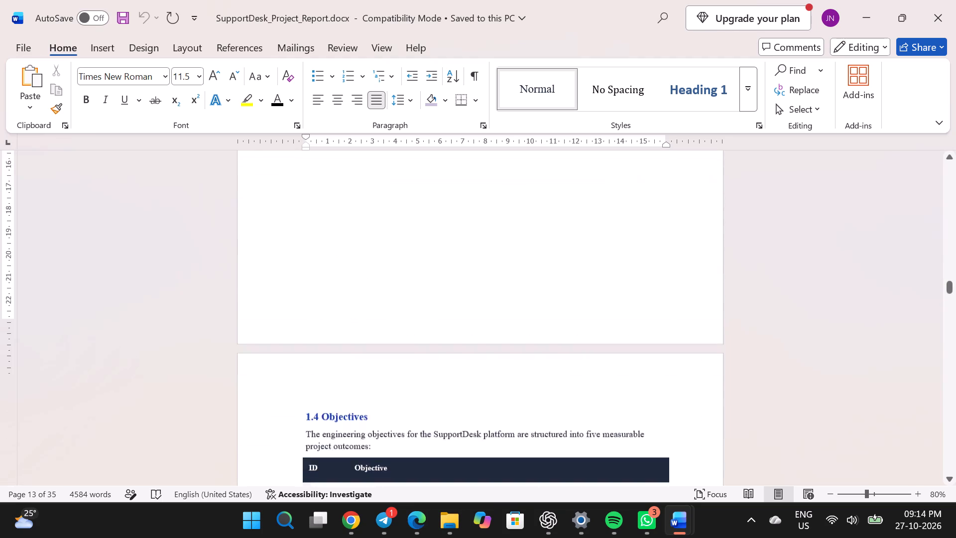
pyautogui.moveTo(541, 234); pyautogui.dragTo(588, 127)
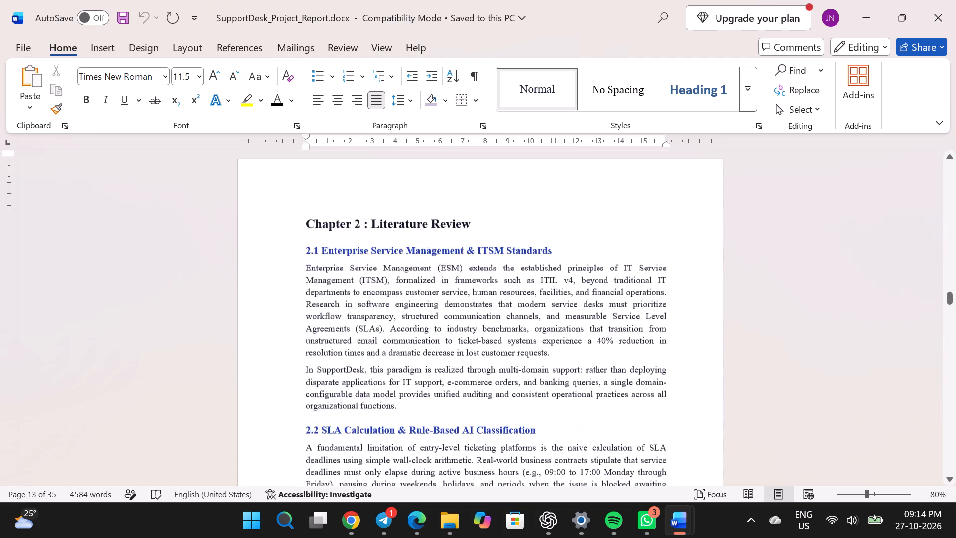
pyautogui.moveTo(588, 127); pyautogui.dragTo(456, 485)
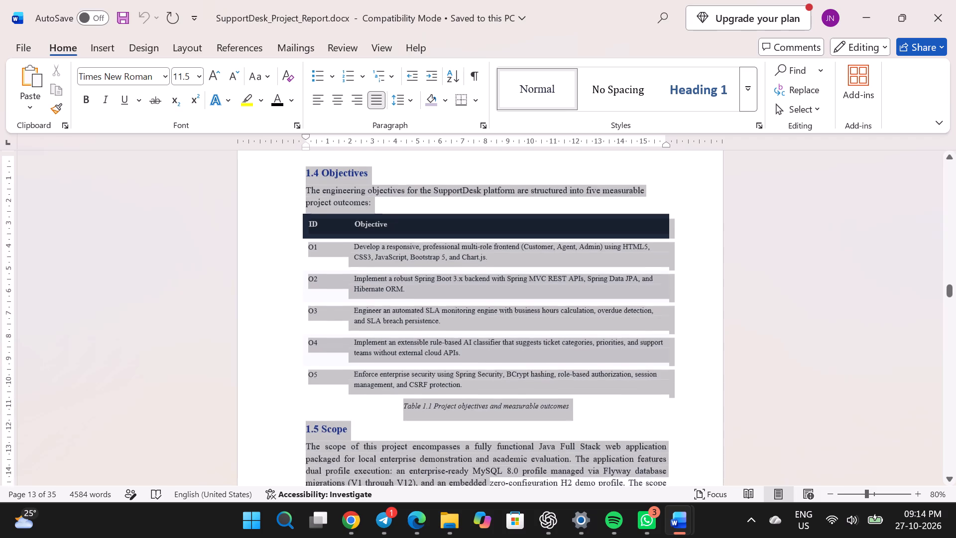
pyautogui.moveTo(456, 485); pyautogui.dragTo(574, 180)
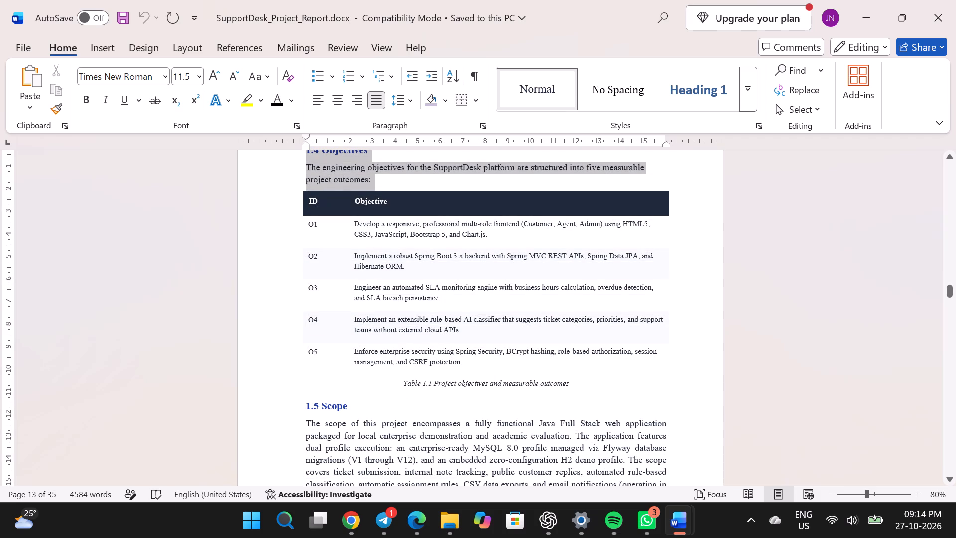
pyautogui.moveTo(574, 180); pyautogui.dragTo(476, 374)
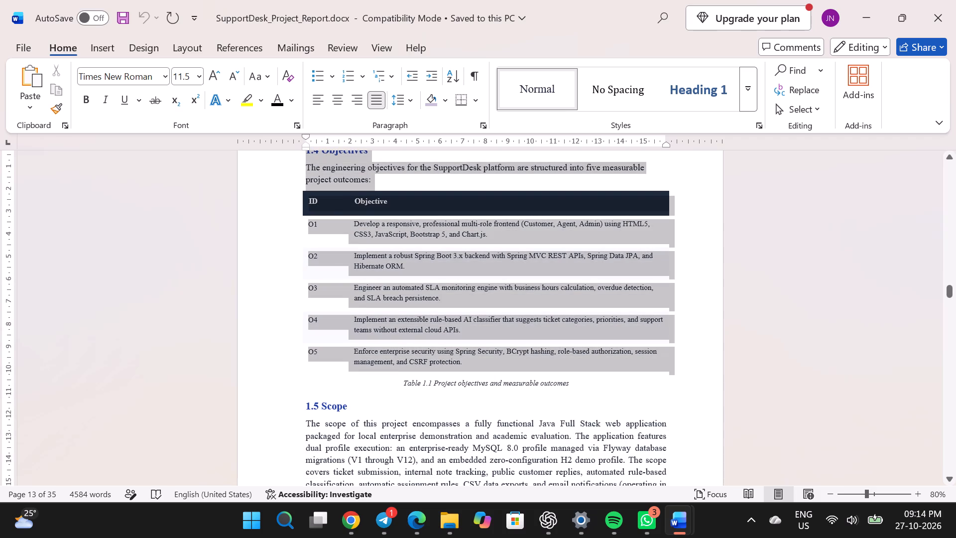
pyautogui.moveTo(476, 374); pyautogui.dragTo(553, 380)
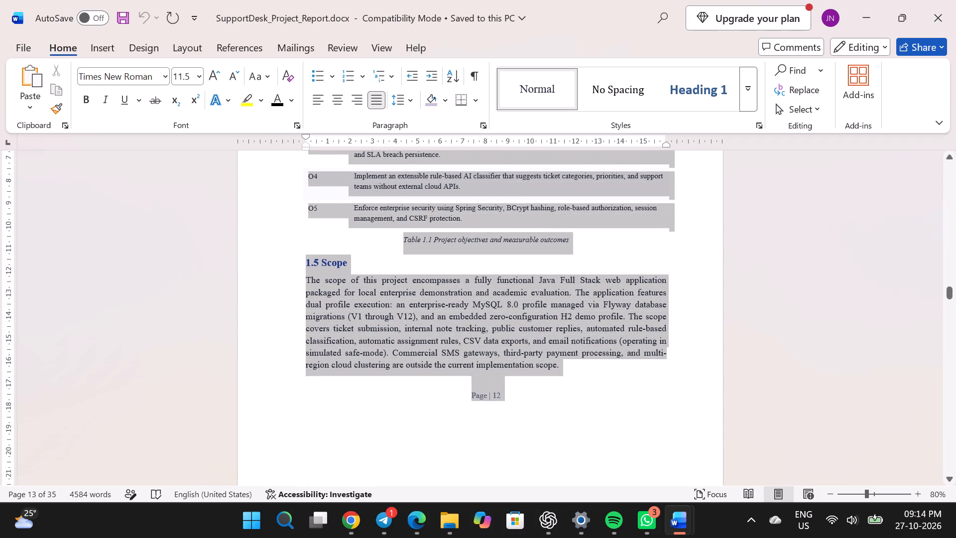
pyautogui.moveTo(553, 380); pyautogui.dragTo(572, 371)
pyautogui.hotkey('ctrl', 'c')
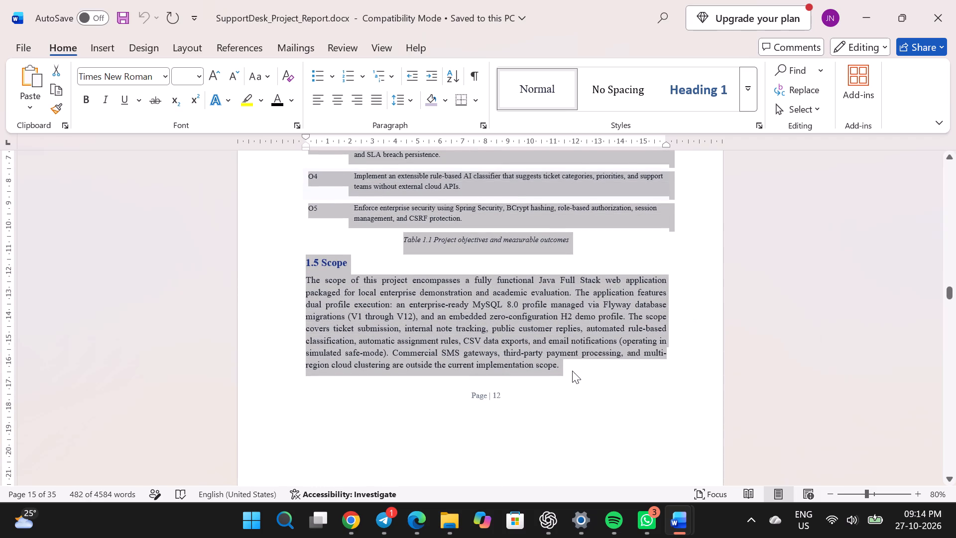
# Examine the Chapter 1 section structure and layout in JFSD_FORMAT.docx, from 1.1 Introduction onward, as a reference for the report.
pyautogui.hotkey('alt', 'Tab')
pyautogui.scroll(-1, 424, 369)
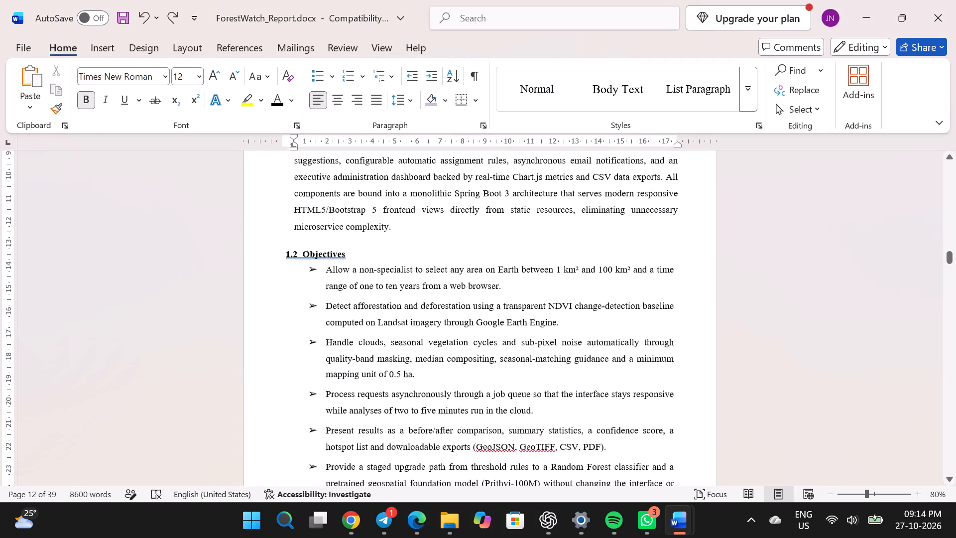
pyautogui.hotkey('alt', 'Tab')
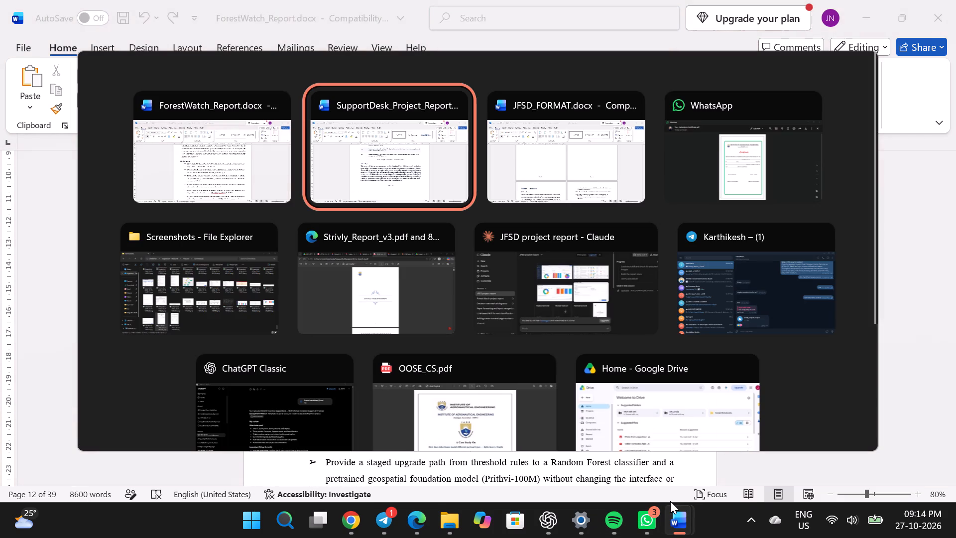
pyautogui.hotkey('alt', 'Tab')
pyautogui.scroll(-2, 631, 492)
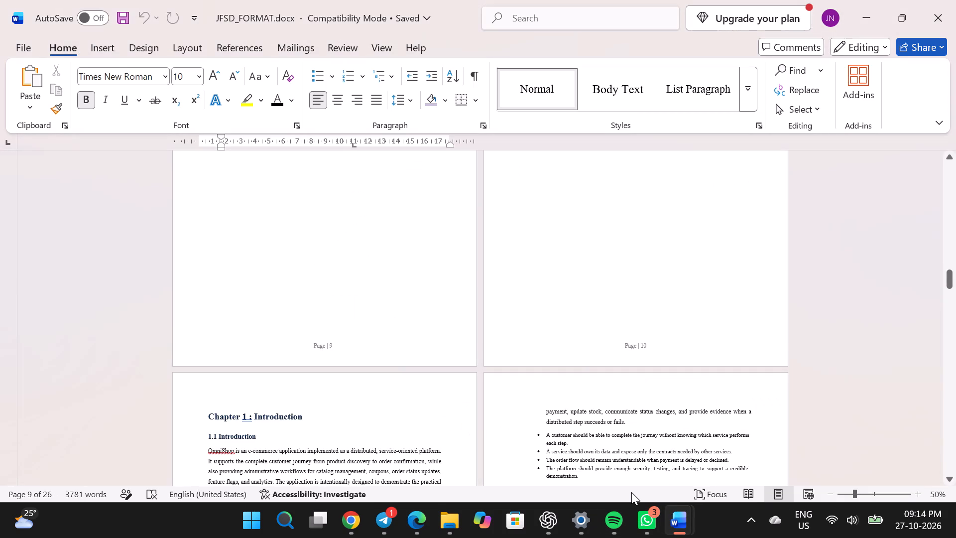
pyautogui.scroll(-2, 640, 404)
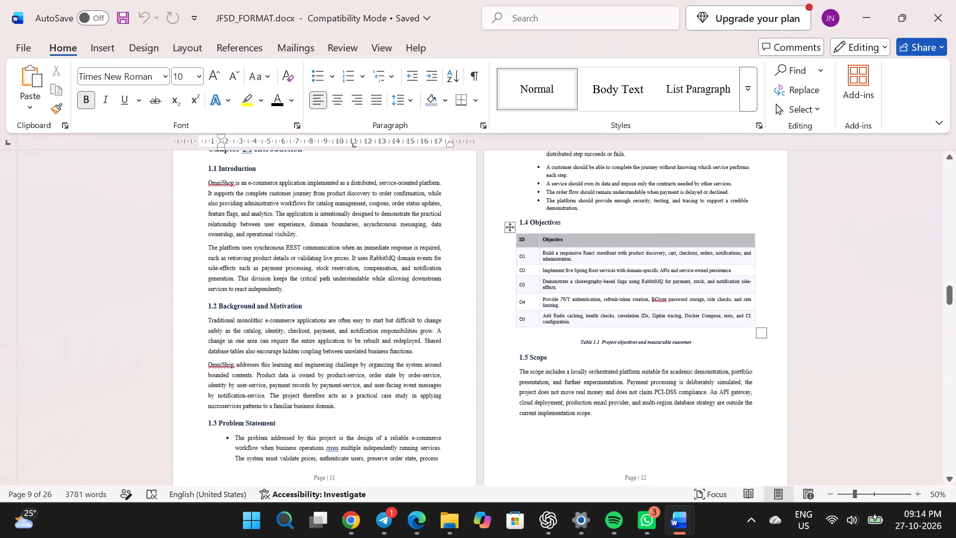
pyautogui.scroll(-3, 640, 404)
pyautogui.hotkey('alt', 'Tab')
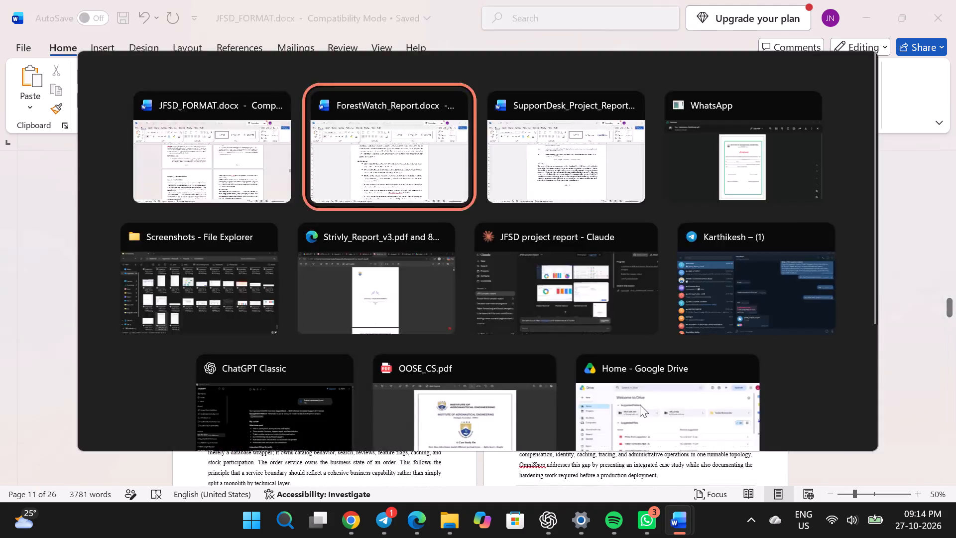
# Delete the old ForestWatch sections from 1.2 Objectives through the end of 1.4 Scope in ForestWatch_Report.docx.
pyautogui.scroll(-2, 640, 404)
pyautogui.scroll(1, 420, 358)
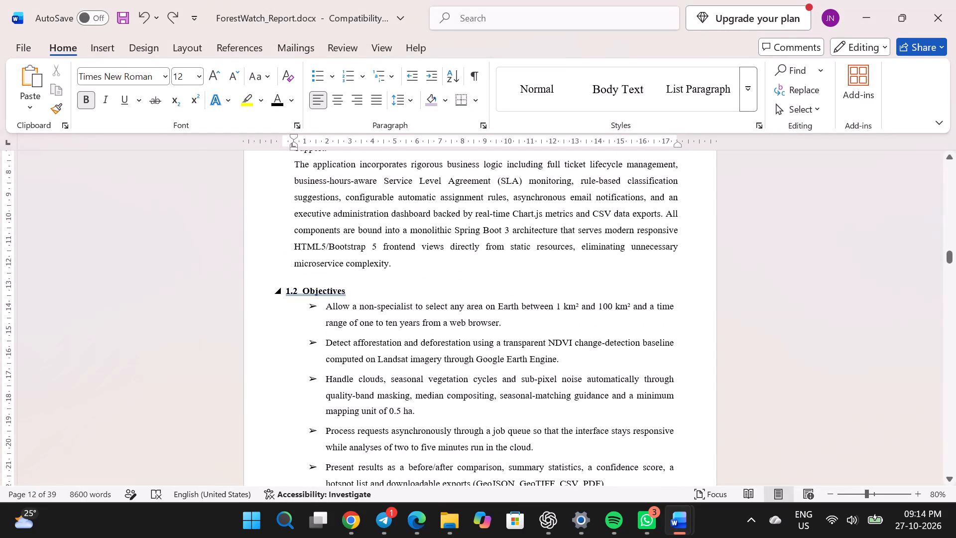
pyautogui.moveTo(284, 291); pyautogui.dragTo(379, 531)
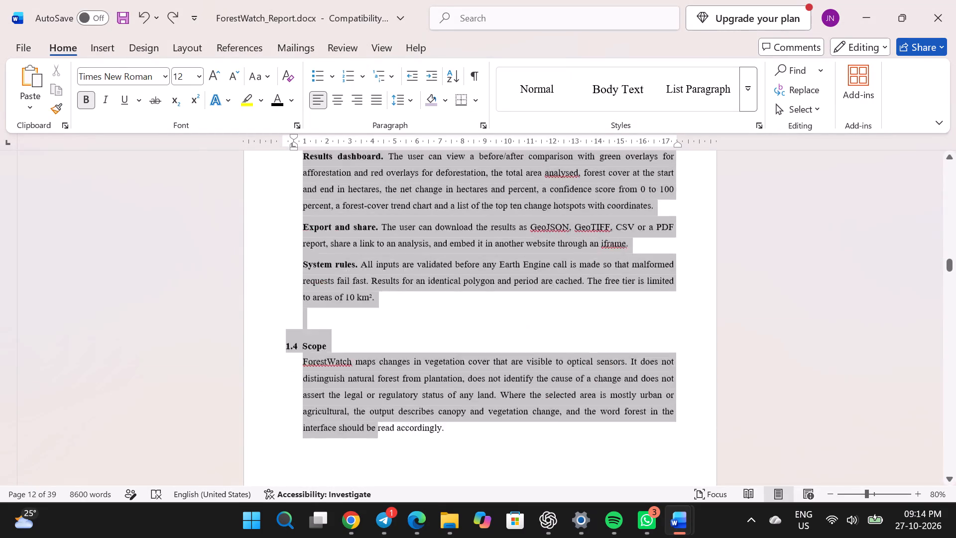
pyautogui.moveTo(379, 531); pyautogui.dragTo(426, 450)
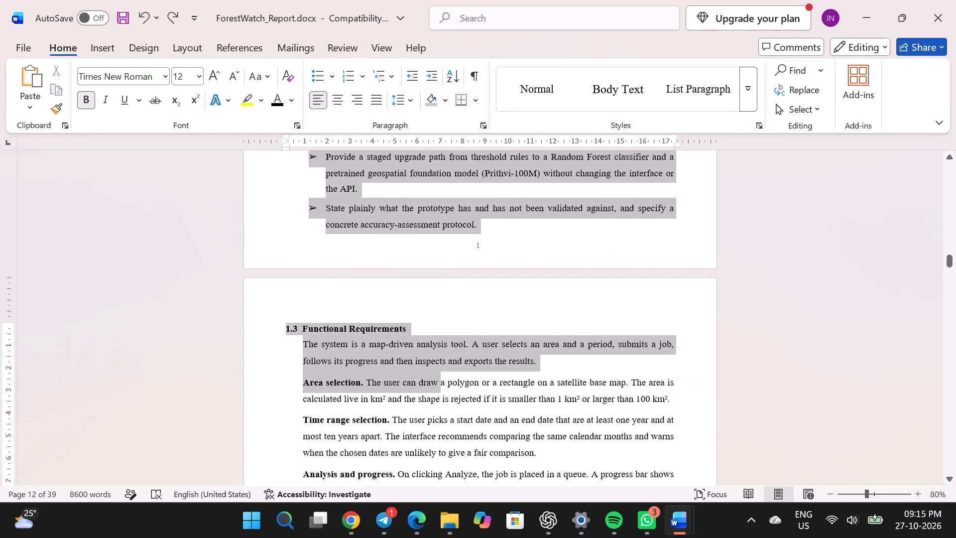
pyautogui.moveTo(426, 450); pyautogui.dragTo(449, 459)
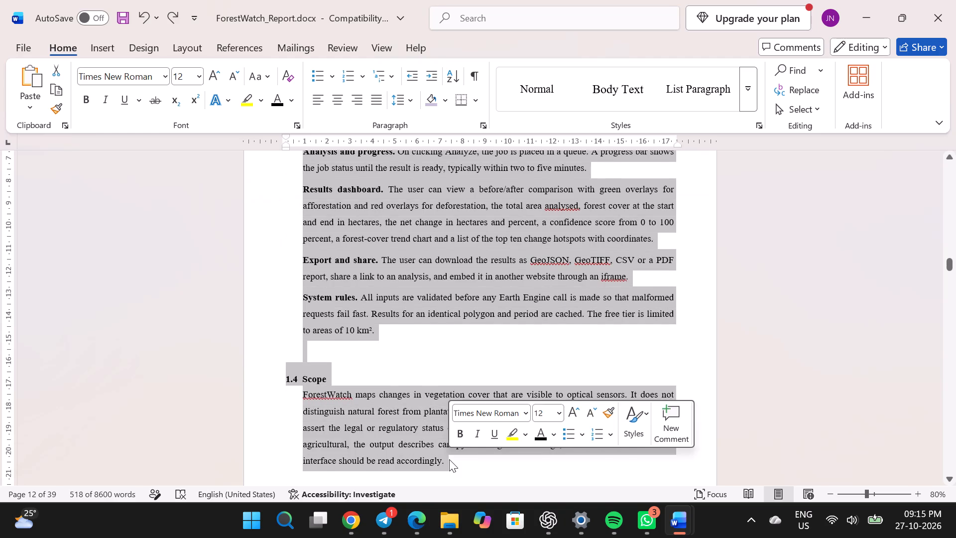
pyautogui.press('BackSpace')
# Paste the copied SupportDesk sections 1.2 to 1.5 on a new line after the last 1.1 Introduction paragraph.
pyautogui.scroll(4, 296, 336)
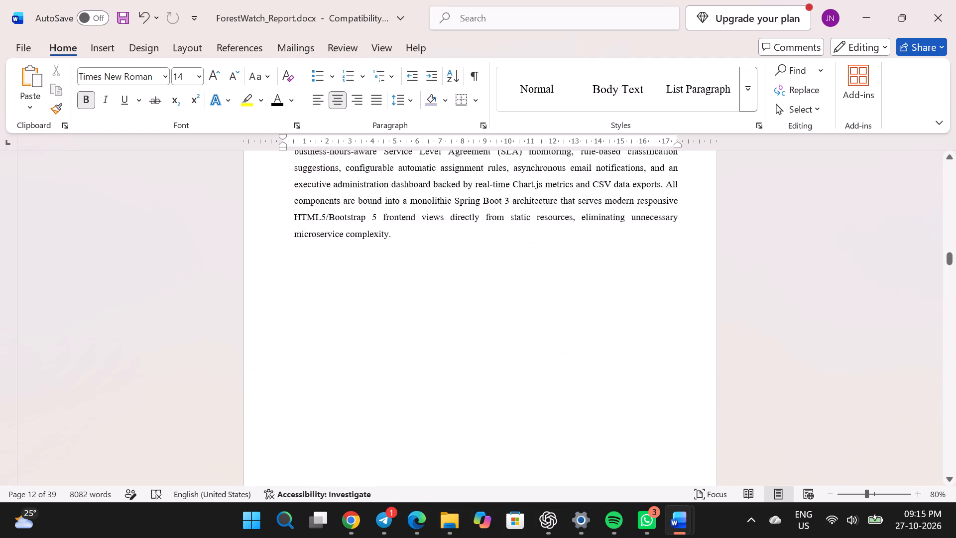
pyautogui.click(353, 365)
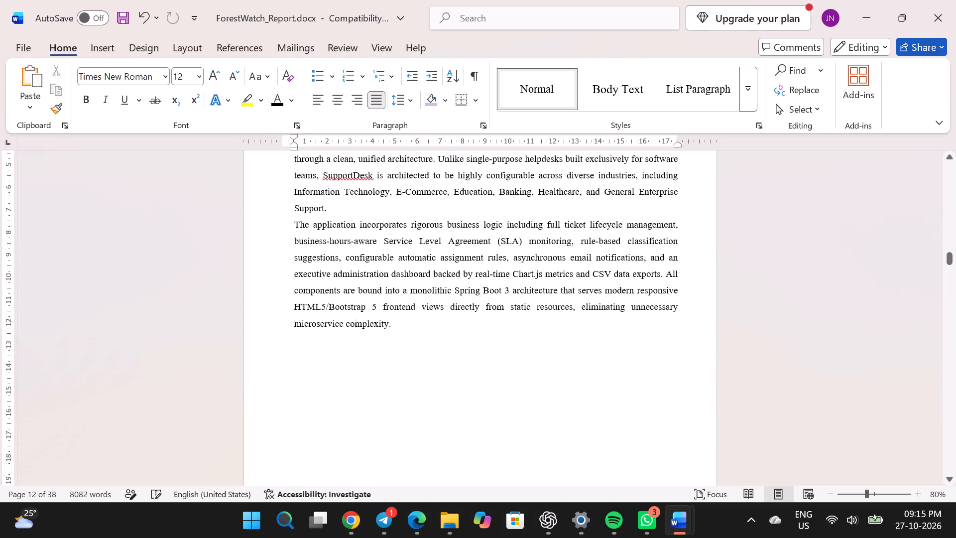
pyautogui.click(395, 320)
pyautogui.press('Return')
pyautogui.hotkey('ctrl', 'v')
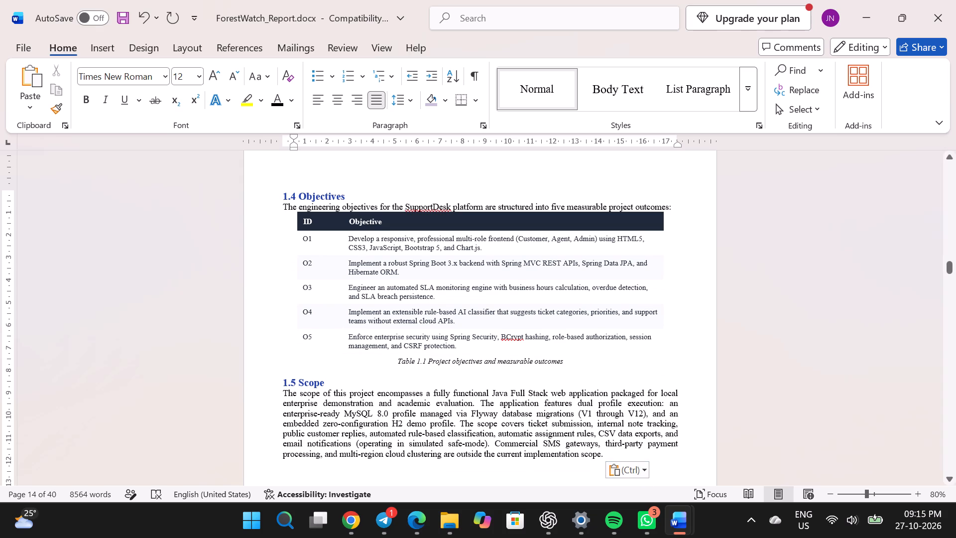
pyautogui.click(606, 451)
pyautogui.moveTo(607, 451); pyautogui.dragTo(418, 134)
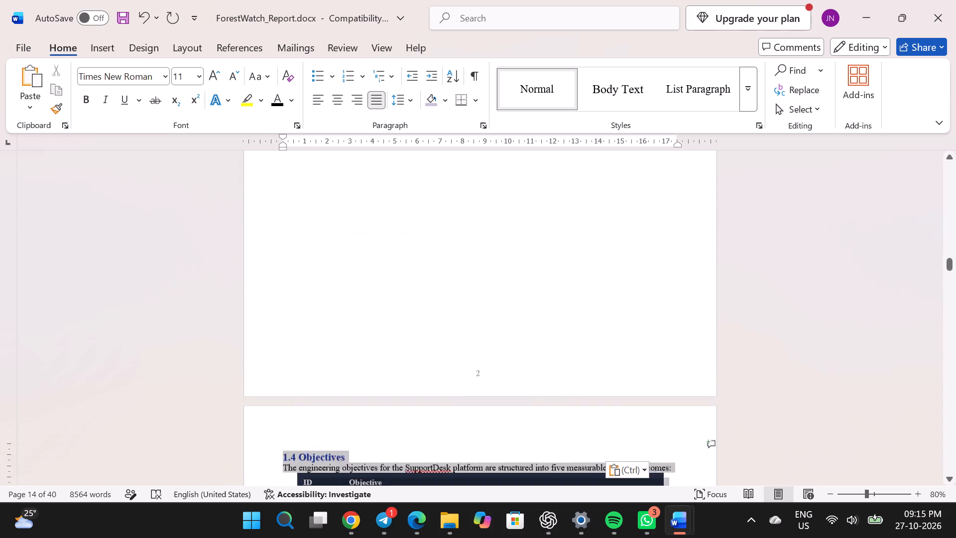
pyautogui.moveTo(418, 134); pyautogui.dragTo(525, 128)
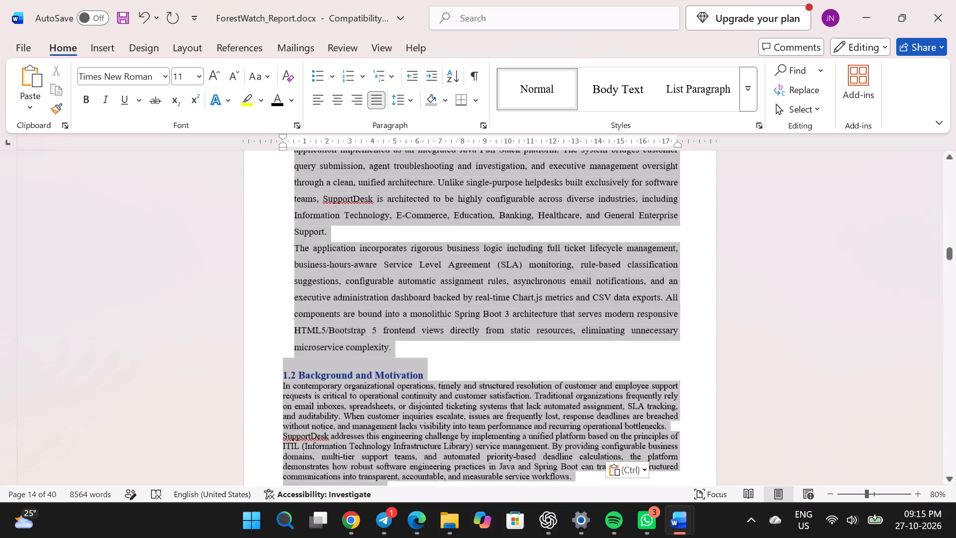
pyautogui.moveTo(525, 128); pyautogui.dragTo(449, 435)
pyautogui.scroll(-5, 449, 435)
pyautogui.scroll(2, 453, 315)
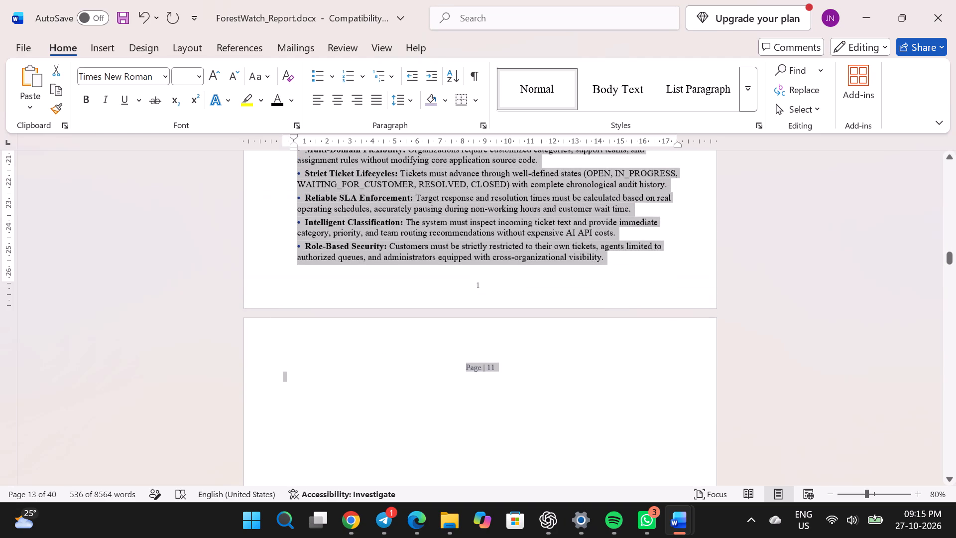
# Delete the pasted "Page | 11" line and the blank space after it so 1.4 Objectives starts that page.
pyautogui.click(420, 413)
pyautogui.press('BackSpace')
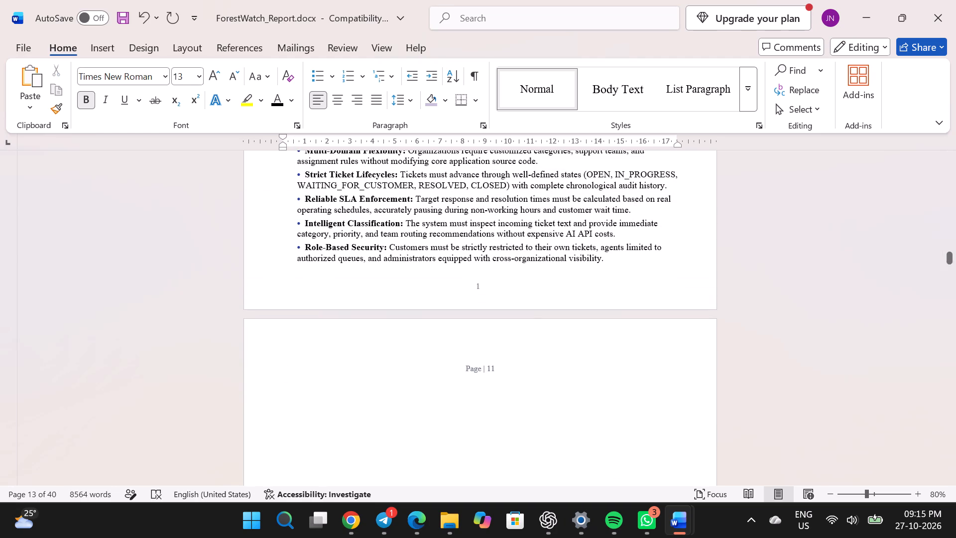
pyautogui.moveTo(521, 378); pyautogui.dragTo(452, 377)
pyautogui.moveTo(501, 371); pyautogui.dragTo(474, 375)
pyautogui.click(502, 372)
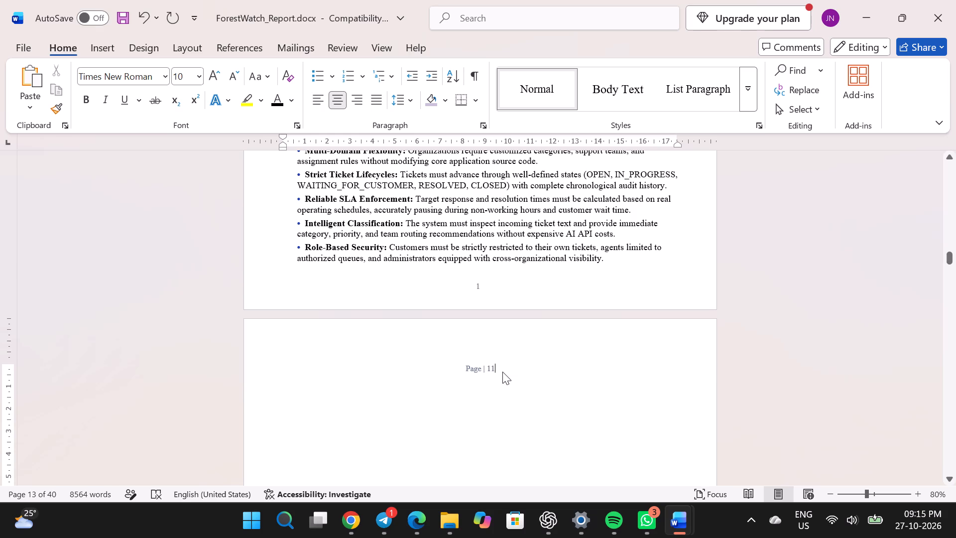
pyautogui.press('BackSpace')
pyautogui.press('BackSpace')
pyautogui.press('BackSpace')
pyautogui.press('BackSpace')
pyautogui.press('BackSpace')
pyautogui.press('BackSpace')
pyautogui.press('BackSpace')
pyautogui.press('BackSpace')
pyautogui.press('BackSpace')
pyautogui.press('Delete')
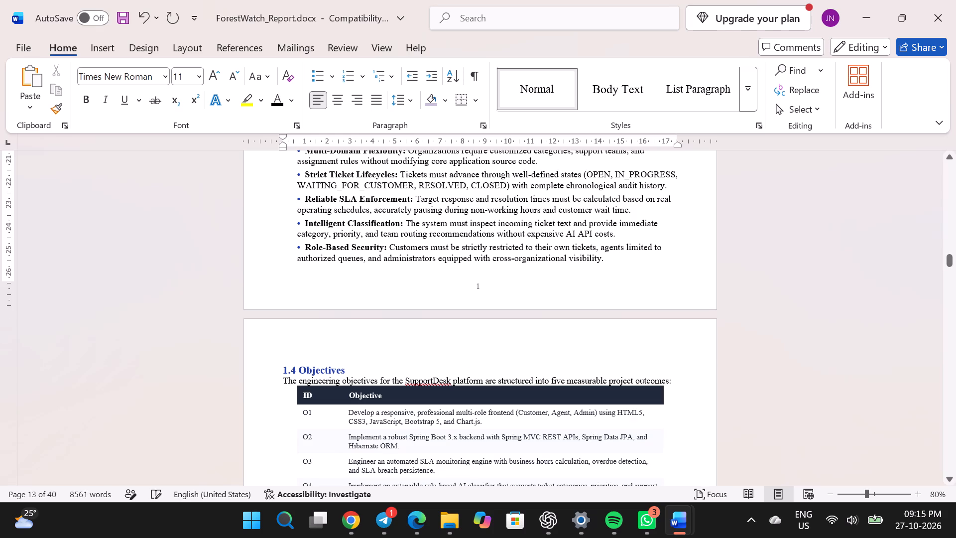
# Format the pasted text from 1.2 Background and Motivation through 1.5 Scope with black font colour and 1.5 line spacing.
pyautogui.scroll(-2, 502, 372)
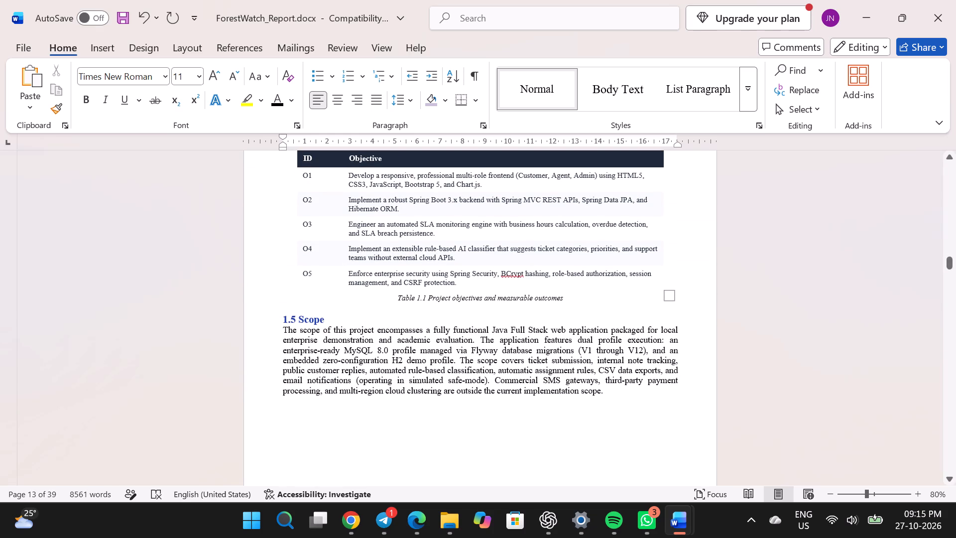
pyautogui.moveTo(602, 397); pyautogui.dragTo(283, 429)
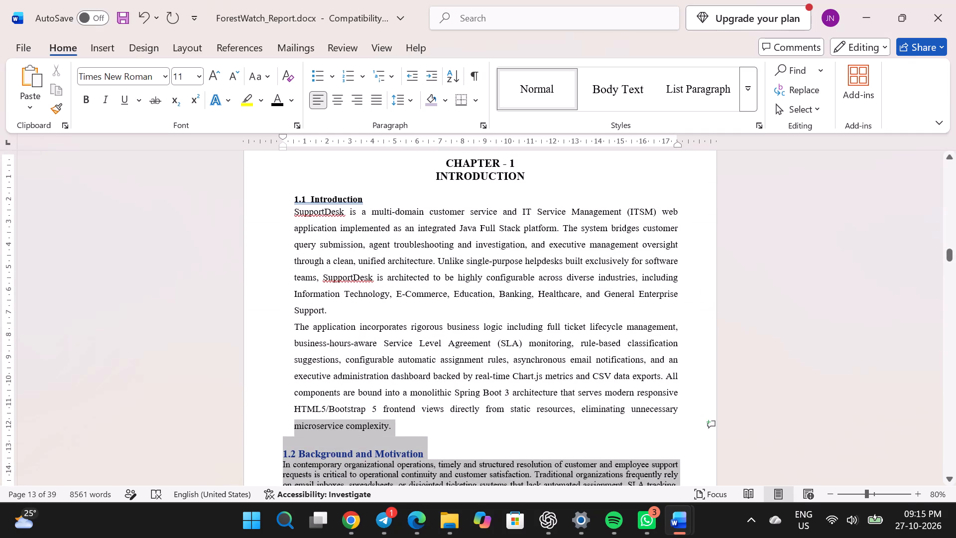
pyautogui.moveTo(283, 429); pyautogui.dragTo(281, 446)
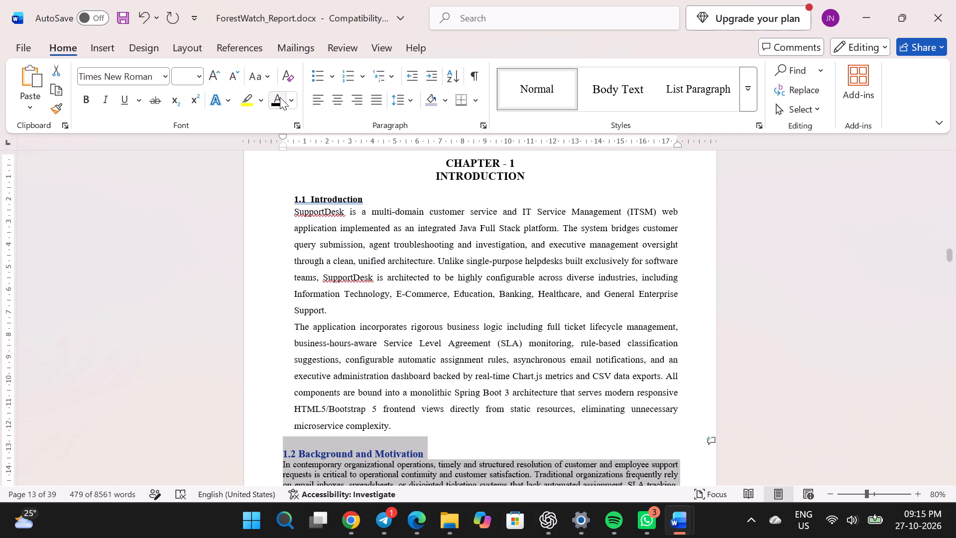
pyautogui.click(279, 97)
pyautogui.click(399, 96)
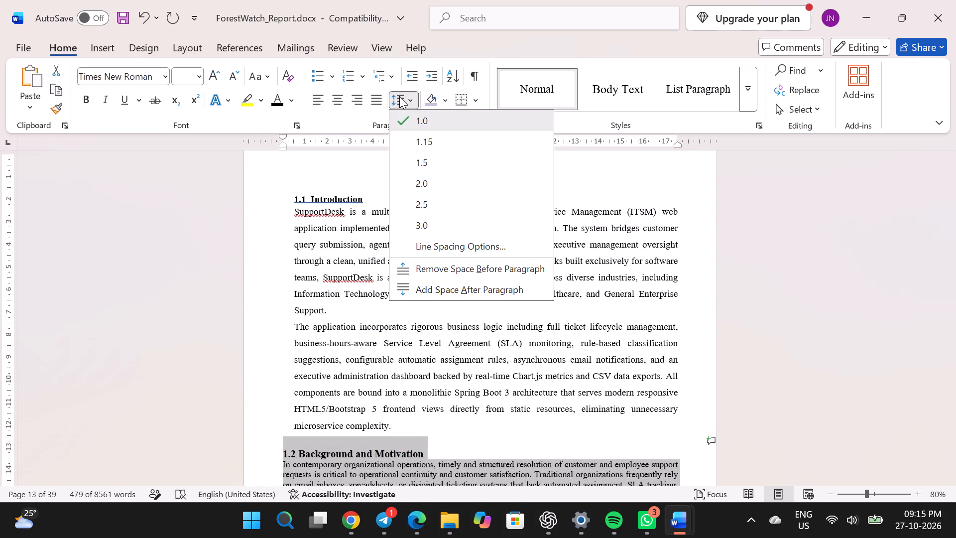
pyautogui.click(415, 163)
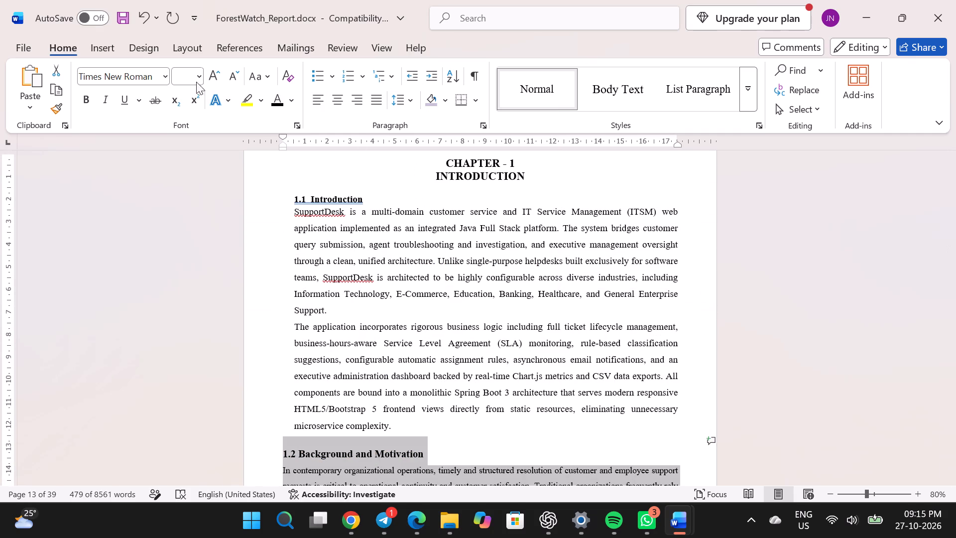
# Remove the extra space in the 1.1 Introduction heading and set the heading's font size to 14.
pyautogui.click(188, 78)
pyautogui.click(379, 202)
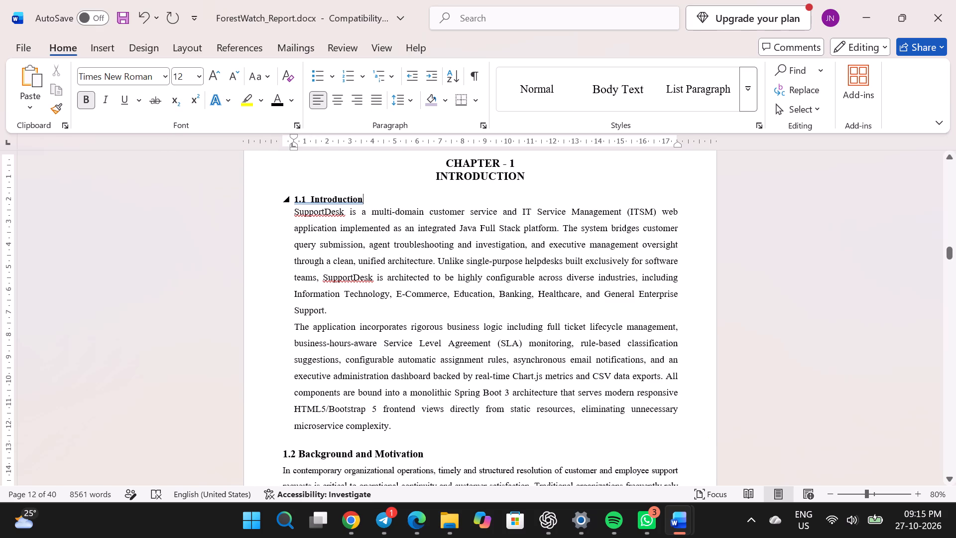
pyautogui.click(311, 200)
pyautogui.press('BackSpace')
pyautogui.moveTo(378, 196); pyautogui.dragTo(293, 203)
pyautogui.click(221, 70)
pyautogui.scroll(-1, 308, 194)
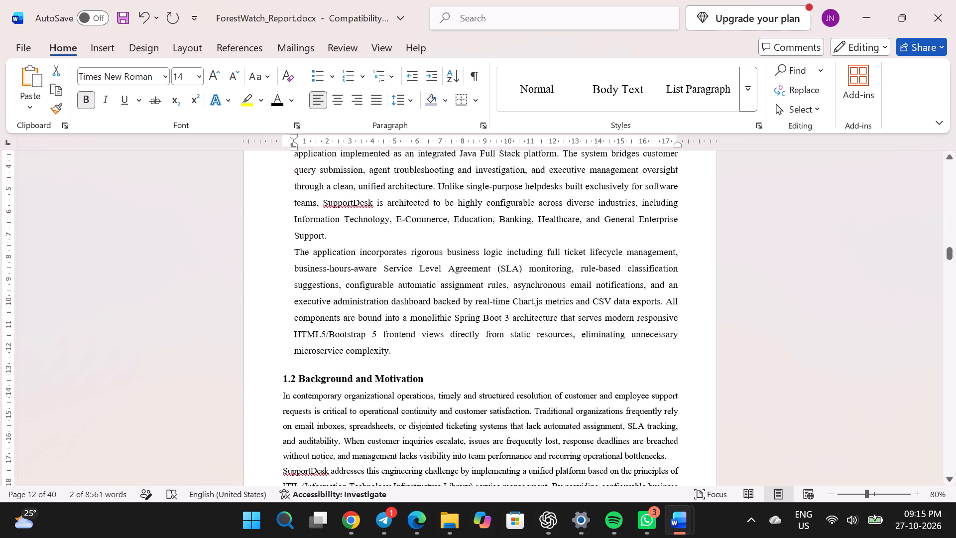
pyautogui.scroll(-1, 378, 337)
pyautogui.scroll(2, 350, 315)
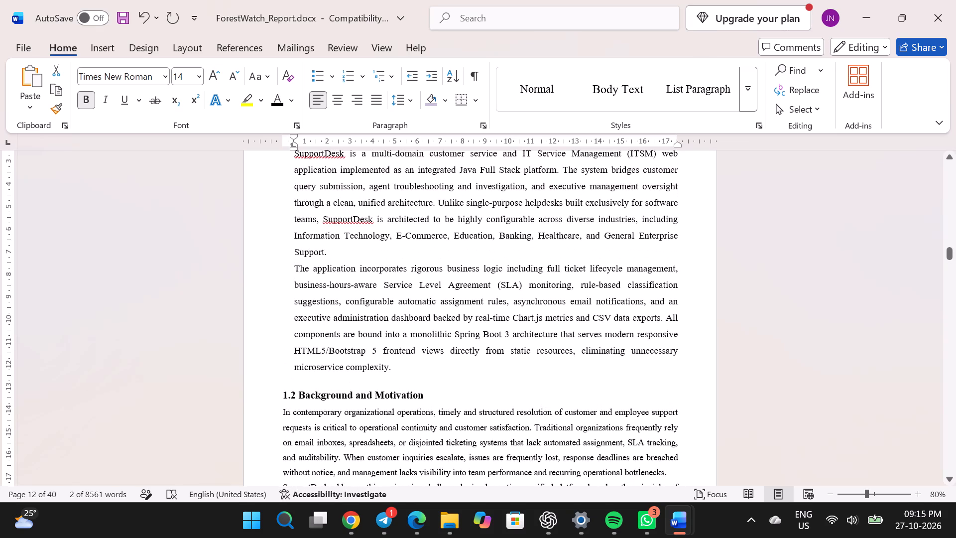
pyautogui.scroll(1, 350, 315)
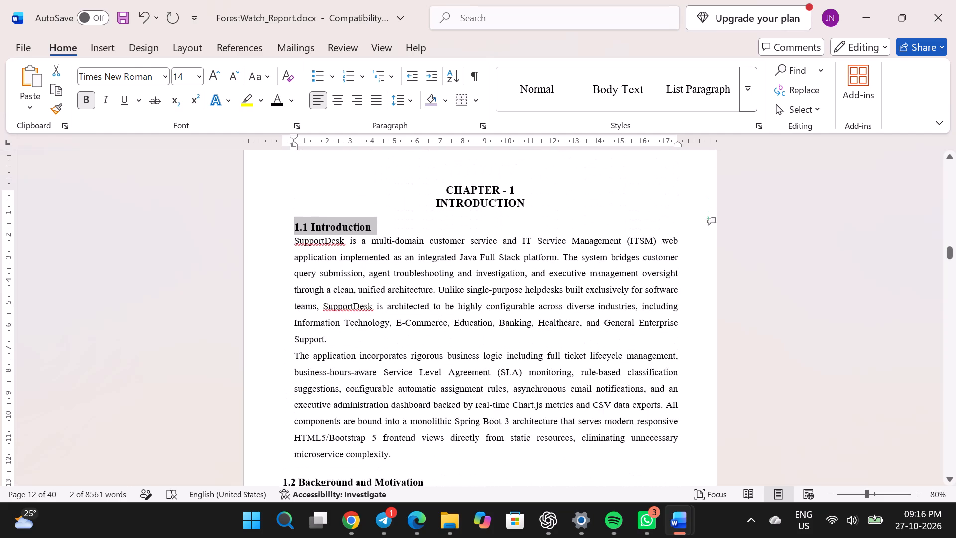
# Reduce the left indent of both 1.1 Introduction paragraphs, bringing the second one flush with the left margin.
pyautogui.click(294, 256)
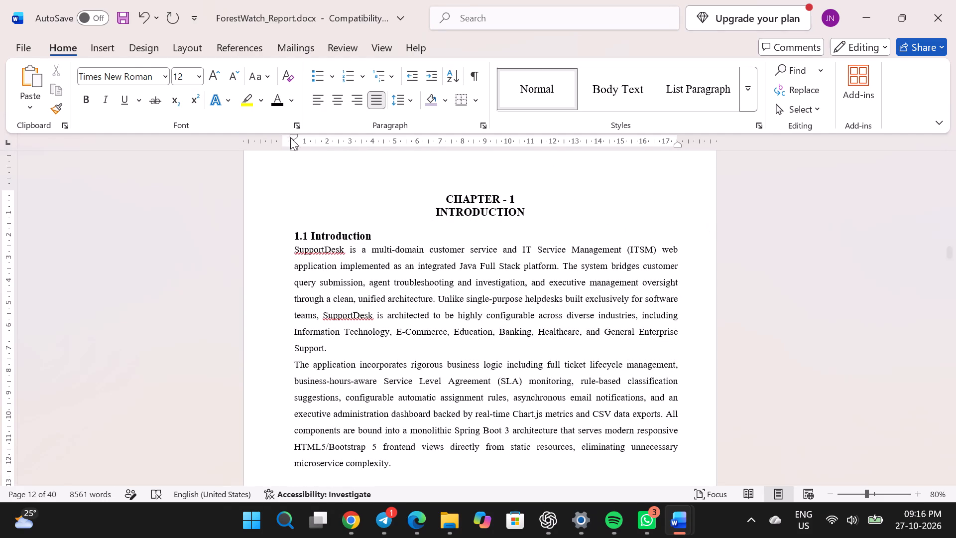
pyautogui.moveTo(294, 147); pyautogui.dragTo(289, 149)
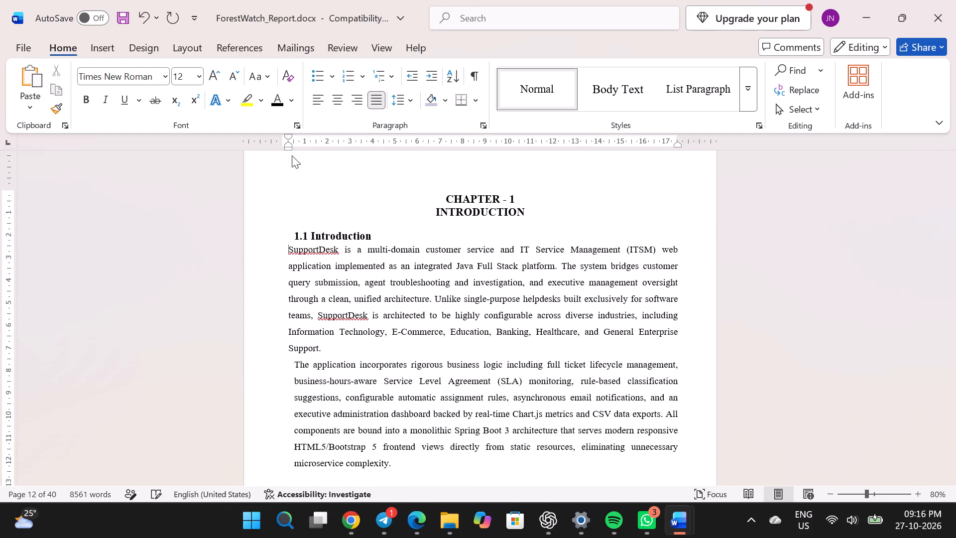
pyautogui.scroll(-1, 315, 207)
pyautogui.click(292, 212)
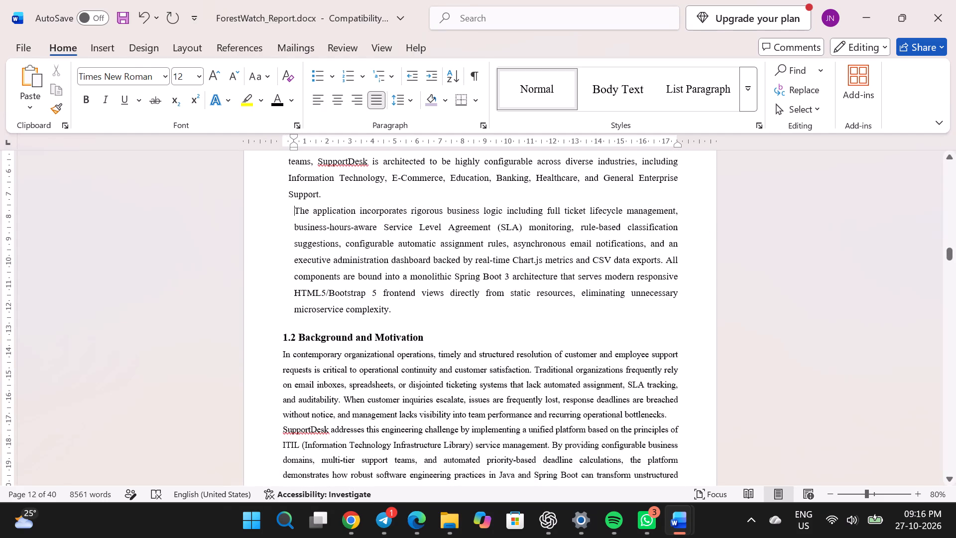
pyautogui.moveTo(295, 148); pyautogui.dragTo(284, 151)
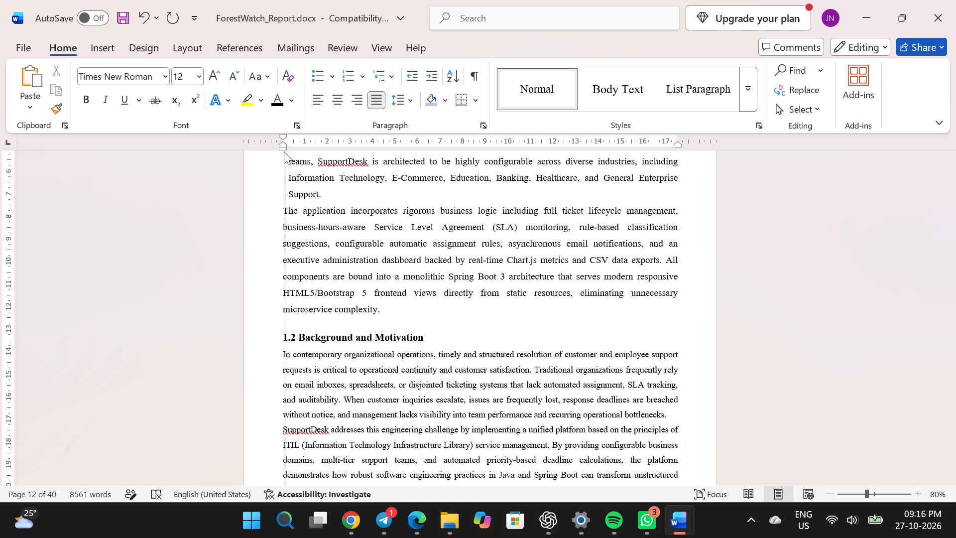
pyautogui.moveTo(284, 151); pyautogui.dragTo(284, 152)
pyautogui.scroll(1, 324, 298)
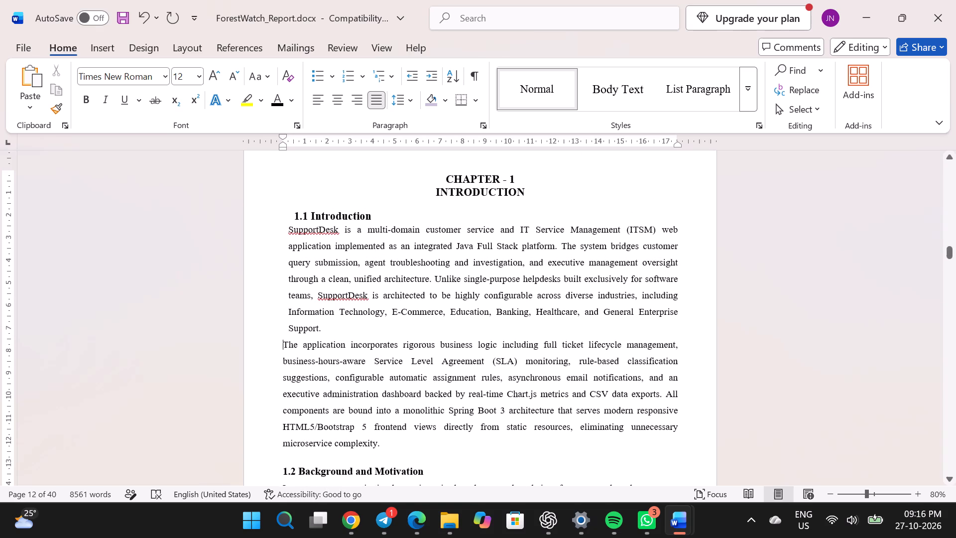
# Shift the first-line indent of the 1.1 Introduction heading to slightly outside the left margin.
pyautogui.click(291, 209)
pyautogui.click(294, 146)
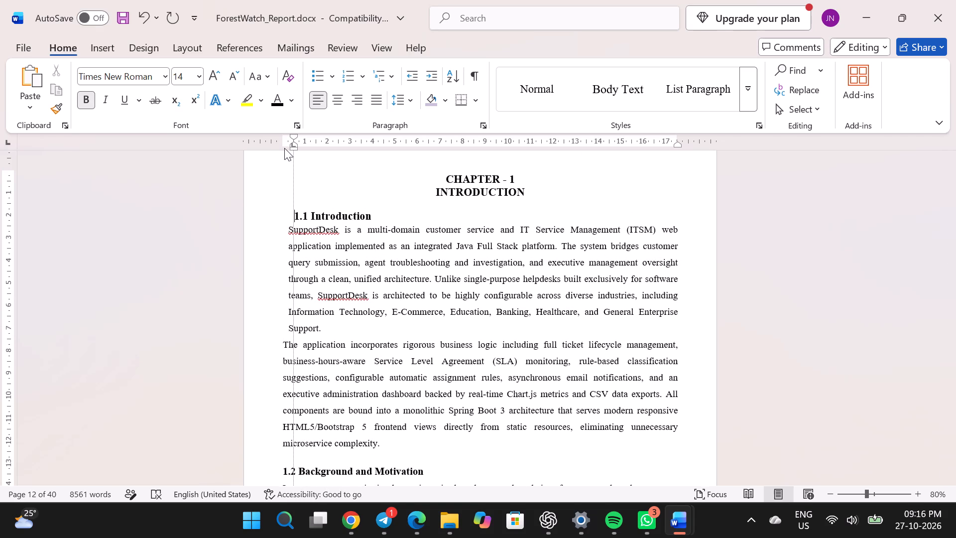
pyautogui.moveTo(293, 147); pyautogui.dragTo(285, 149)
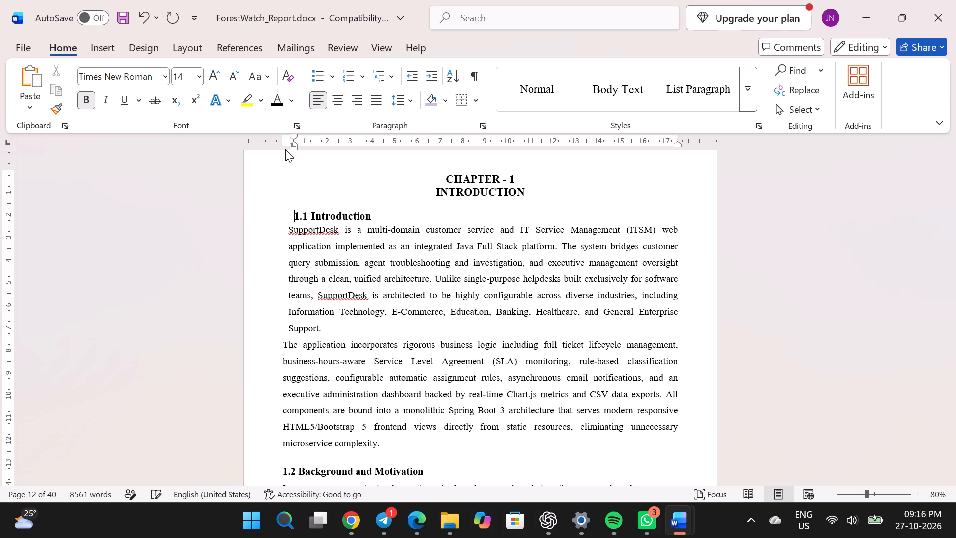
pyautogui.moveTo(296, 132); pyautogui.dragTo(290, 134)
pyautogui.moveTo(291, 135); pyautogui.dragTo(283, 136)
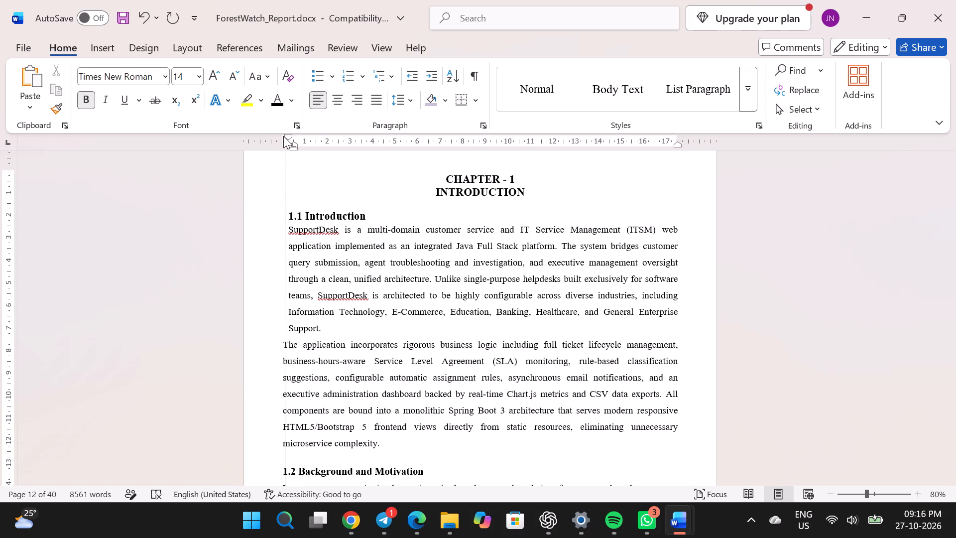
pyautogui.moveTo(283, 136); pyautogui.dragTo(279, 137)
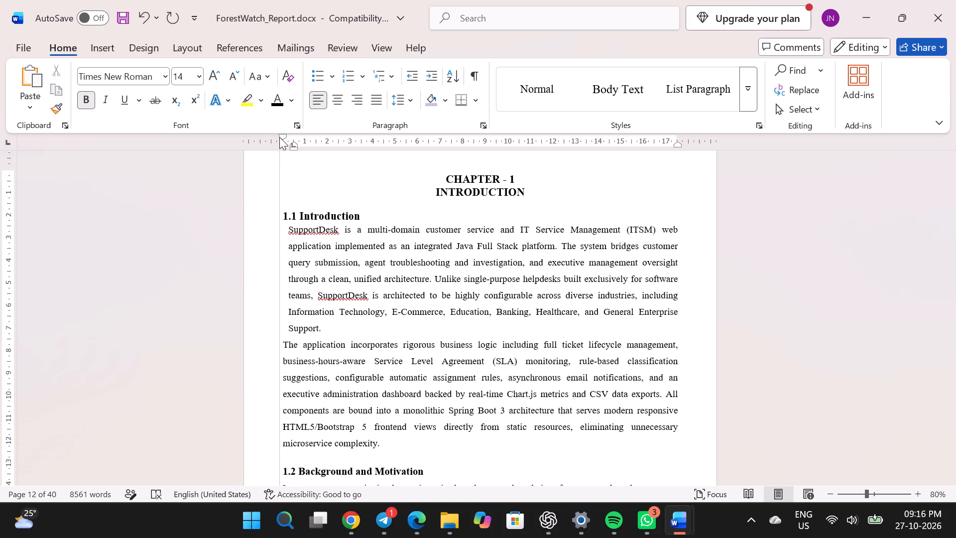
pyautogui.moveTo(279, 137); pyautogui.dragTo(277, 138)
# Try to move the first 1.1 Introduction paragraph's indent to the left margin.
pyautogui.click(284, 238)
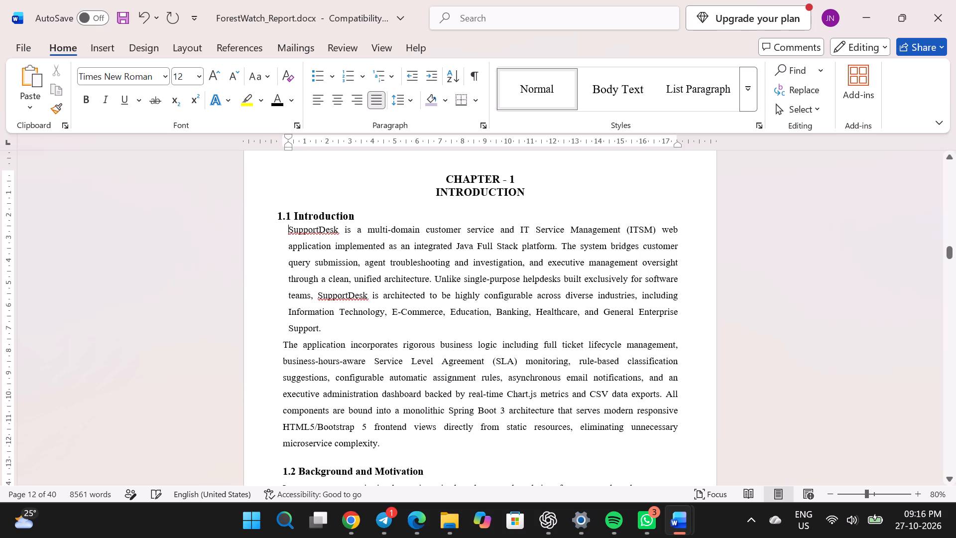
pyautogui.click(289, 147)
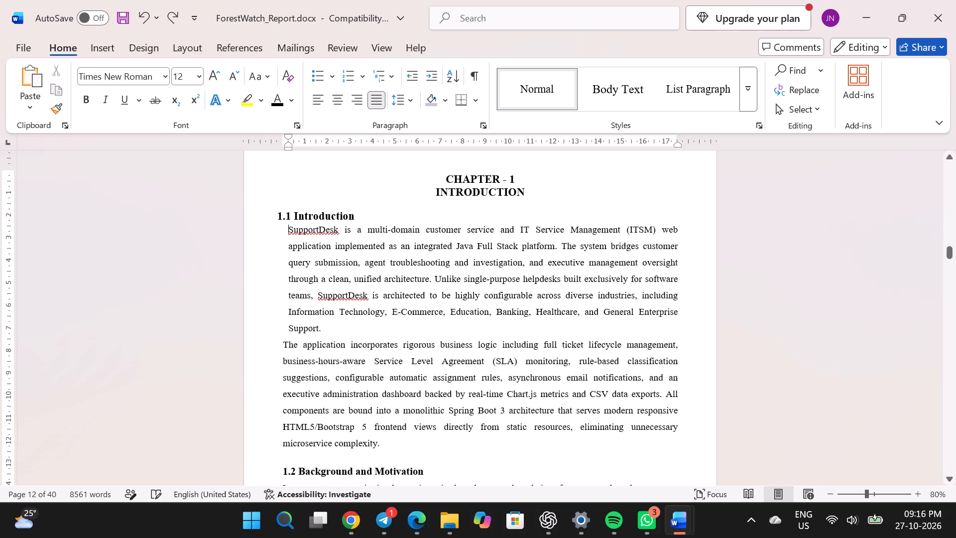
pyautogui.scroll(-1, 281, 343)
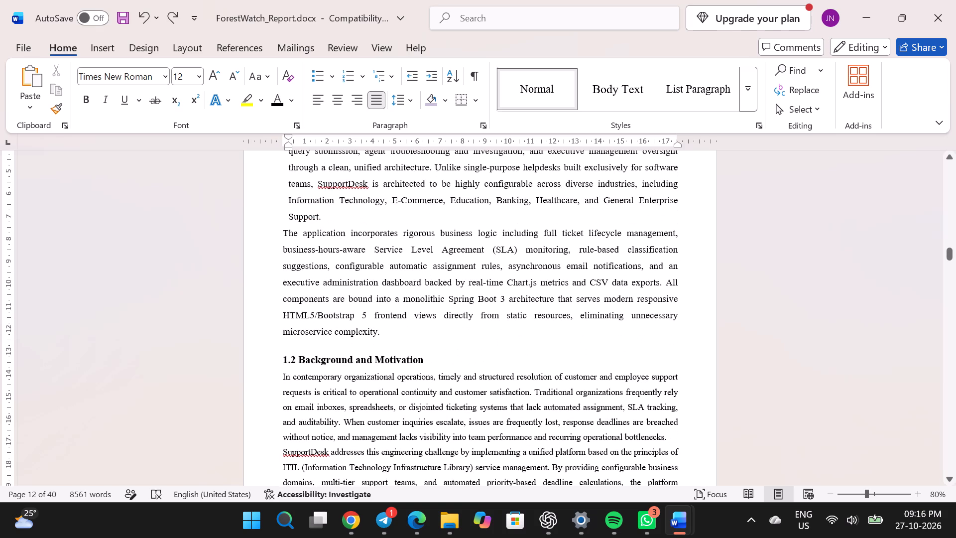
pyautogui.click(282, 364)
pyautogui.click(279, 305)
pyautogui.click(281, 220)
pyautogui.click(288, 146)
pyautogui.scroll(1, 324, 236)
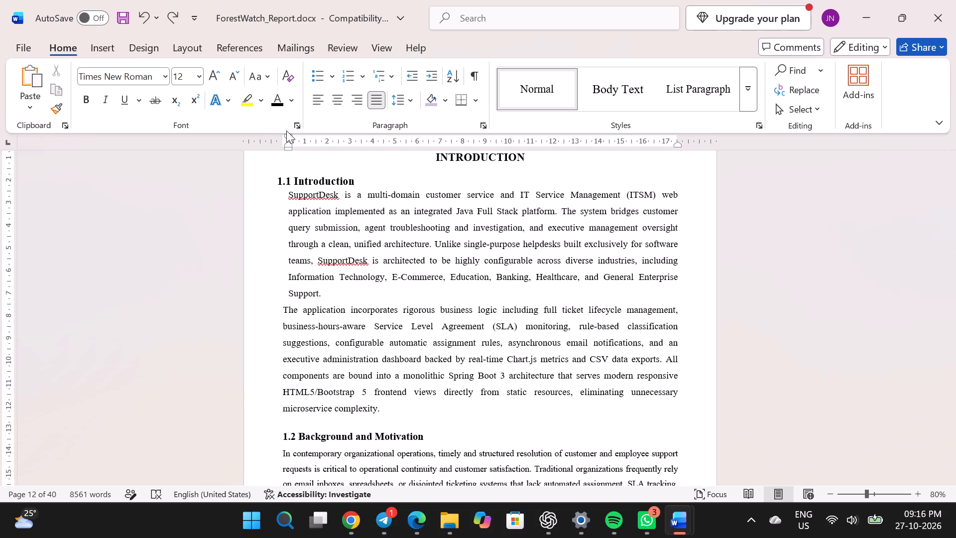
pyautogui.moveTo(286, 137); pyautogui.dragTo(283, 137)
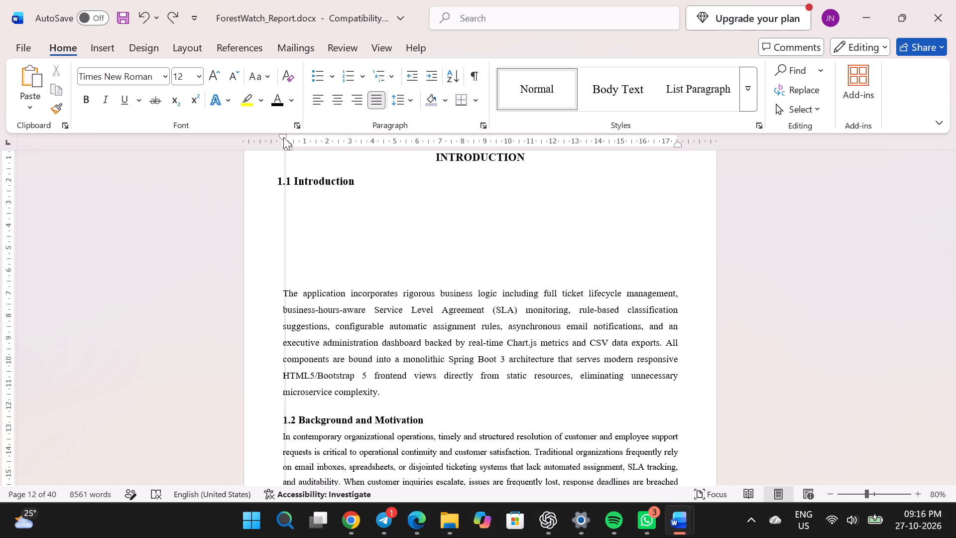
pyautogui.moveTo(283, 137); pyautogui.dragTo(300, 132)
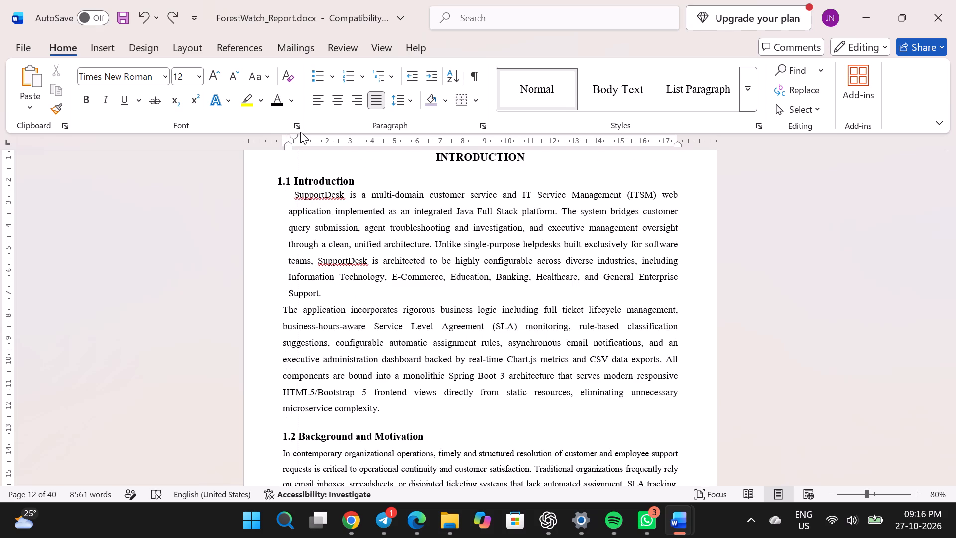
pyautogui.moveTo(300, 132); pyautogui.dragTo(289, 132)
# Set the font size of the two 1.2 Background and Motivation body paragraphs to 12.
pyautogui.scroll(-1, 302, 225)
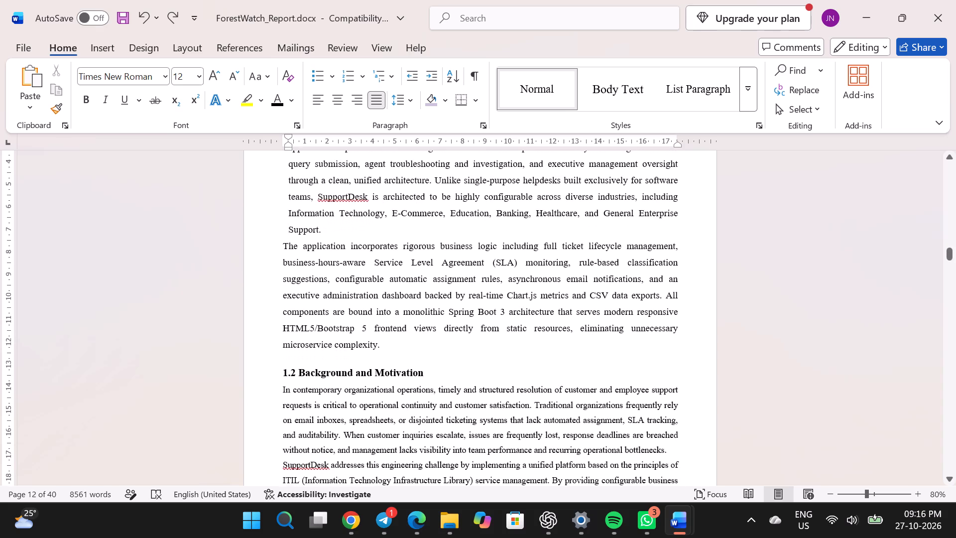
pyautogui.scroll(-1, 316, 343)
pyautogui.moveTo(582, 425); pyautogui.dragTo(463, 374)
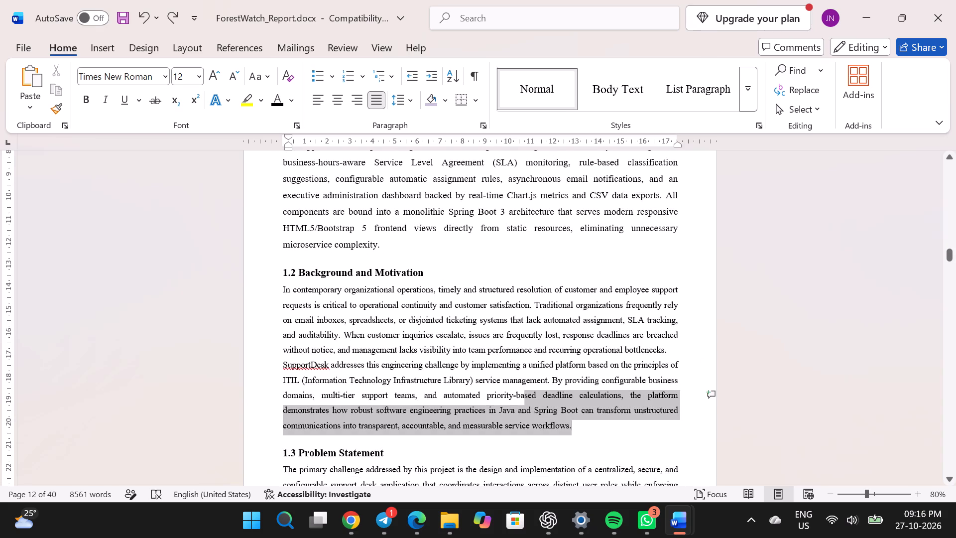
pyautogui.moveTo(463, 374); pyautogui.dragTo(278, 294)
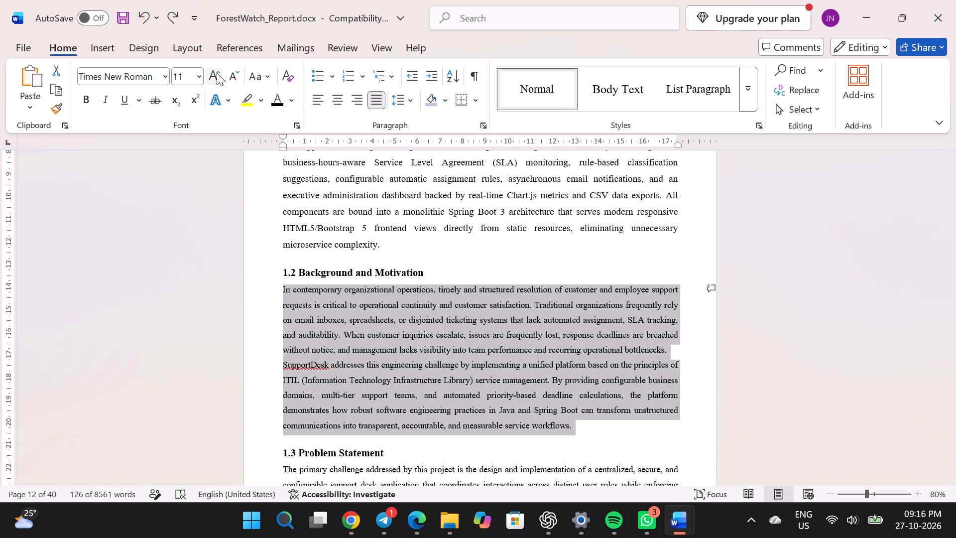
pyautogui.click(217, 73)
pyautogui.scroll(-1, 330, 237)
pyautogui.scroll(-1, 383, 389)
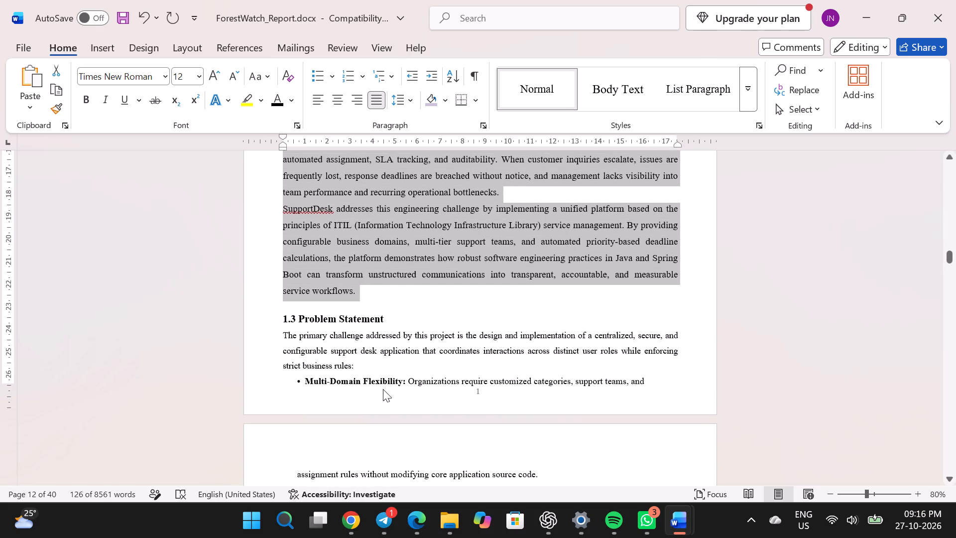
# Set the 1.3 Problem Statement body text and its bullets to font size 12 with justified alignment.
pyautogui.click(369, 299)
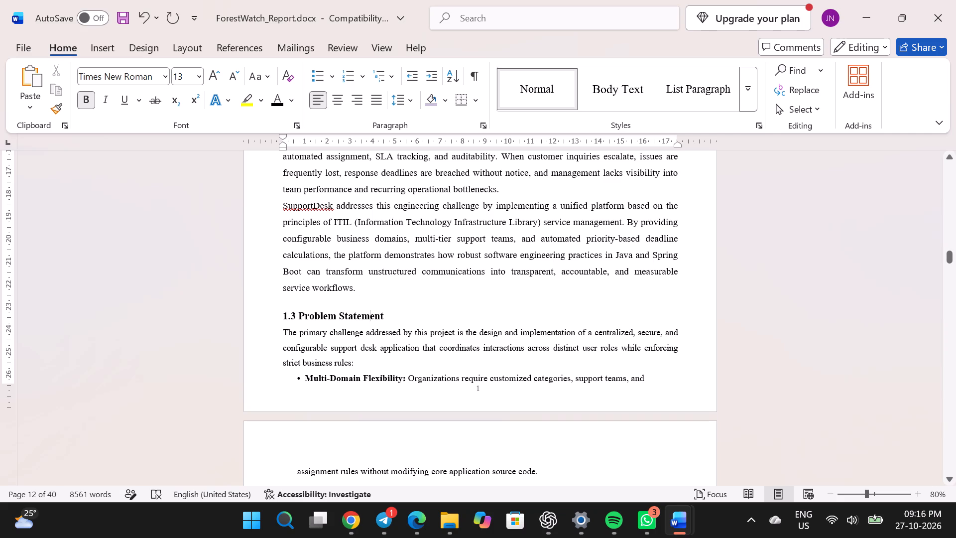
pyautogui.moveTo(304, 316); pyautogui.dragTo(295, 331)
pyautogui.click(295, 331)
pyautogui.moveTo(283, 333); pyautogui.dragTo(409, 504)
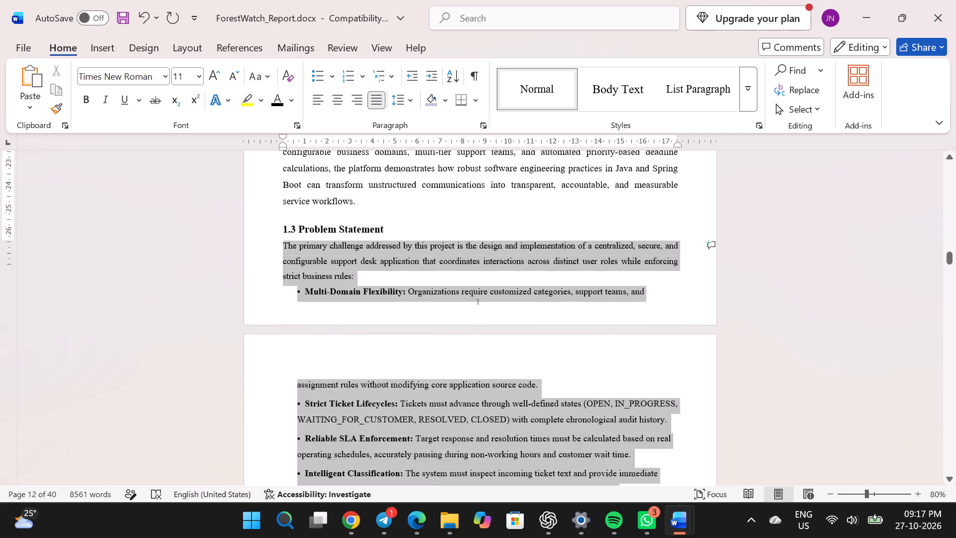
pyautogui.moveTo(409, 504); pyautogui.dragTo(628, 387)
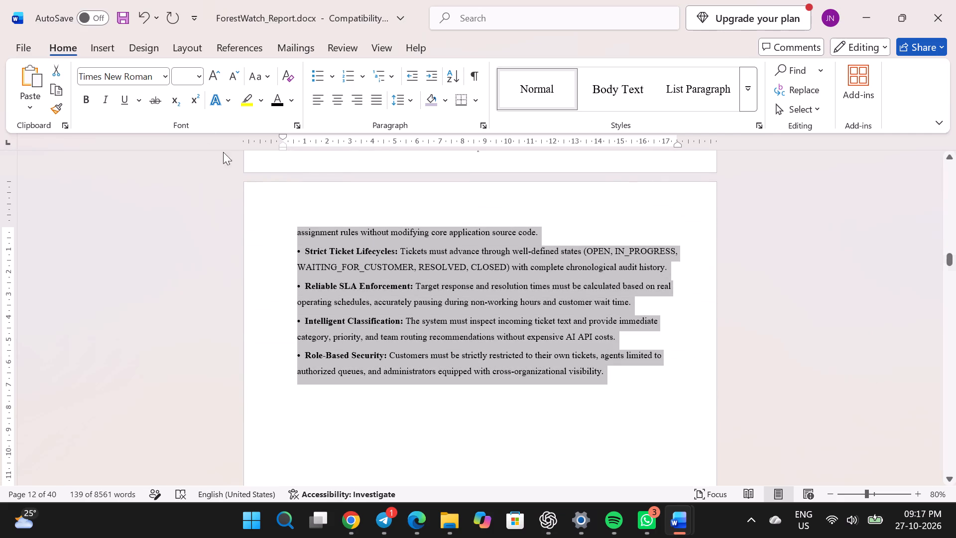
pyautogui.click(188, 76)
pyautogui.write('12')
pyautogui.press('Return')
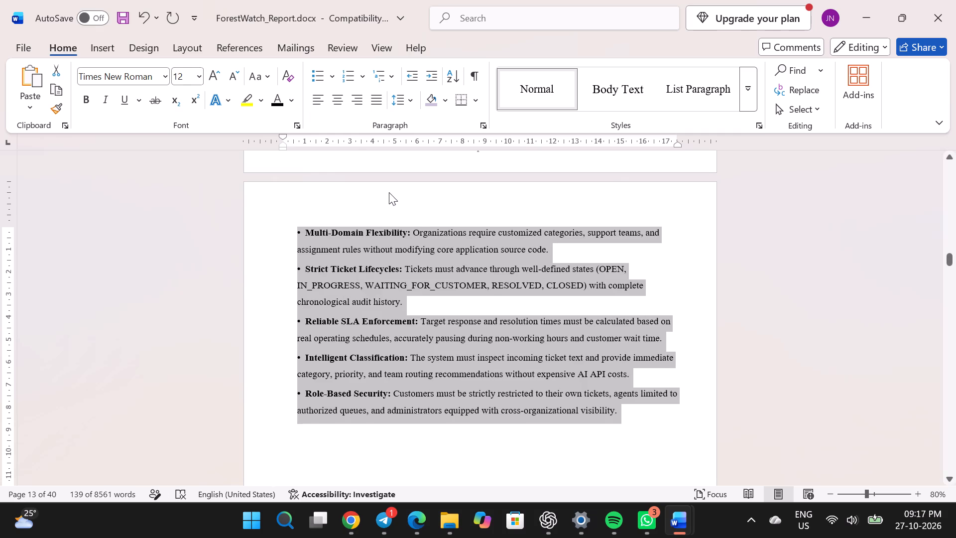
pyautogui.click(380, 102)
pyautogui.scroll(1, 493, 349)
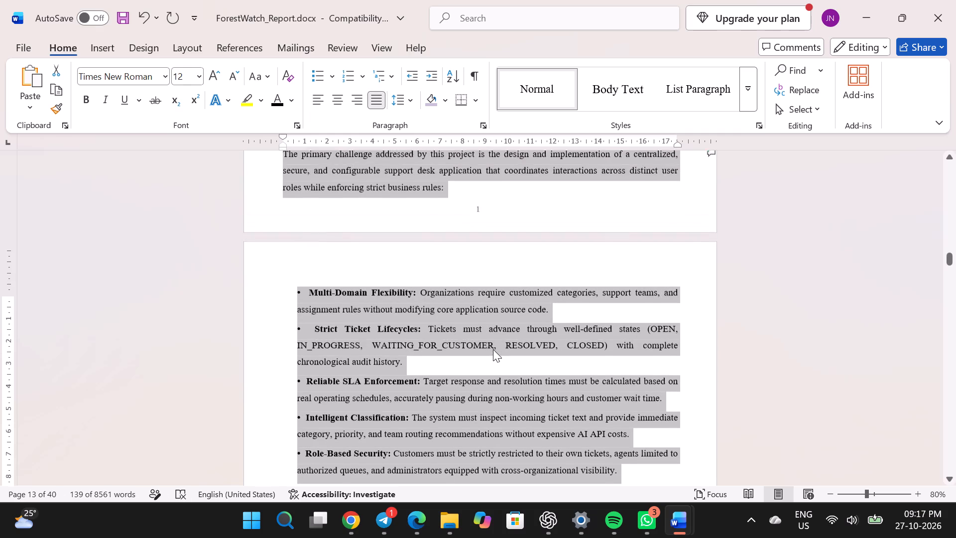
pyautogui.scroll(1, 493, 349)
pyautogui.scroll(2, 470, 311)
pyautogui.scroll(-1, 470, 311)
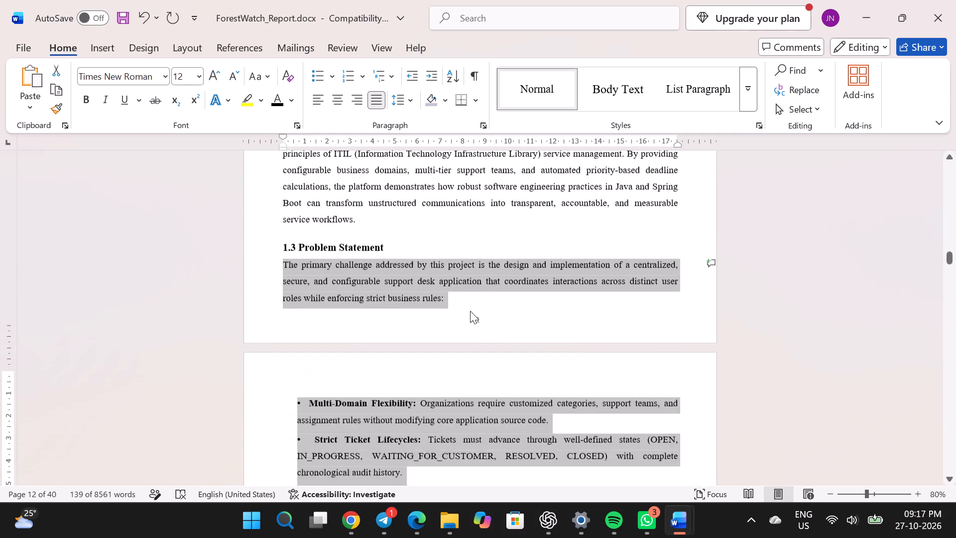
pyautogui.scroll(-1, 470, 311)
pyautogui.click(434, 370)
# Place the cursor in the 1.4 Objectives heading.
pyautogui.scroll(-2, 434, 370)
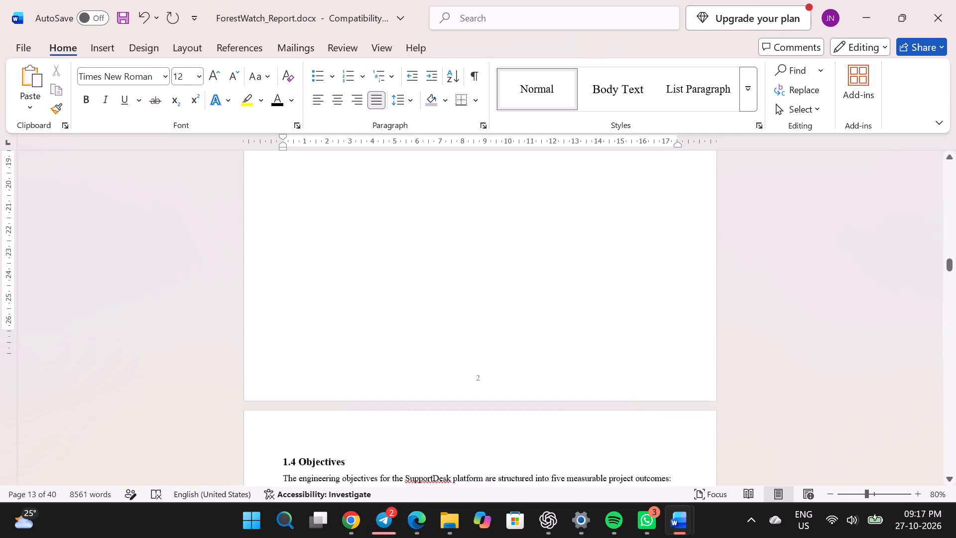
pyautogui.click(293, 396)
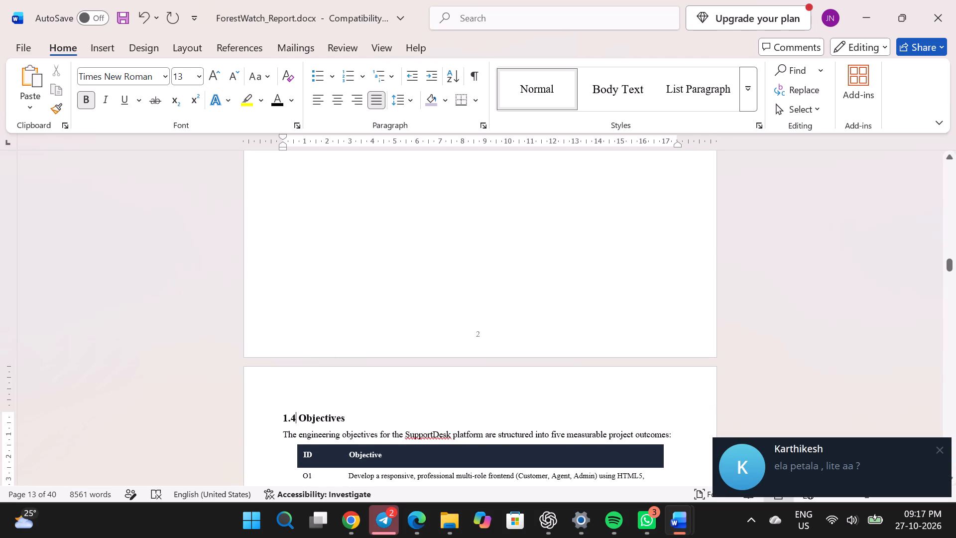
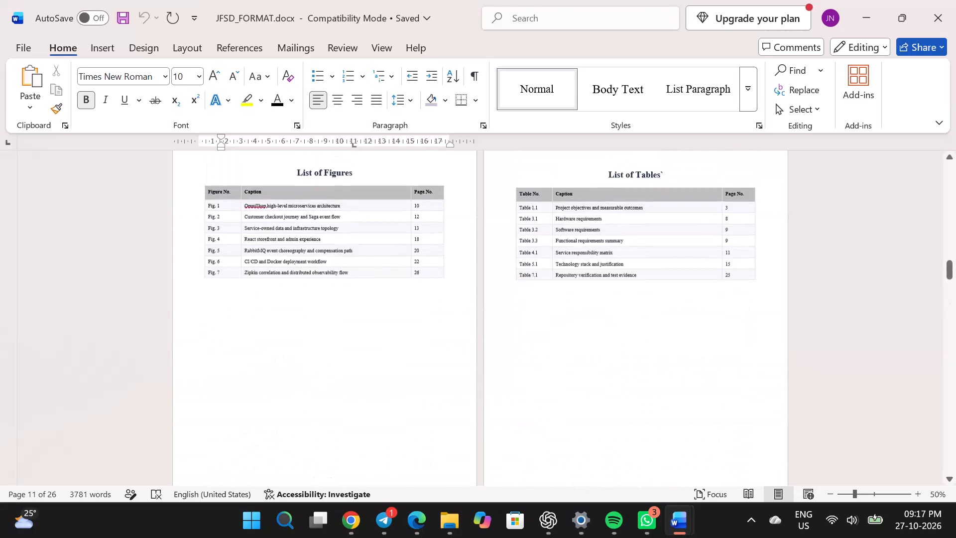
# Review the front matter of JFSD_FORMAT.docx, from the lists of figures and tables back to the title and declaration pages.
pyautogui.scroll(2, 535, 455)
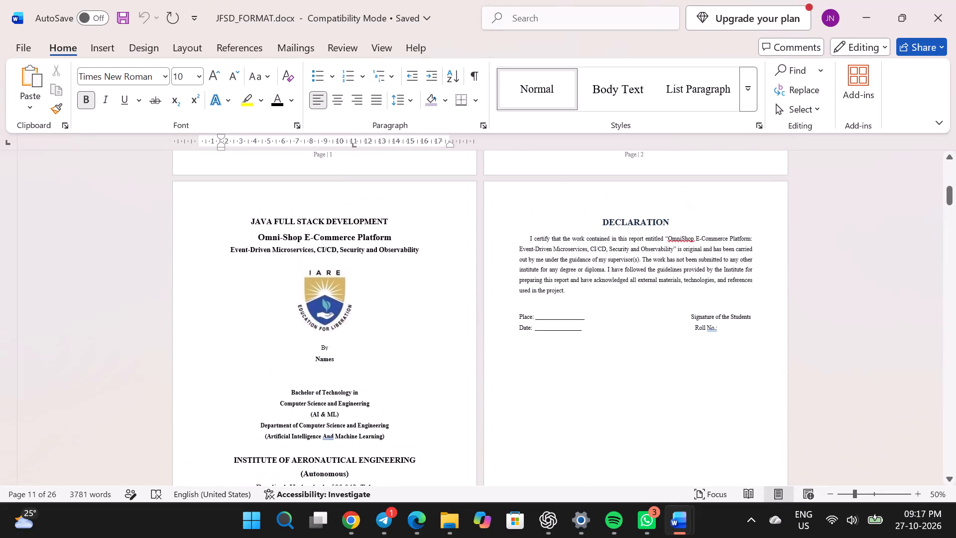
pyautogui.scroll(1, 535, 455)
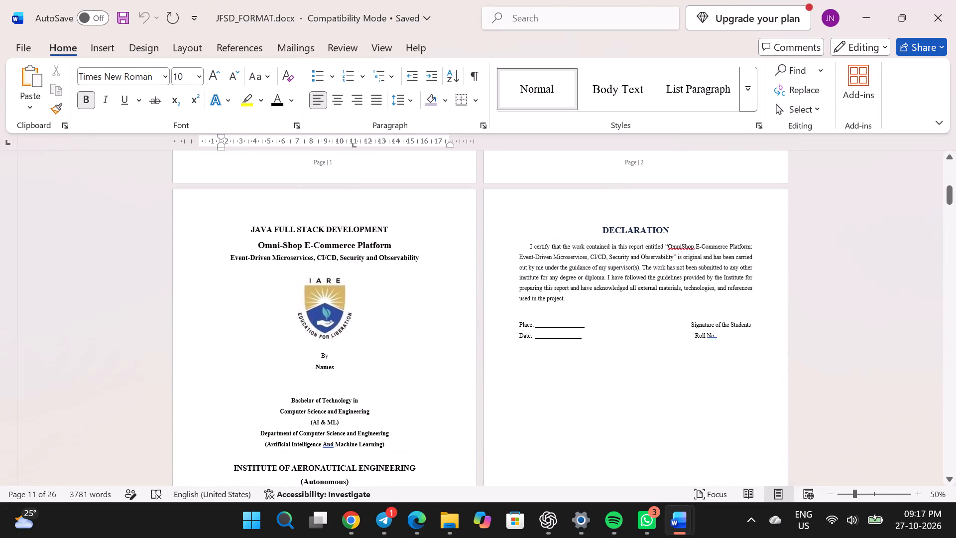
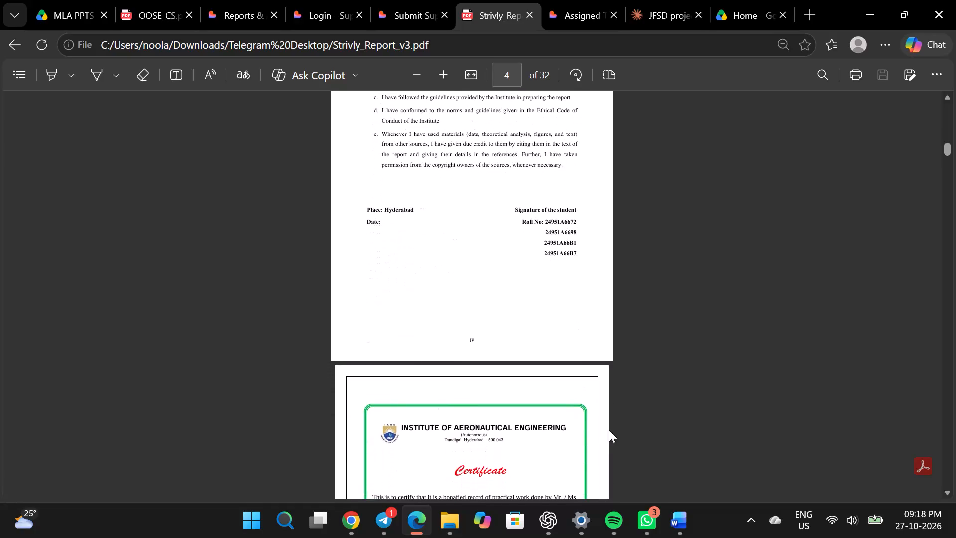
# Switch to ForestWatch_Report.docx in Word and review its front matter, from the cover and title pages through the certificate and approval sheet to the abstract.
pyautogui.hotkey('alt', 'Tab')
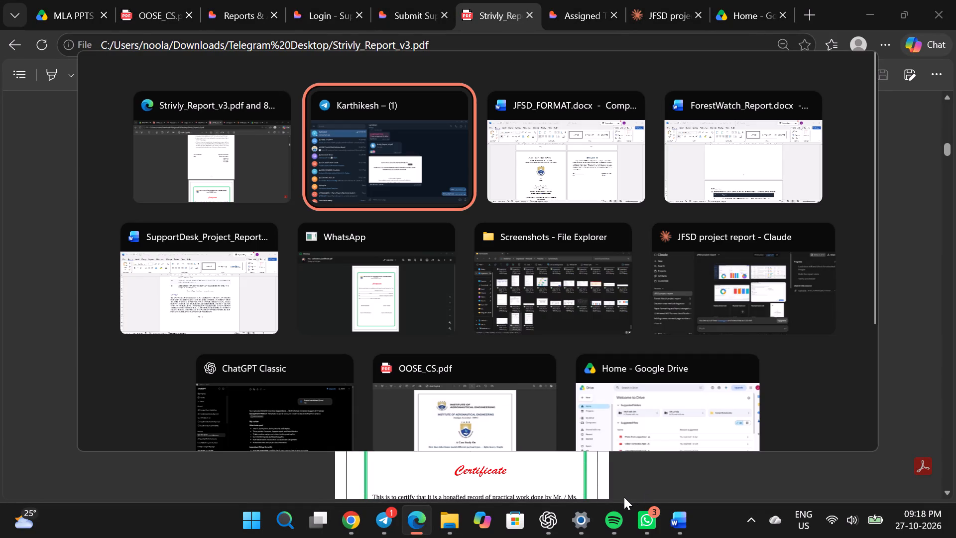
pyautogui.hotkey('alt', 'Tab')
pyautogui.hotkey('alt', 'Tab')
pyautogui.scroll(9, 614, 449)
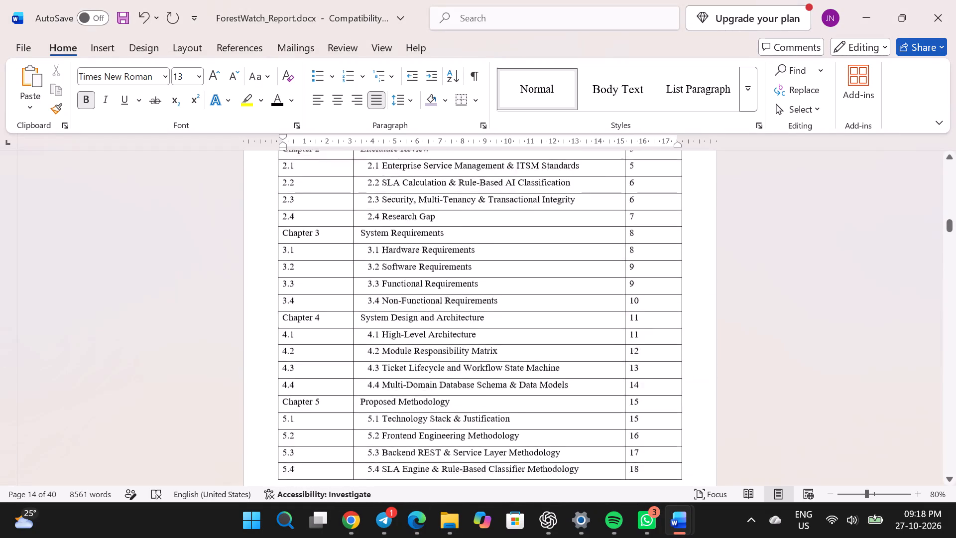
pyautogui.scroll(5, 614, 449)
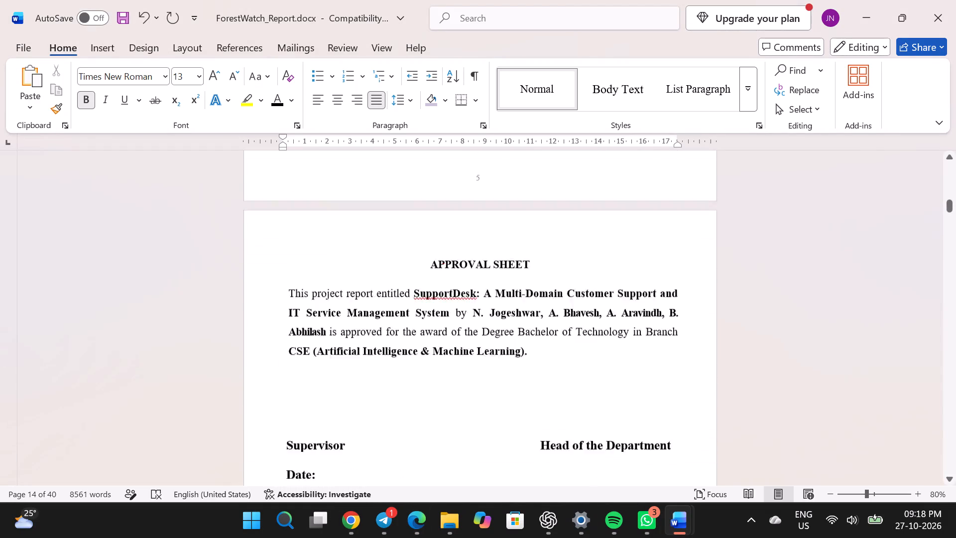
pyautogui.scroll(5, 614, 449)
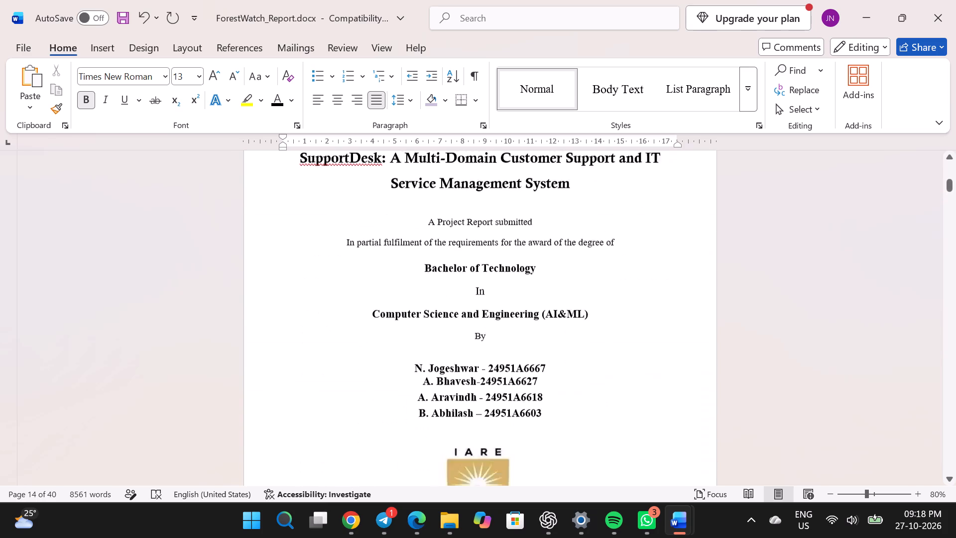
pyautogui.scroll(2, 614, 449)
pyautogui.scroll(-1, 614, 449)
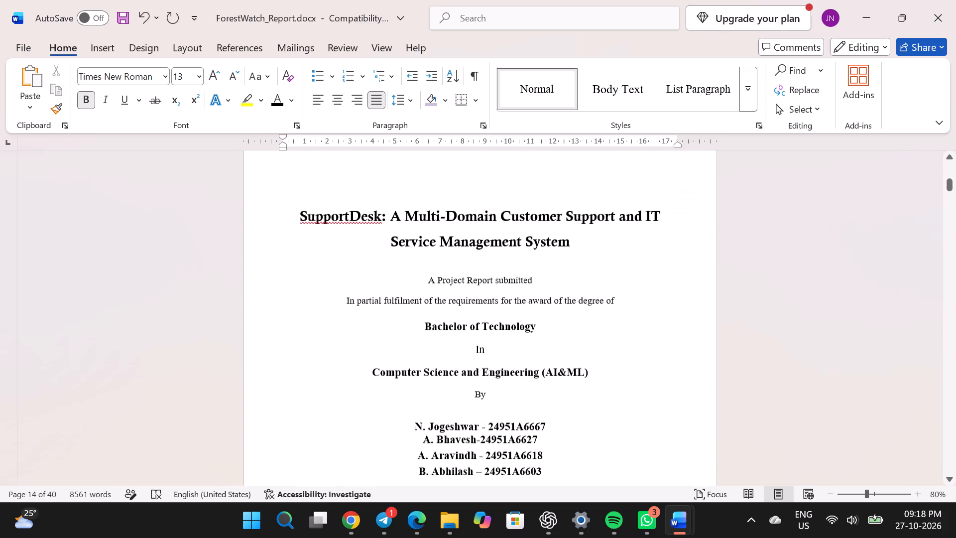
pyautogui.scroll(-2, 614, 449)
pyautogui.scroll(6, 614, 449)
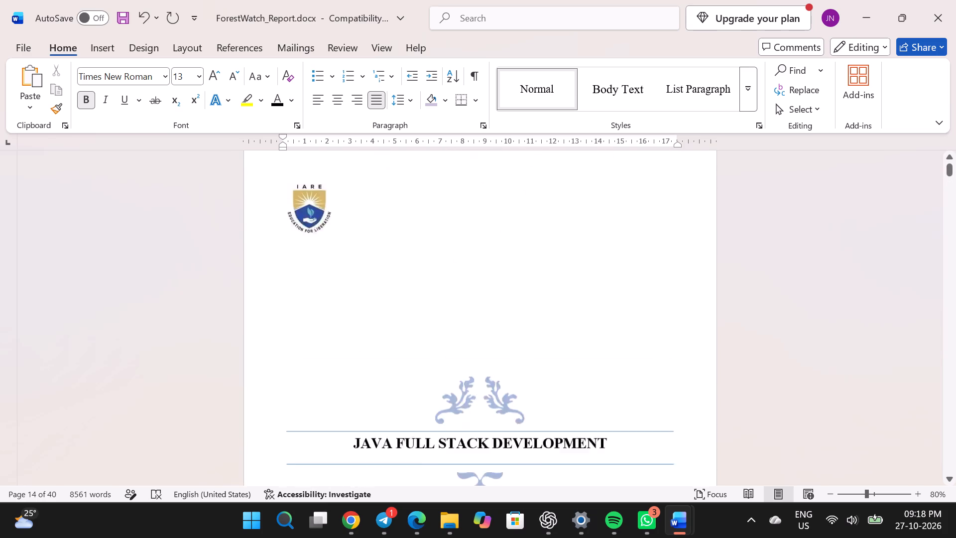
pyautogui.scroll(-6, 614, 449)
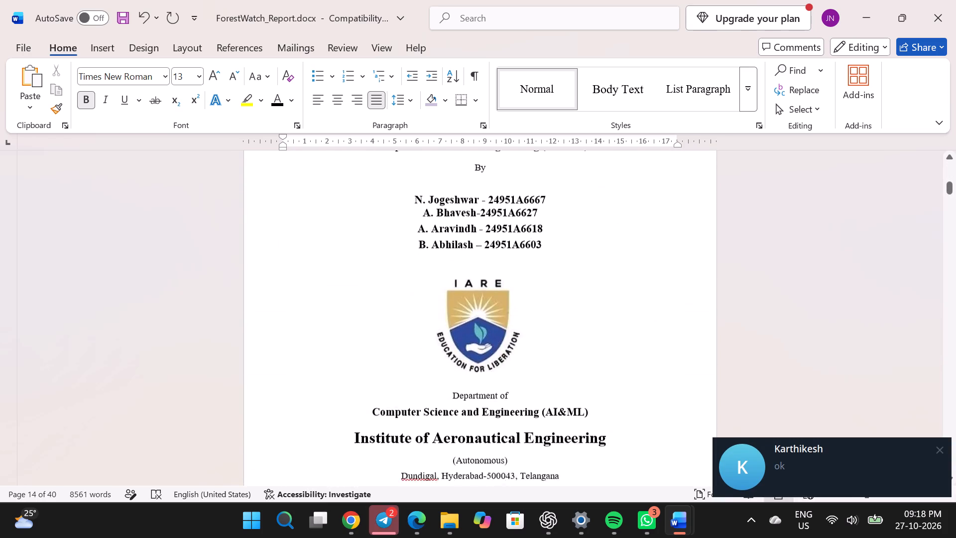
pyautogui.scroll(-5, 614, 449)
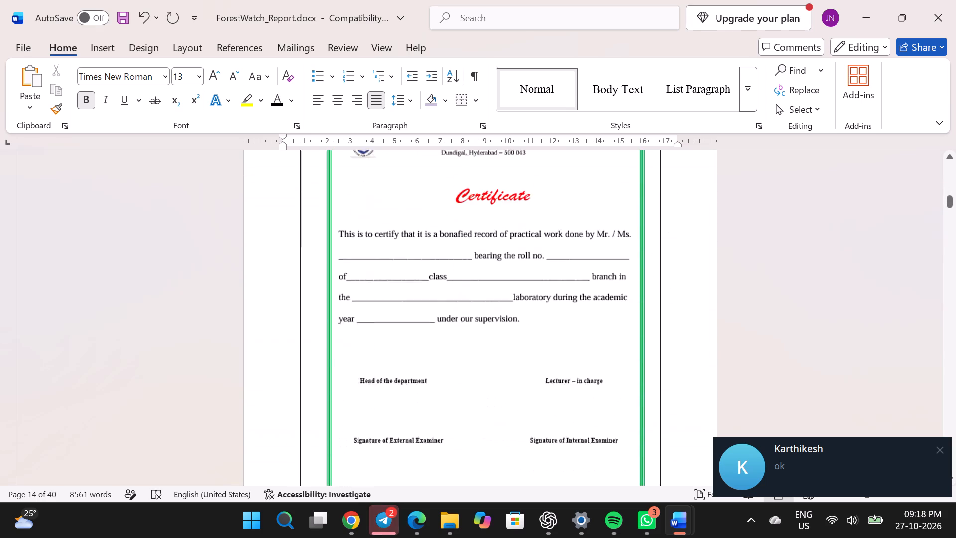
pyautogui.scroll(-6, 647, 466)
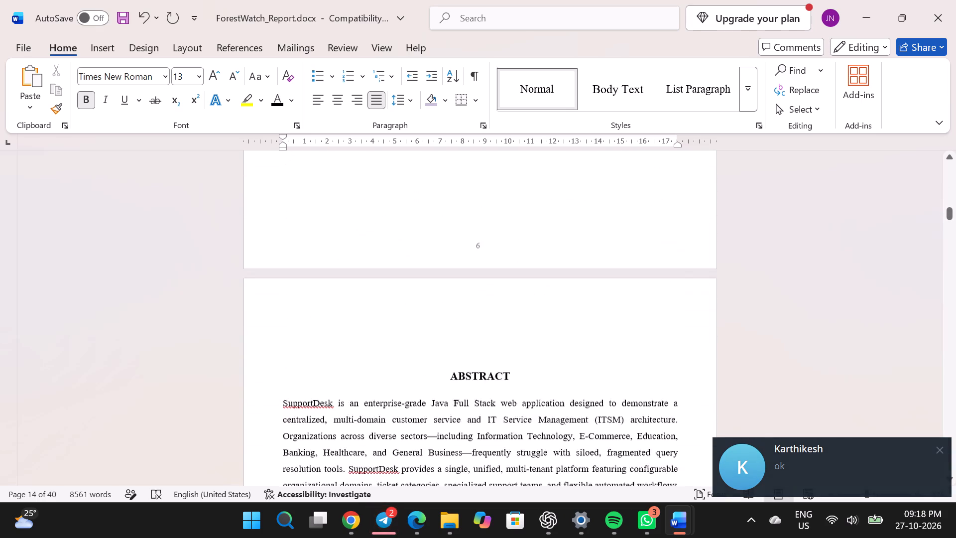
pyautogui.scroll(-3, 647, 466)
pyautogui.scroll(2, 647, 466)
pyautogui.scroll(-1, 647, 466)
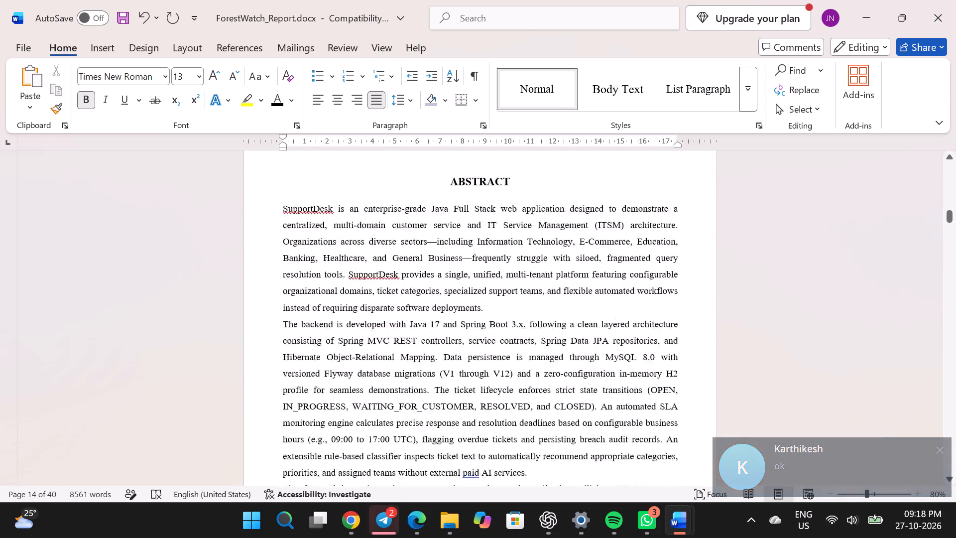
# Review the report from the Abstract through the contents and lists of tables to the 1.4 Objectives section of Chapter 1.
pyautogui.scroll(-2, 647, 466)
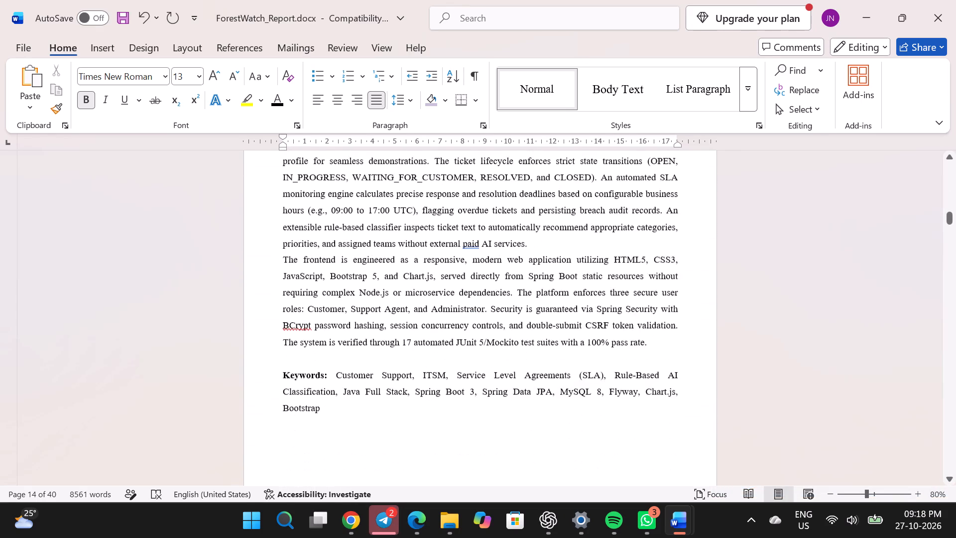
pyautogui.scroll(-4, 647, 466)
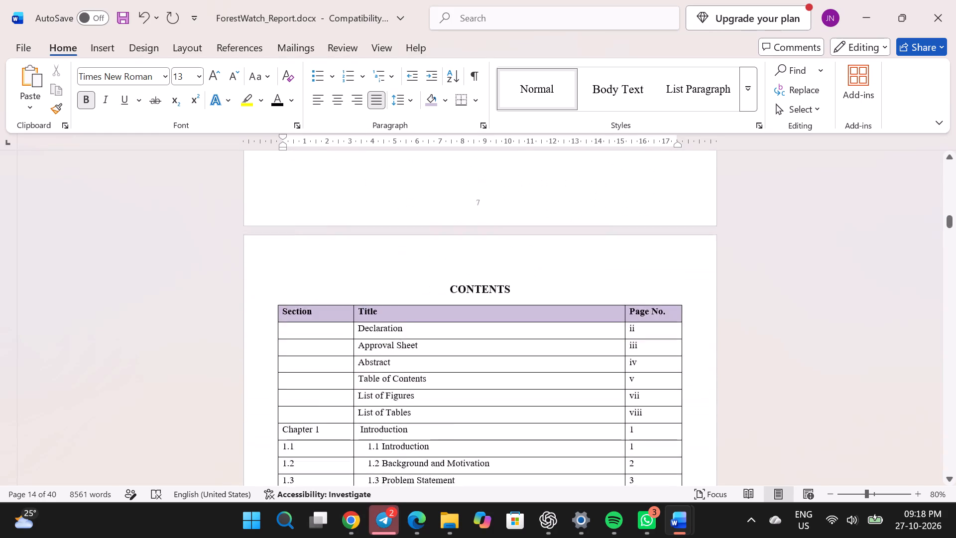
pyautogui.scroll(-3, 647, 466)
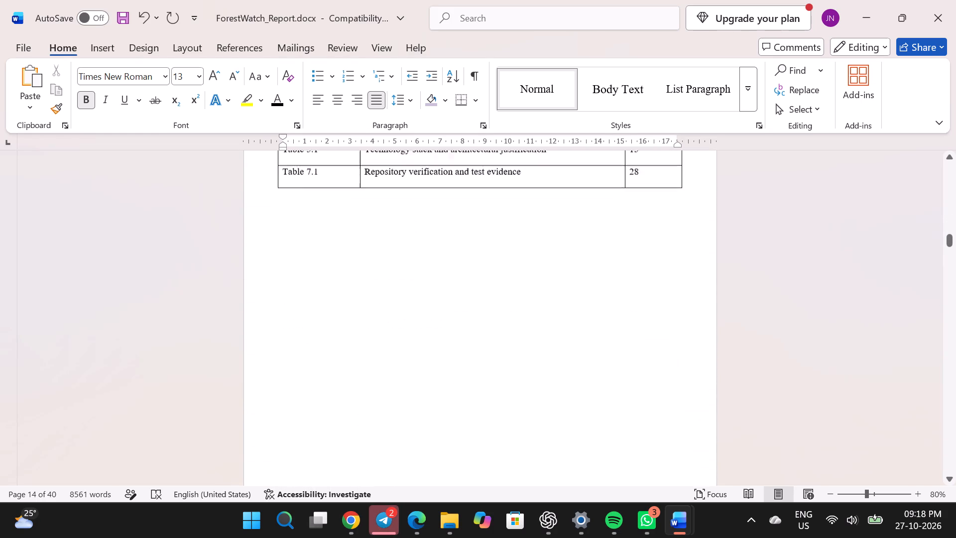
pyautogui.scroll(-4, 647, 466)
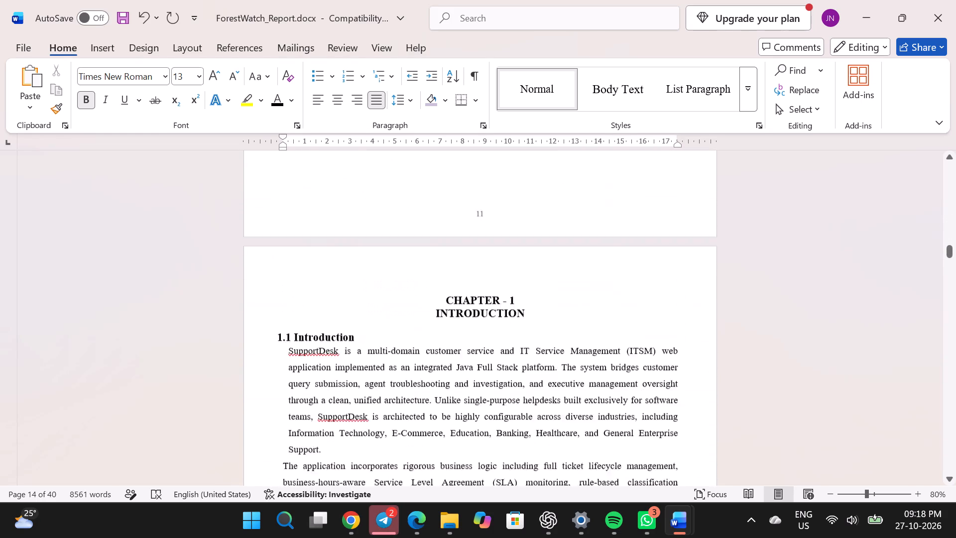
pyautogui.scroll(-3, 647, 466)
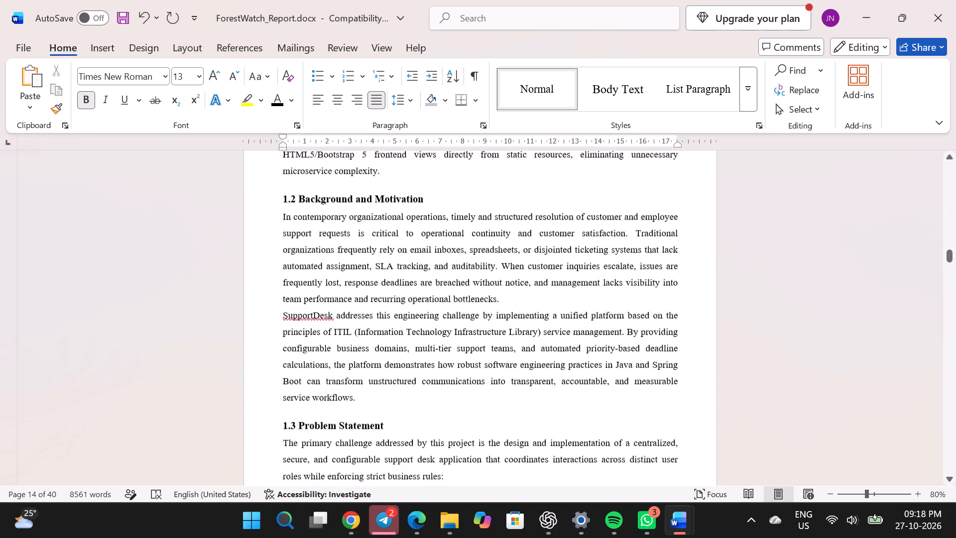
pyautogui.scroll(-4, 647, 466)
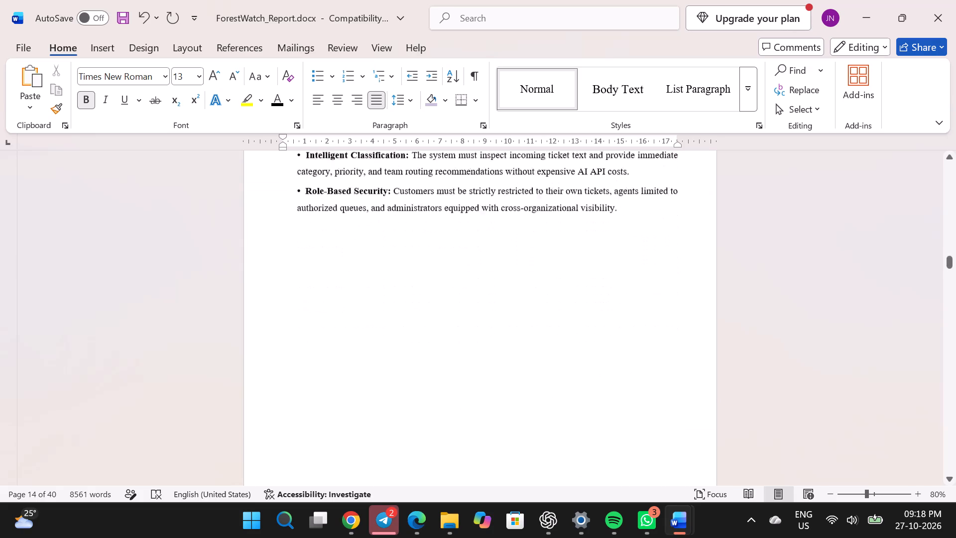
pyautogui.scroll(-2, 647, 466)
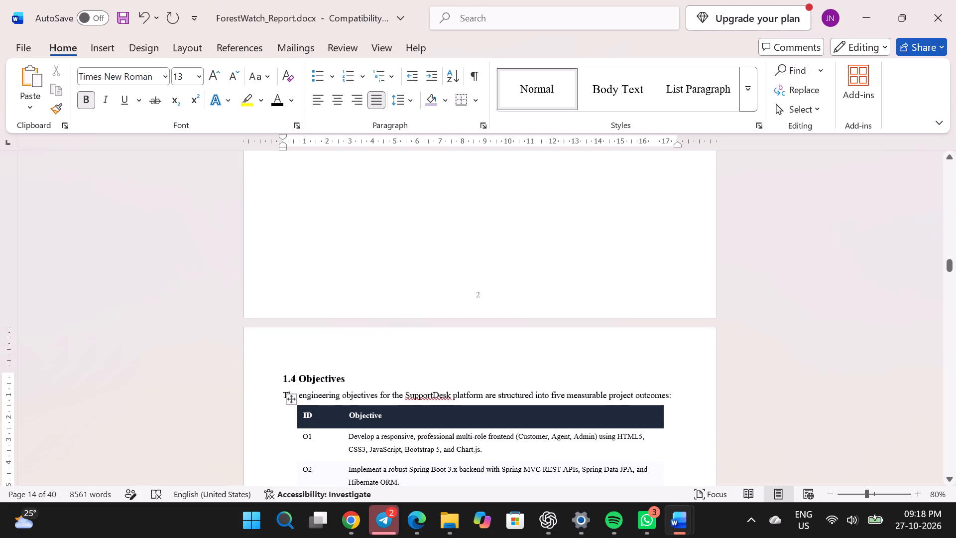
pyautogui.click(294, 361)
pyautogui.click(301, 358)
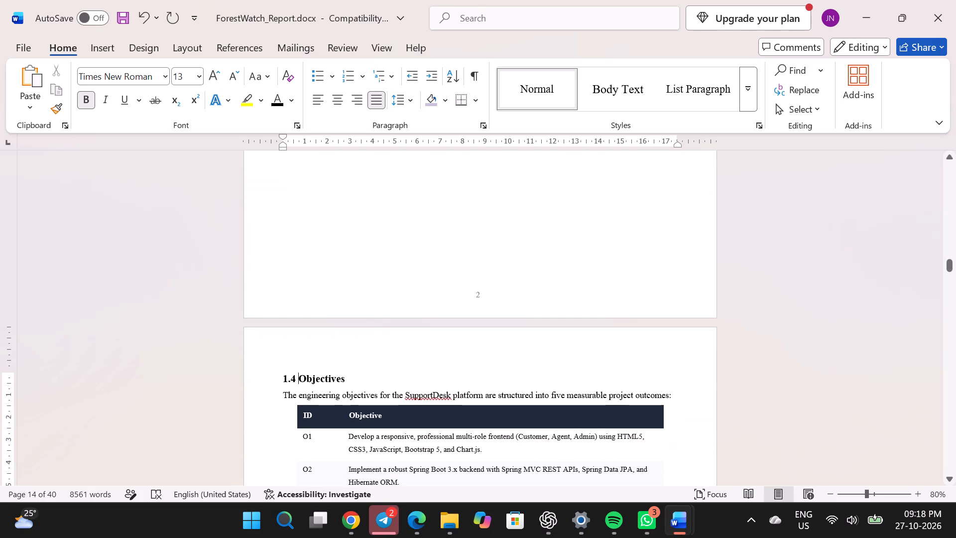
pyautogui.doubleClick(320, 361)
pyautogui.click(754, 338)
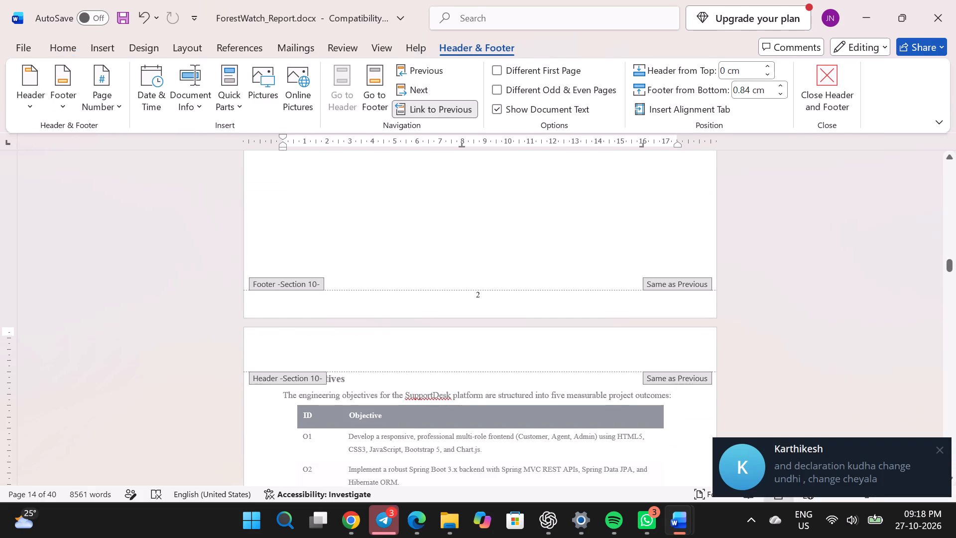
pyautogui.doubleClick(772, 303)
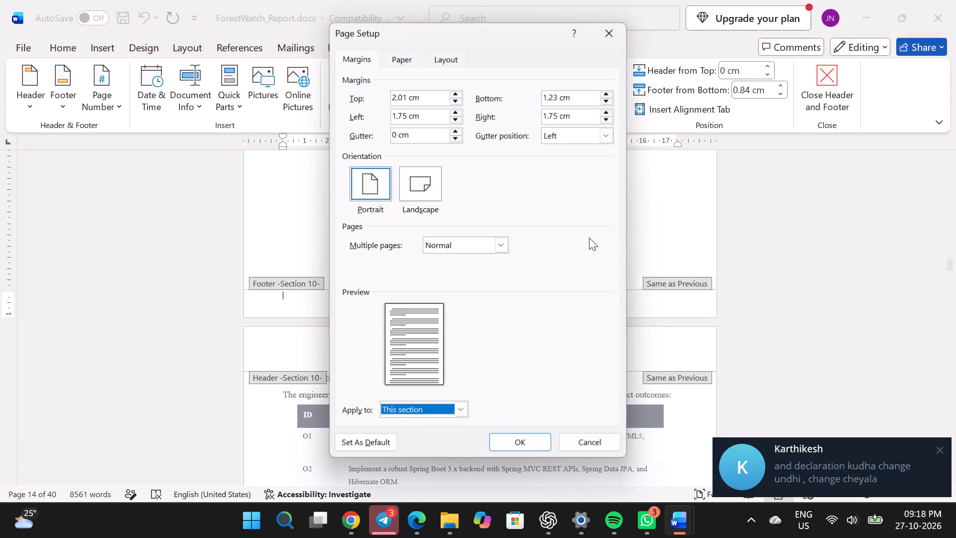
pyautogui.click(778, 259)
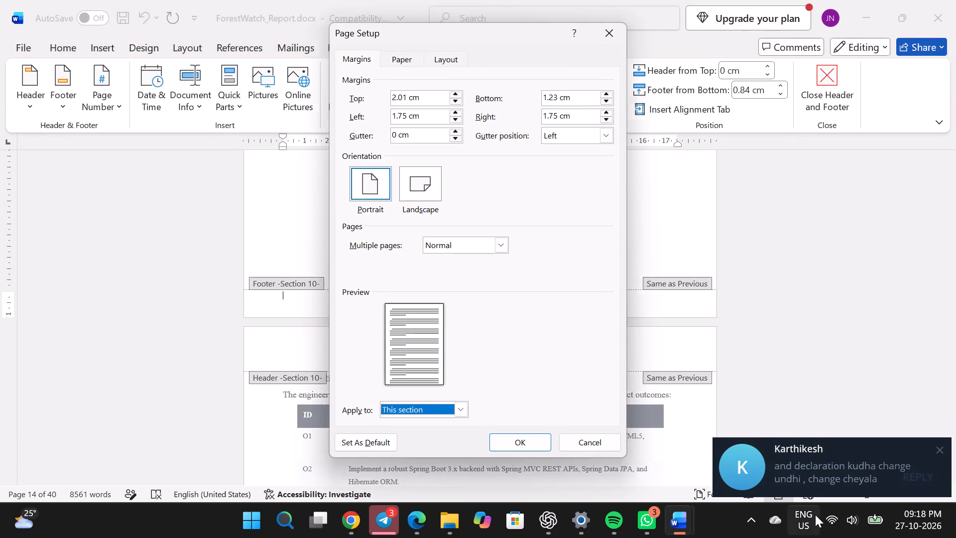
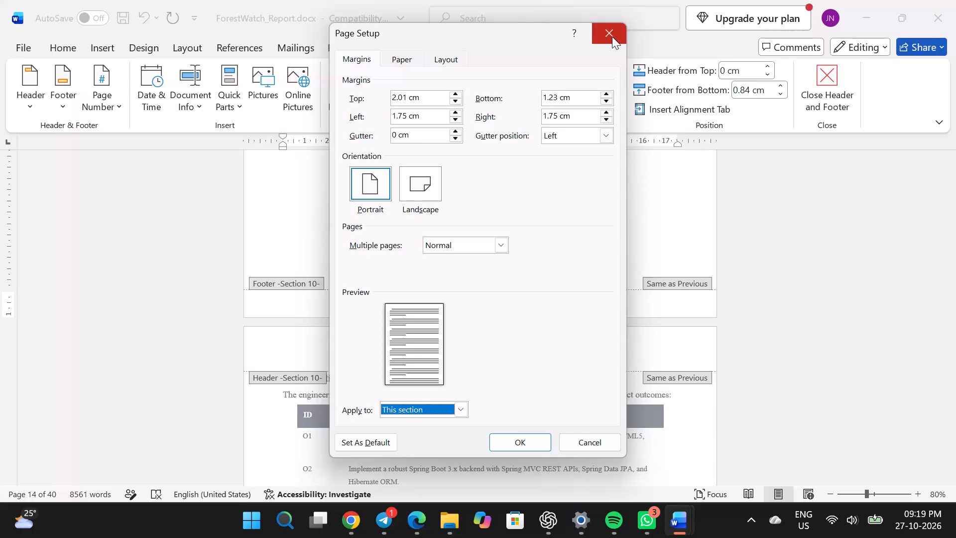
# Dismiss the Page Setup dialog without applying it and leave header and footer editing for the body text.
pyautogui.click(612, 36)
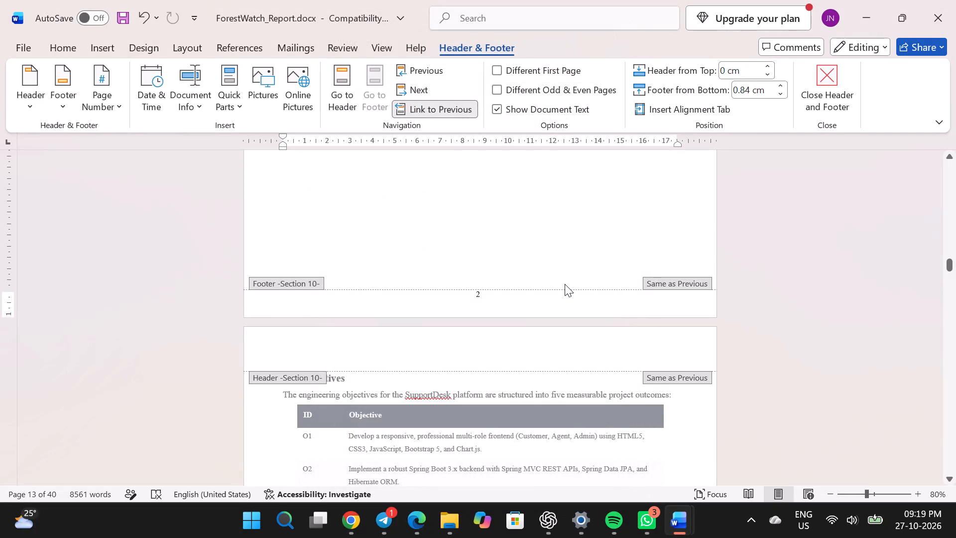
pyautogui.click(579, 252)
pyautogui.doubleClick(579, 252)
# Review the report's front matter from the contents page back to the declaration, and on through the certificate to the approval sheet.
pyautogui.scroll(2, 579, 252)
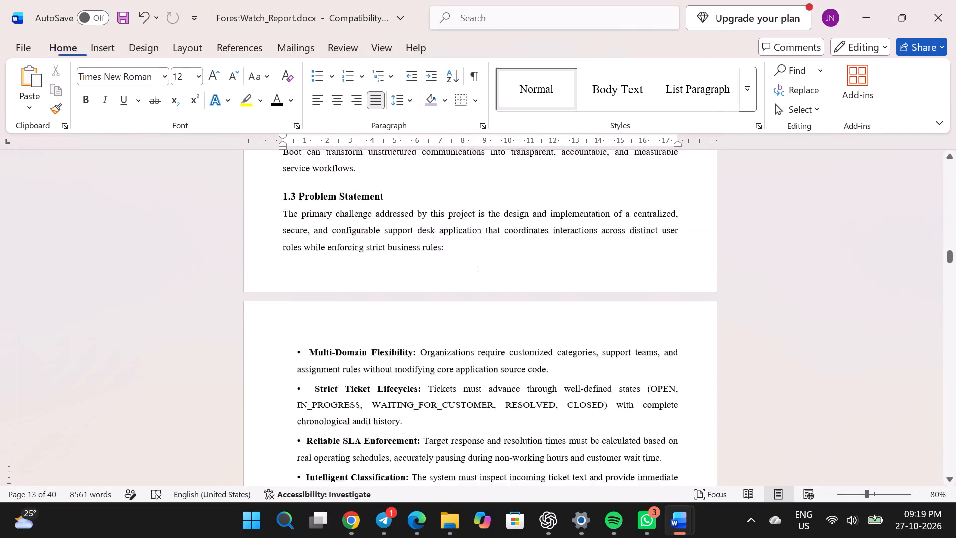
pyautogui.scroll(7, 579, 252)
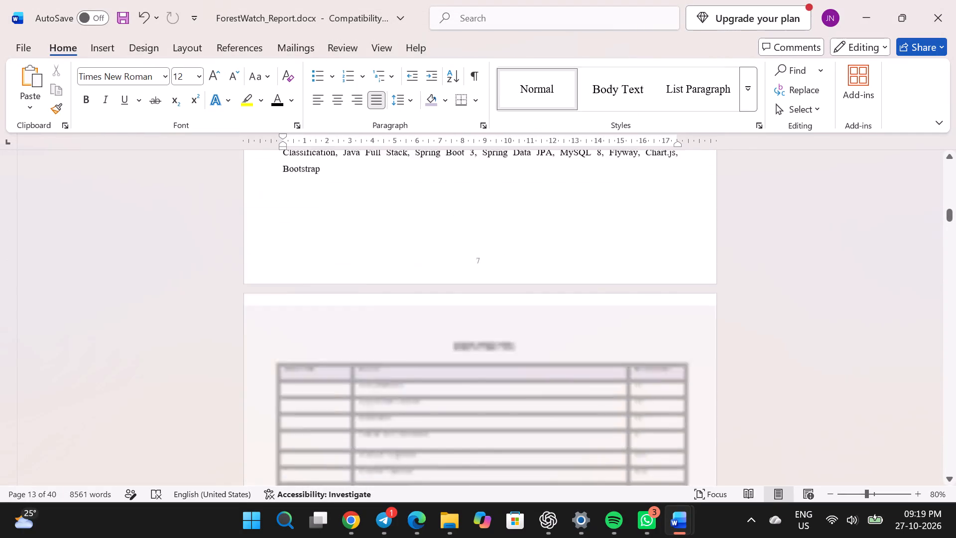
pyautogui.scroll(6, 579, 252)
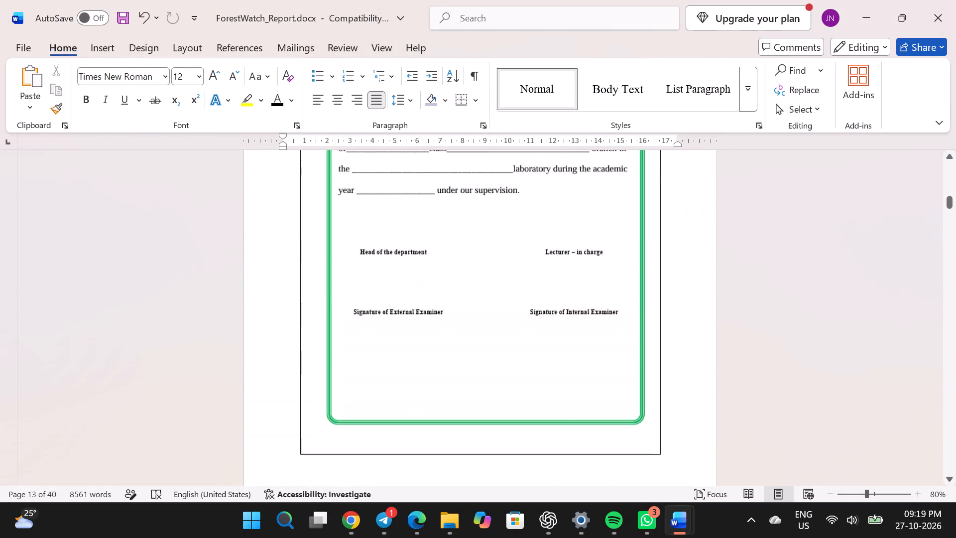
pyautogui.scroll(4, 579, 252)
pyautogui.scroll(-2, 579, 252)
pyautogui.scroll(1, 579, 252)
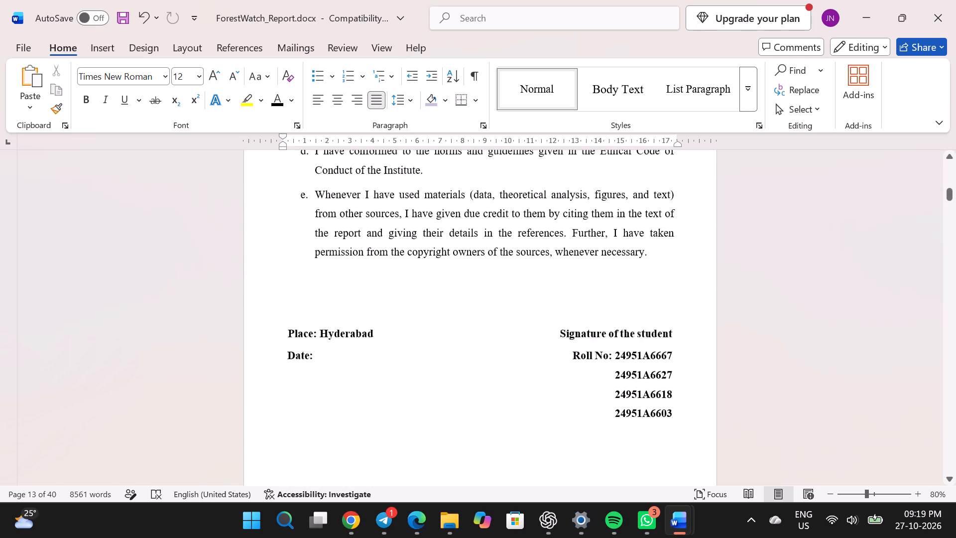
pyautogui.scroll(2, 579, 252)
pyautogui.scroll(-1, 579, 252)
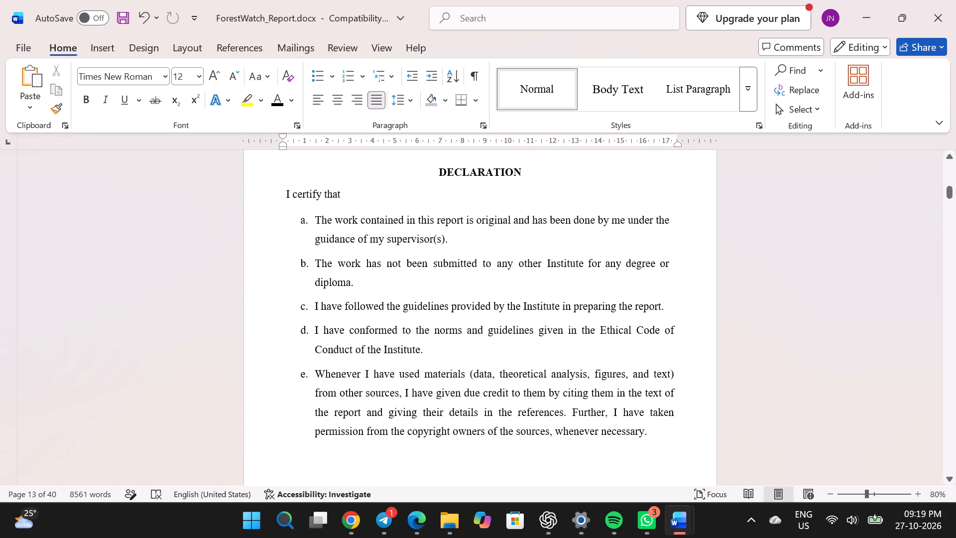
pyautogui.scroll(-4, 579, 252)
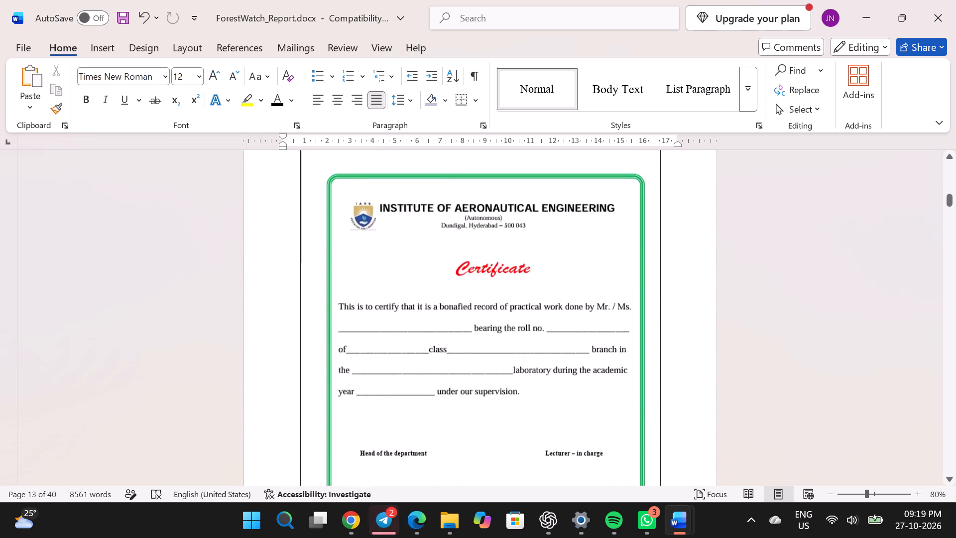
pyautogui.scroll(-4, 579, 252)
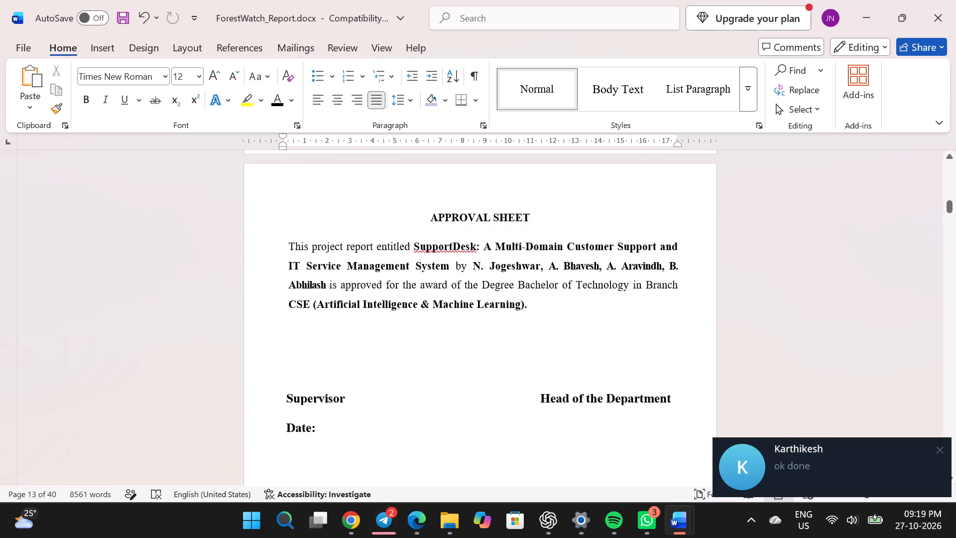
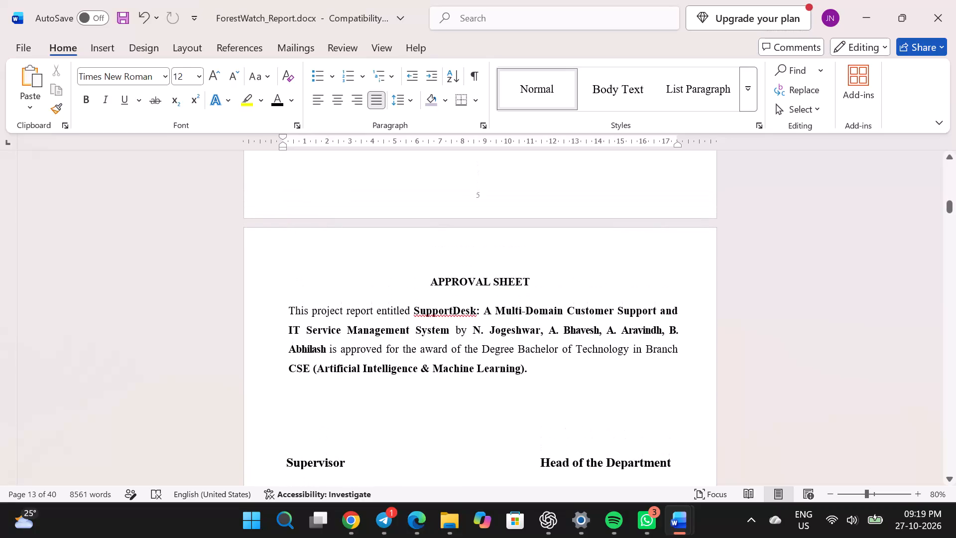
# Delete the extra blank line above the ABSTRACT heading on the page following the approval sheet.
pyautogui.scroll(-1, 536, 352)
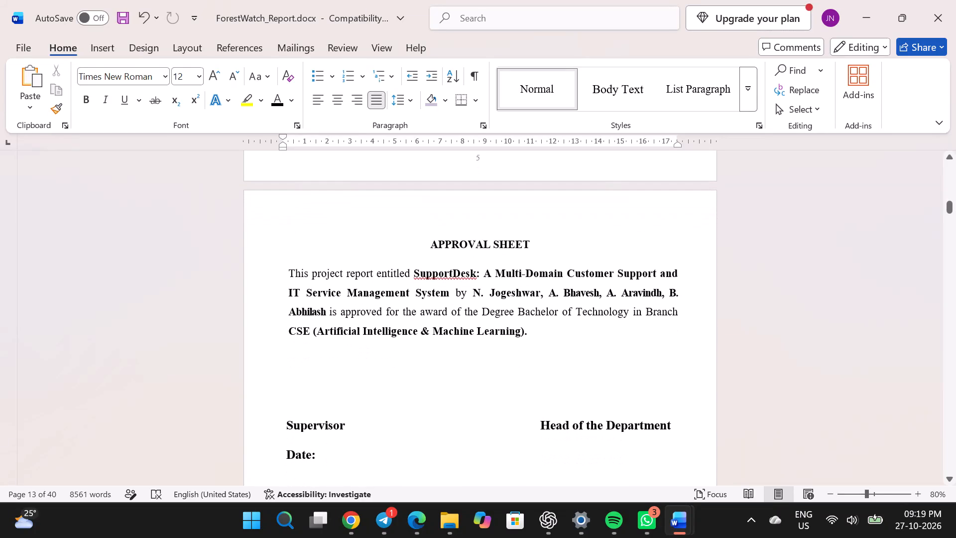
pyautogui.scroll(-3, 536, 352)
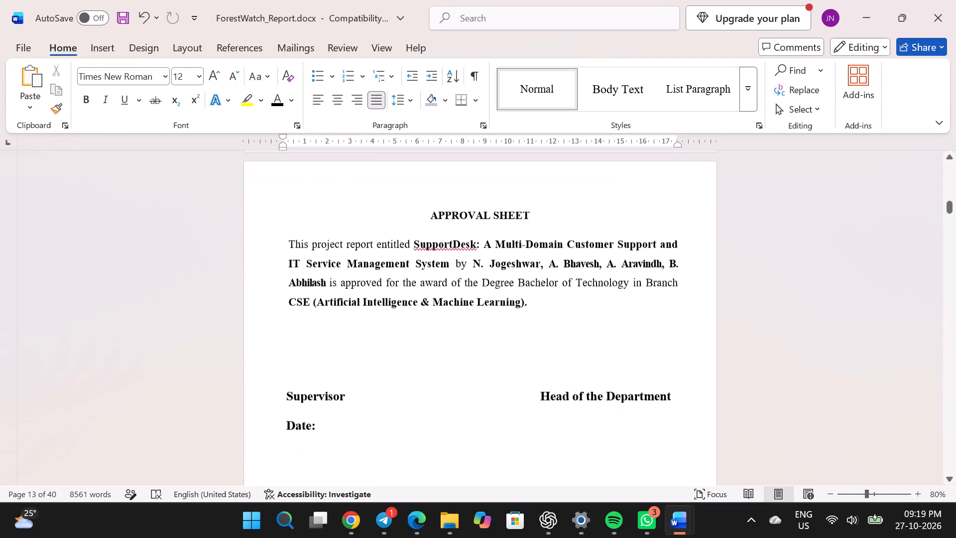
pyautogui.scroll(-3, 536, 352)
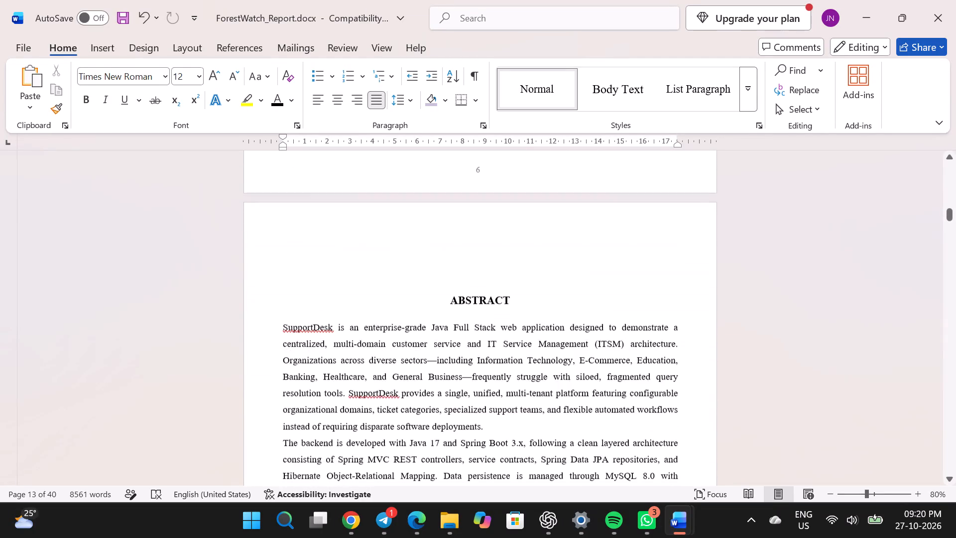
pyautogui.scroll(-1, 536, 352)
pyautogui.click(444, 225)
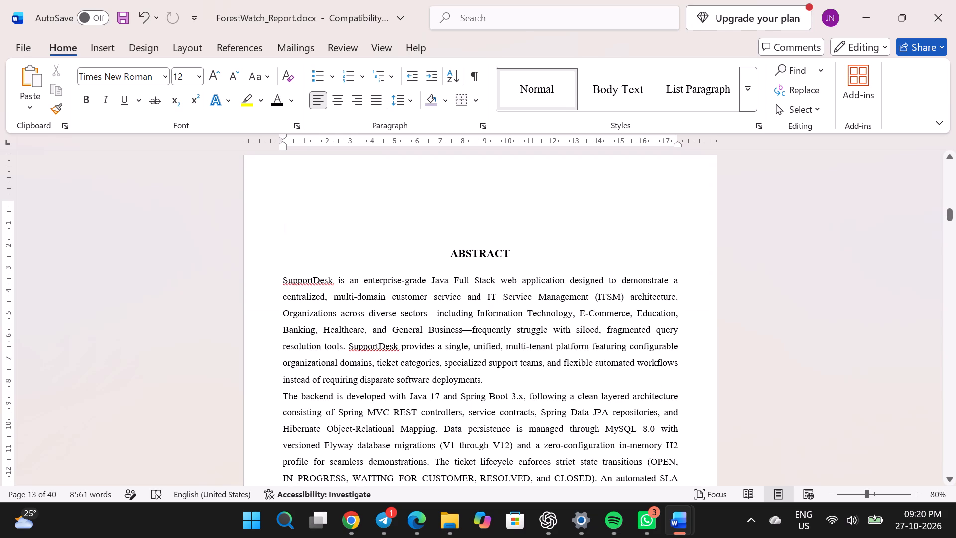
pyautogui.press('BackSpace')
pyautogui.press('BackSpace')
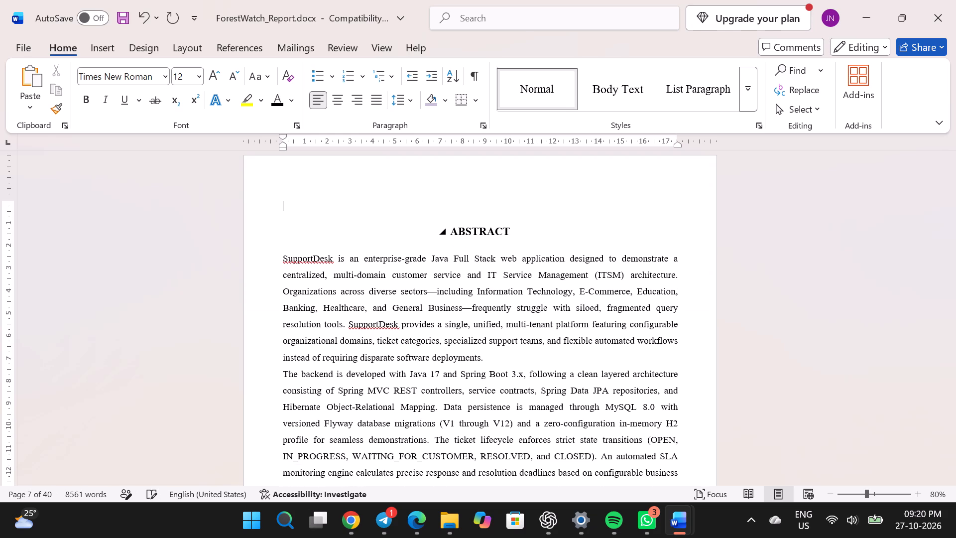
# Delete the empty line above the ABSTRACT heading.
pyautogui.press('BackSpace')
# Review the report from the abstract through the contents page to the objectives and scope sections of Chapter 1.
pyautogui.scroll(-1, 444, 225)
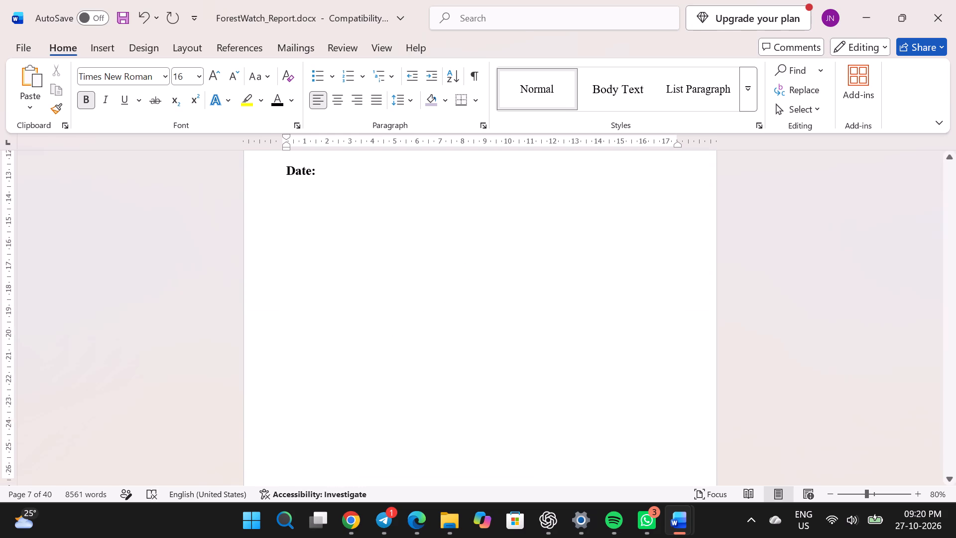
pyautogui.scroll(-1, 444, 225)
pyautogui.scroll(-2, 501, 272)
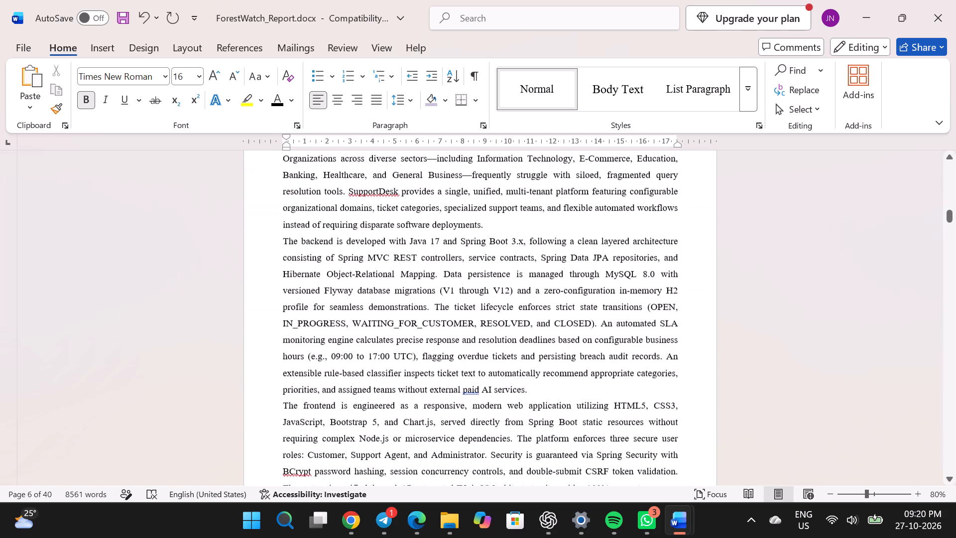
pyautogui.scroll(1, 501, 272)
pyautogui.scroll(-4, 501, 272)
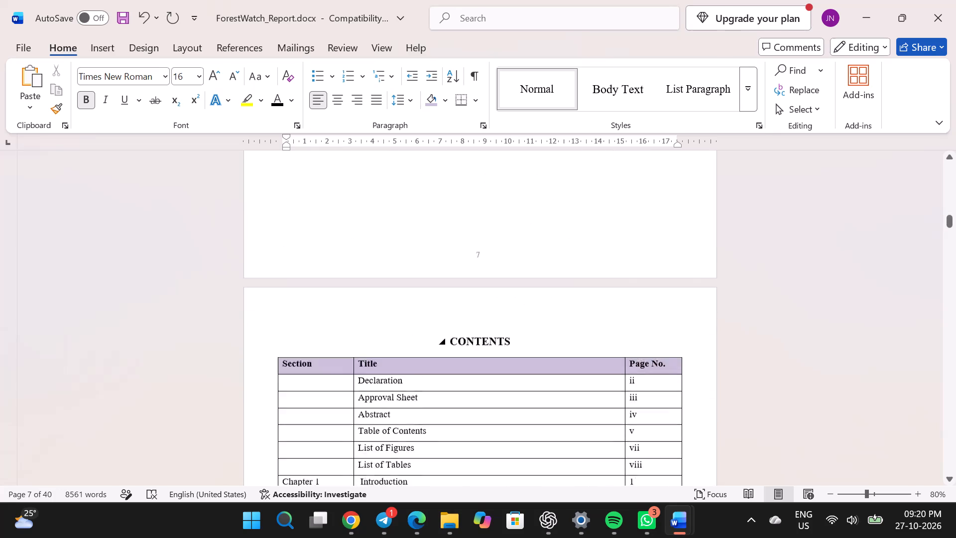
pyautogui.scroll(-7, 501, 272)
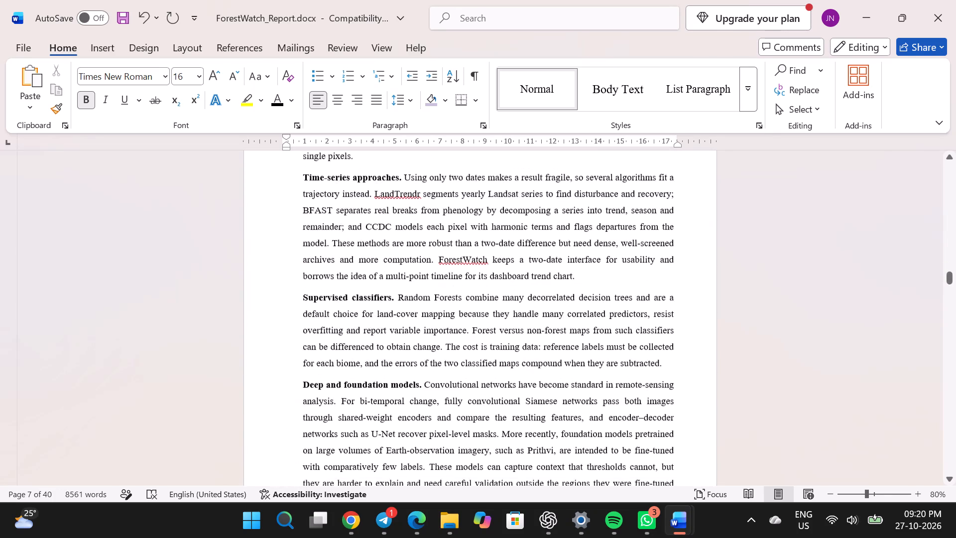
pyautogui.scroll(6, 501, 272)
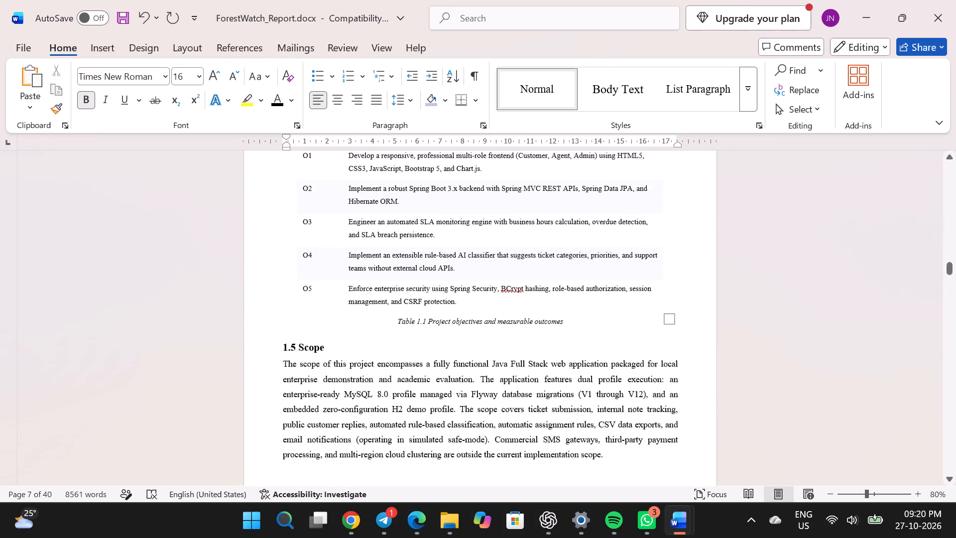
pyautogui.scroll(2, 501, 272)
pyautogui.scroll(-1, 413, 358)
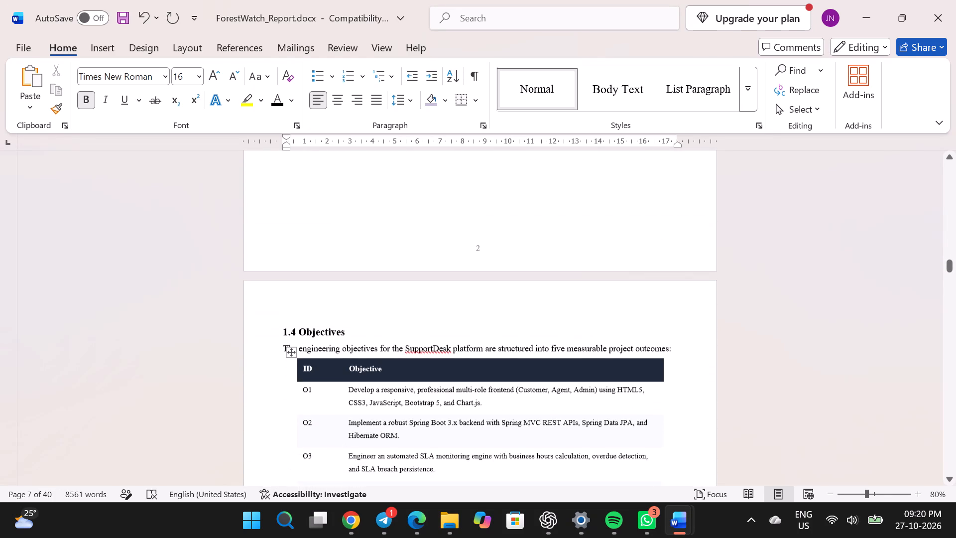
# Copy sections 1.4 Objectives and 1.5 Scope, including the objectives table, and paste them directly below the Role-Based Security bullet.
pyautogui.click(307, 310)
pyautogui.scroll(1, 334, 273)
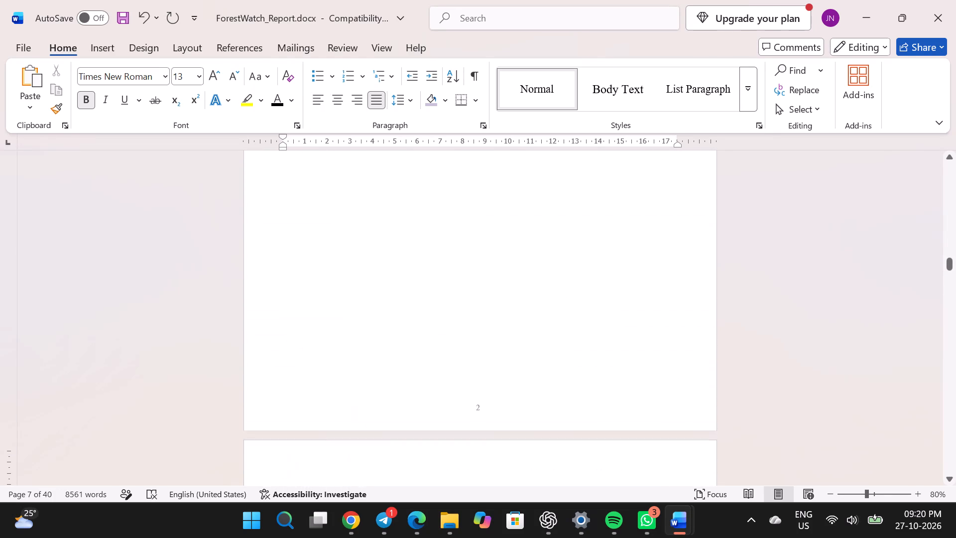
pyautogui.click(334, 273)
pyautogui.click(404, 375)
pyautogui.scroll(-1, 404, 375)
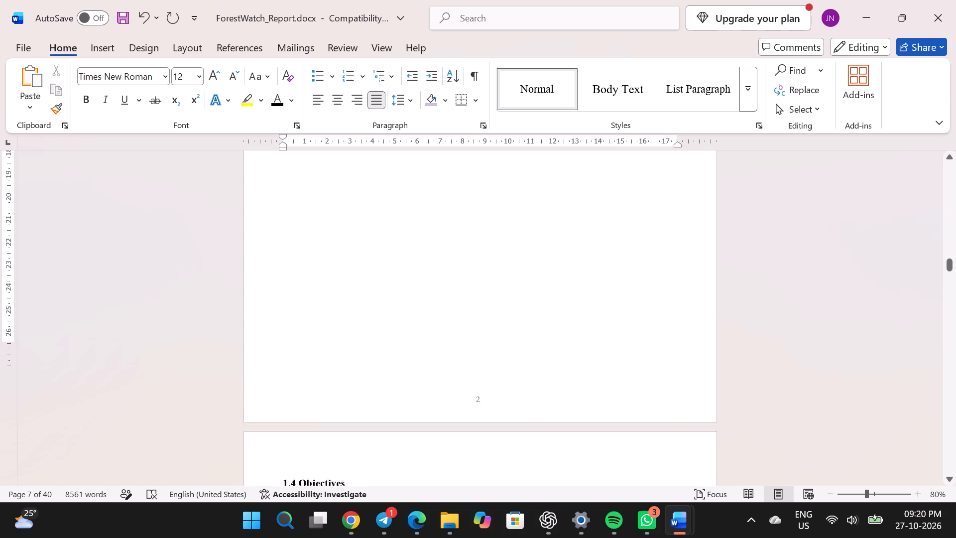
pyautogui.scroll(-1, 404, 375)
pyautogui.moveTo(284, 303); pyautogui.dragTo(426, 401)
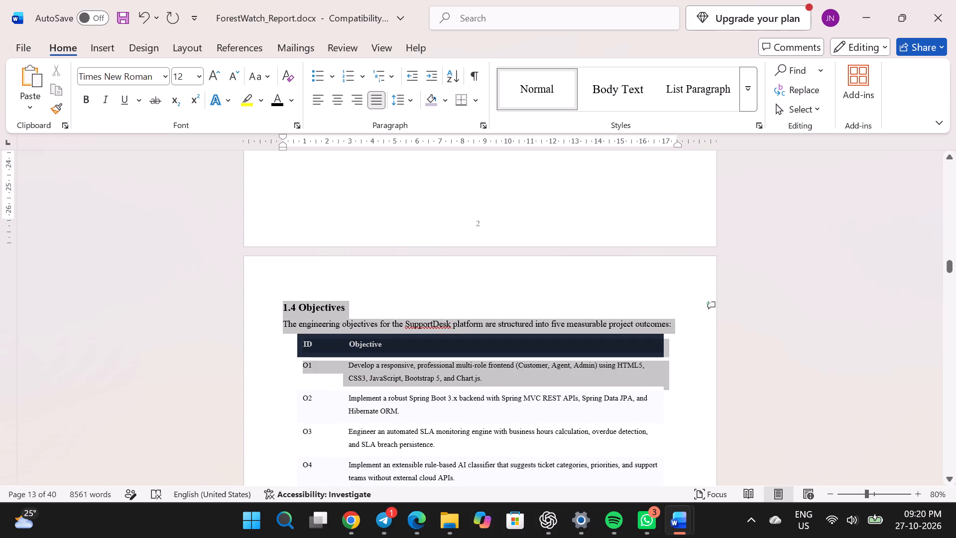
pyautogui.moveTo(426, 401); pyautogui.dragTo(597, 340)
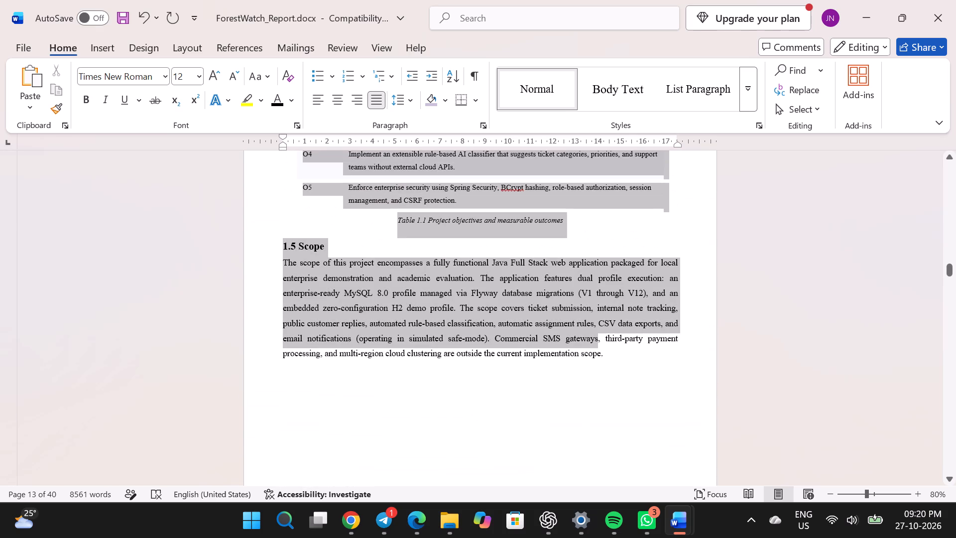
pyautogui.moveTo(597, 340); pyautogui.dragTo(609, 358)
pyautogui.hotkey('ctrl', 'c')
pyautogui.scroll(3, 609, 358)
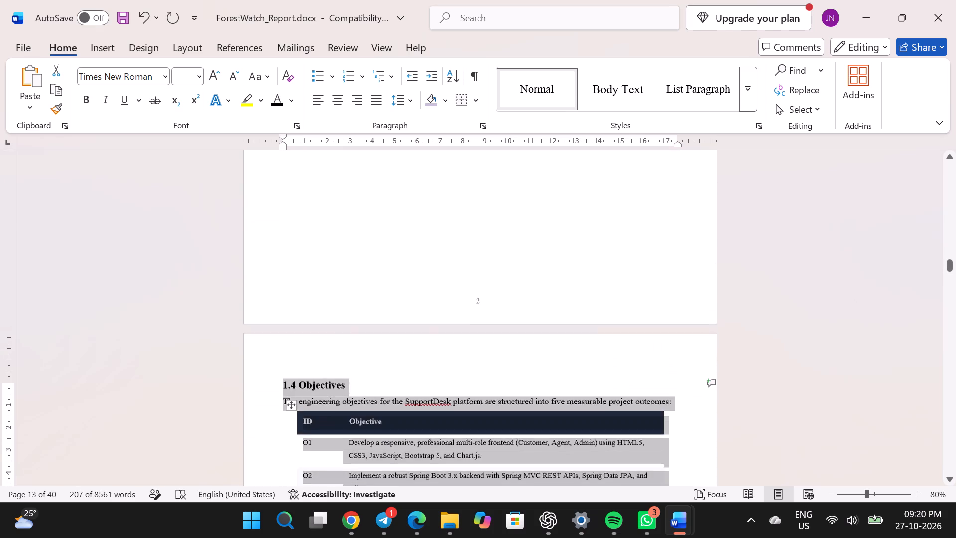
pyautogui.scroll(2, 405, 241)
pyautogui.click(437, 288)
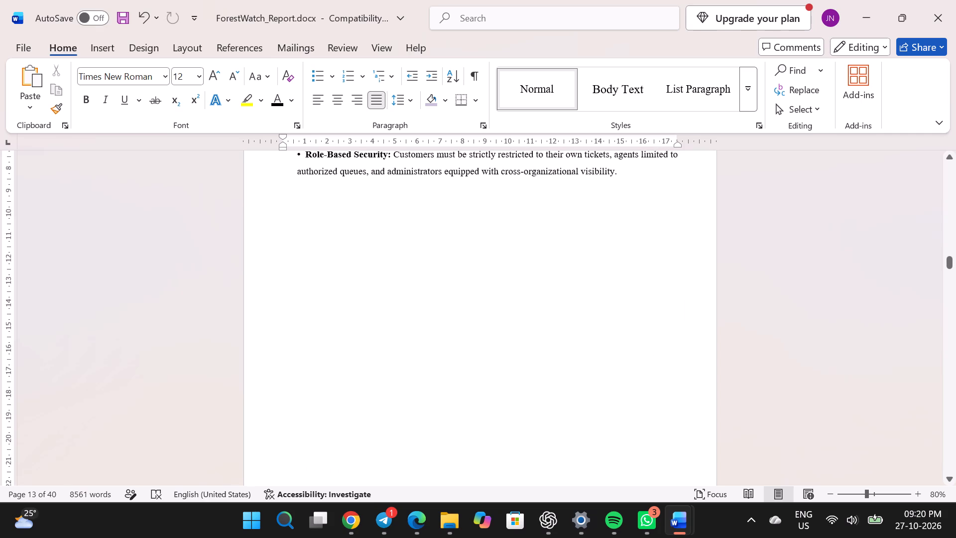
pyautogui.click(626, 167)
pyautogui.press('Return')
pyautogui.hotkey('ctrl', 'v')
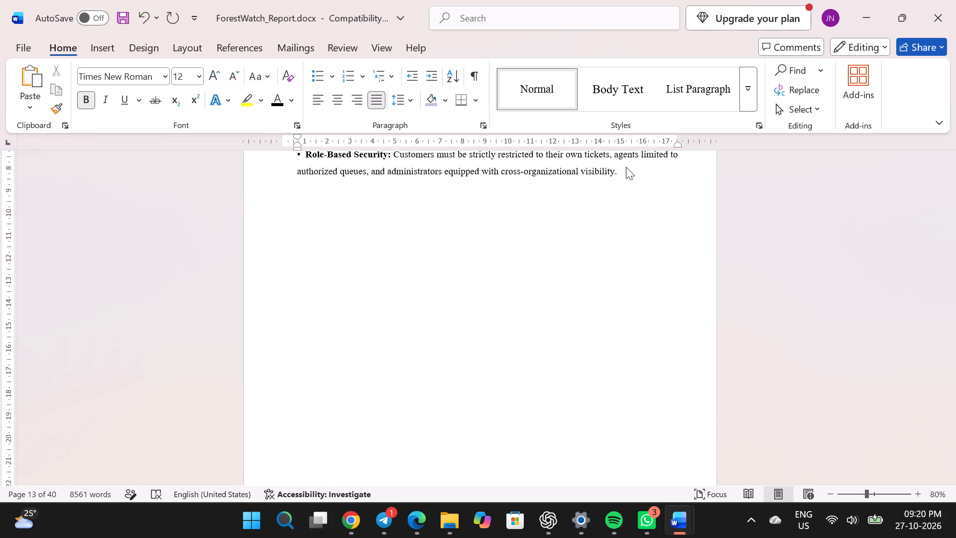
# Set the introductory sentence and the table under the pasted 1.4 Objectives heading to font size 12.
pyautogui.scroll(1, 623, 194)
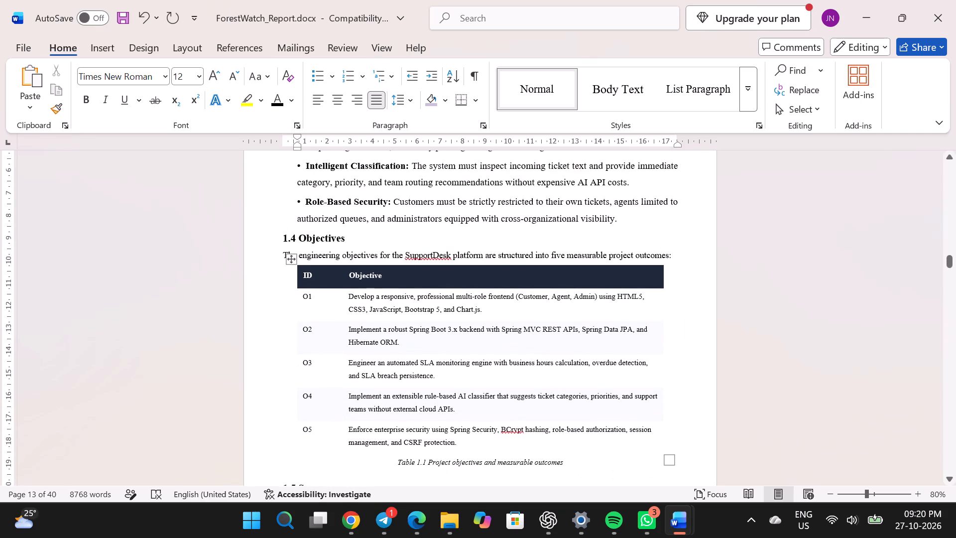
pyautogui.moveTo(282, 251); pyautogui.dragTo(393, 283)
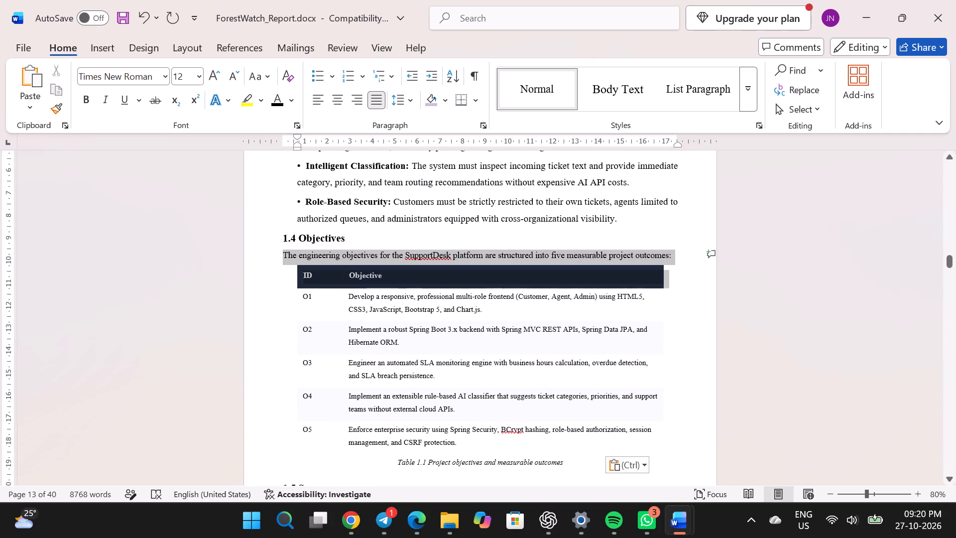
pyautogui.moveTo(393, 283); pyautogui.dragTo(632, 438)
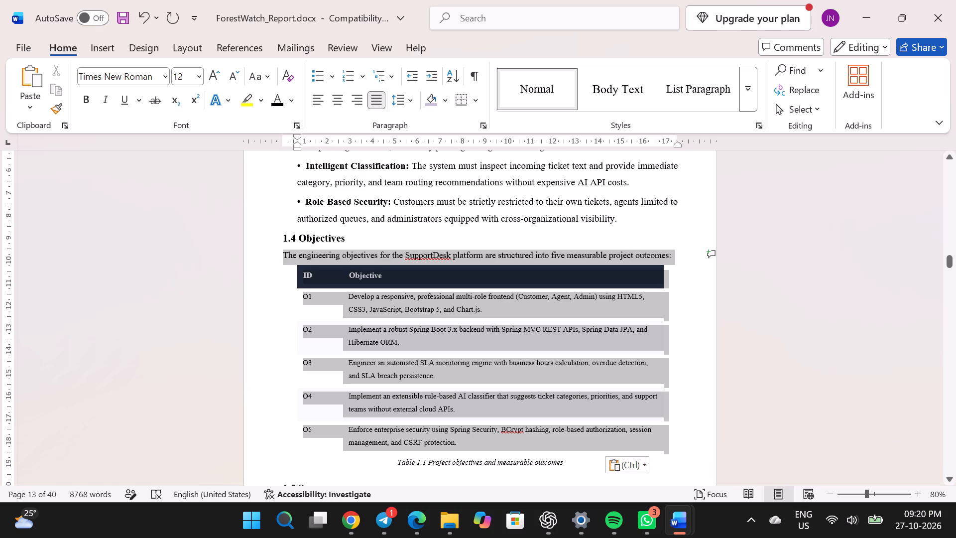
pyautogui.moveTo(632, 438); pyautogui.dragTo(656, 438)
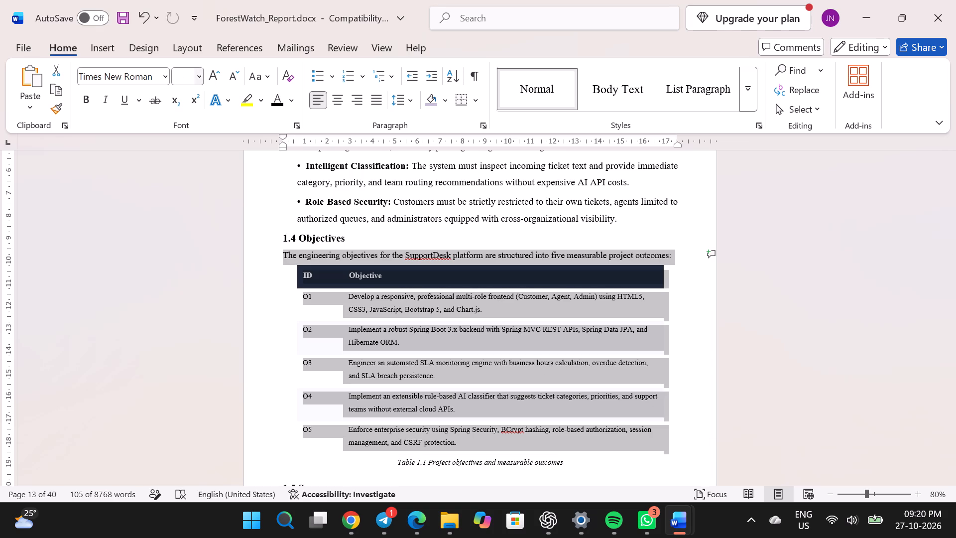
pyautogui.click(191, 72)
pyautogui.write('12')
pyautogui.press('Return')
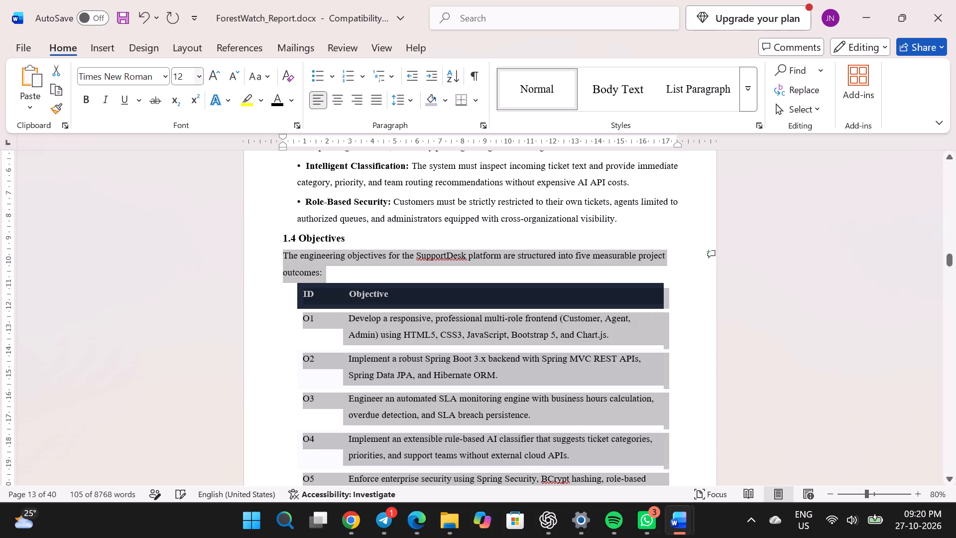
# Apply the plain black-bordered grid table style to the whole objectives table in section 1.4.
pyautogui.click(428, 328)
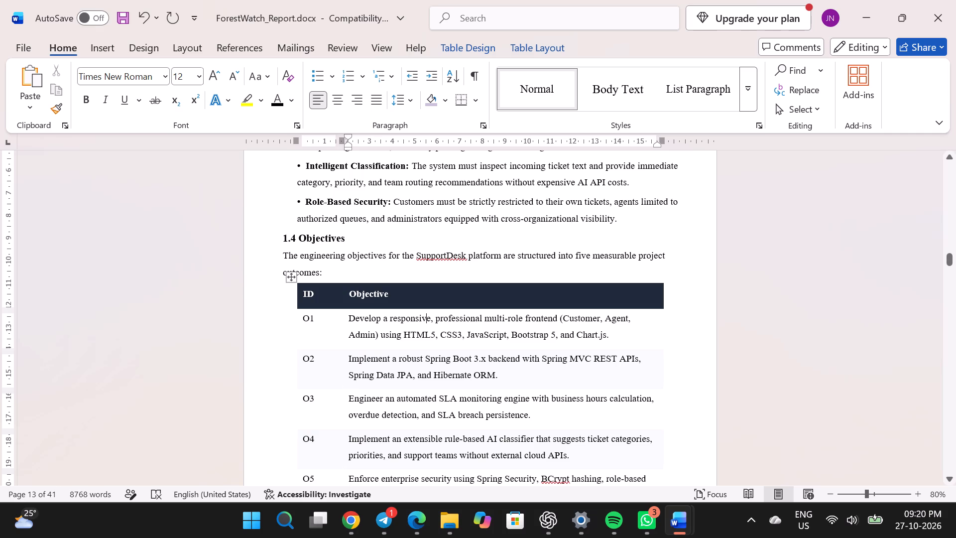
pyautogui.click(289, 280)
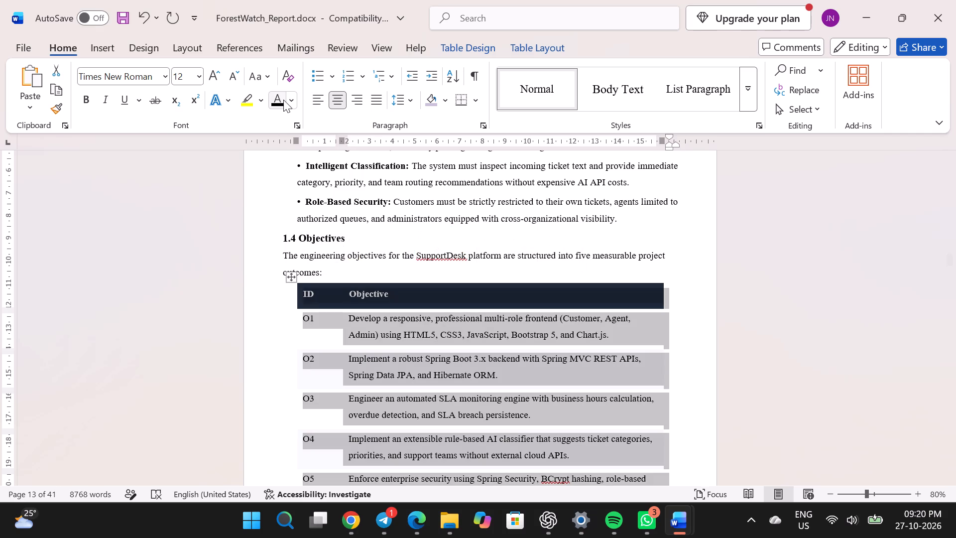
pyautogui.click(283, 100)
pyautogui.click(461, 47)
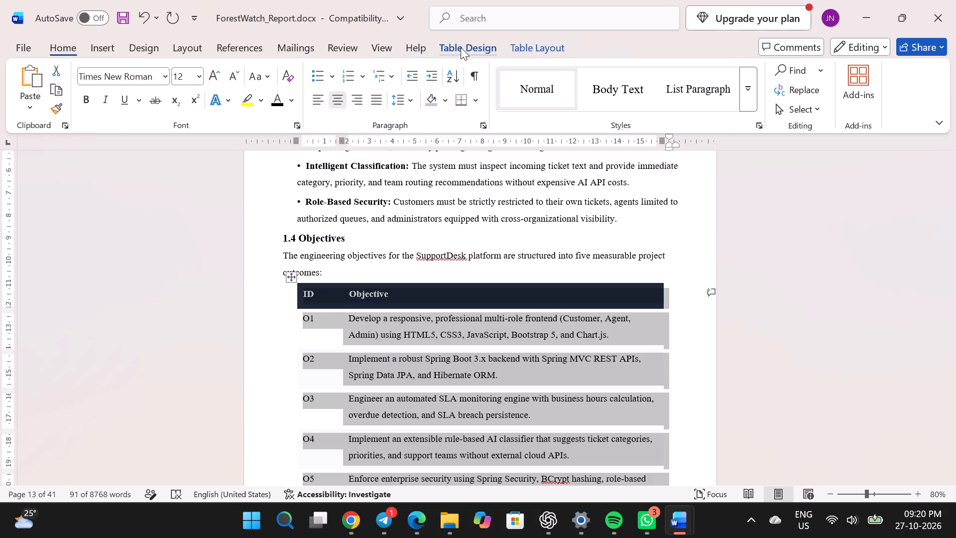
pyautogui.click(223, 80)
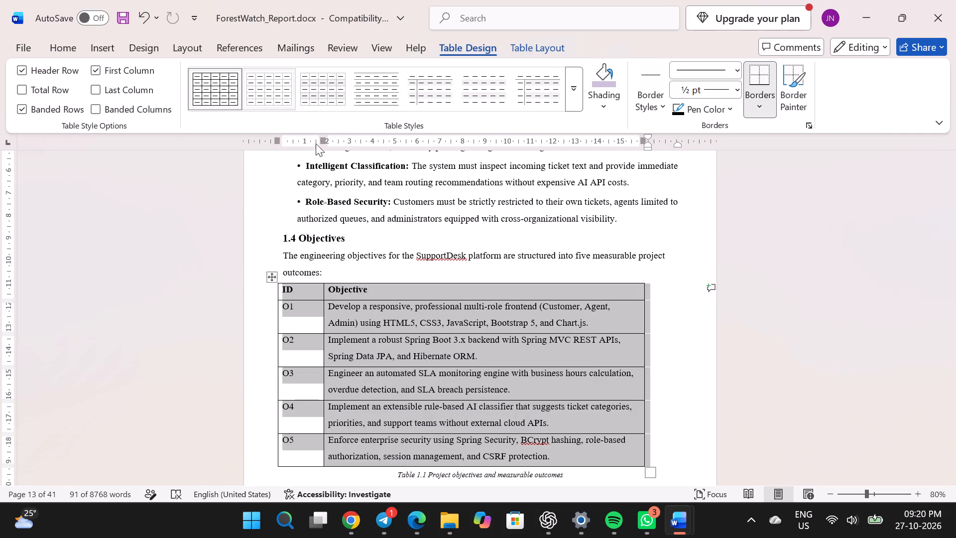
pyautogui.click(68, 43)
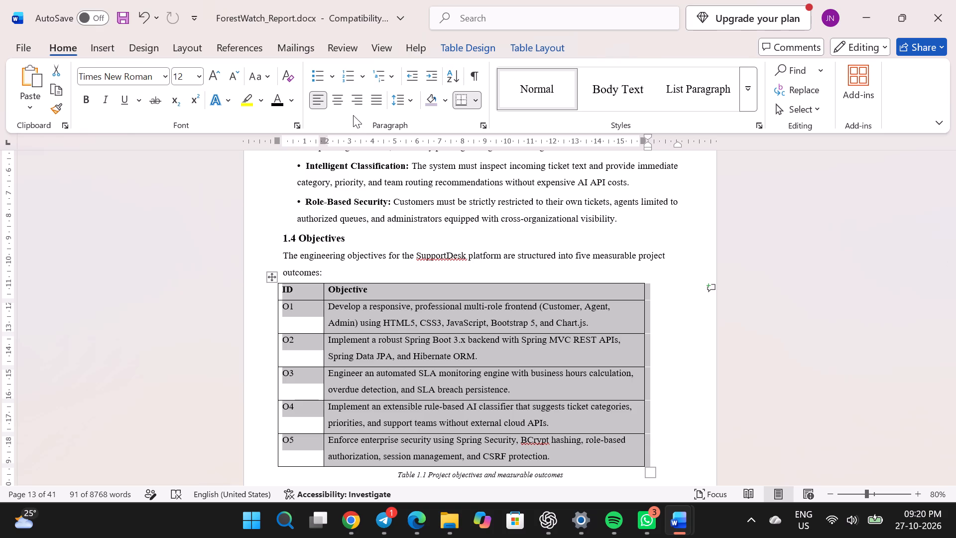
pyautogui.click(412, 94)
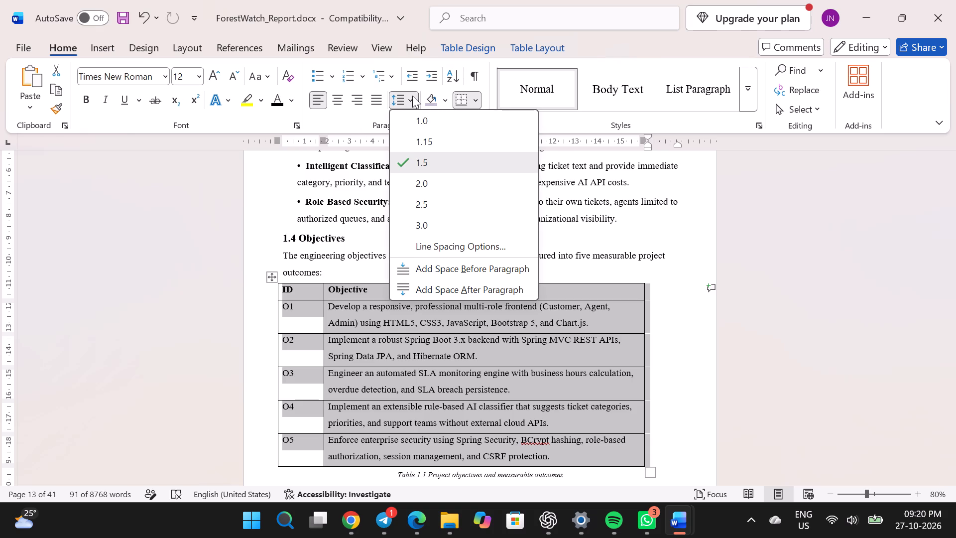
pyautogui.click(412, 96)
# Set the objectives table's preferred width to 100 percent.
pyautogui.rightClick(529, 372)
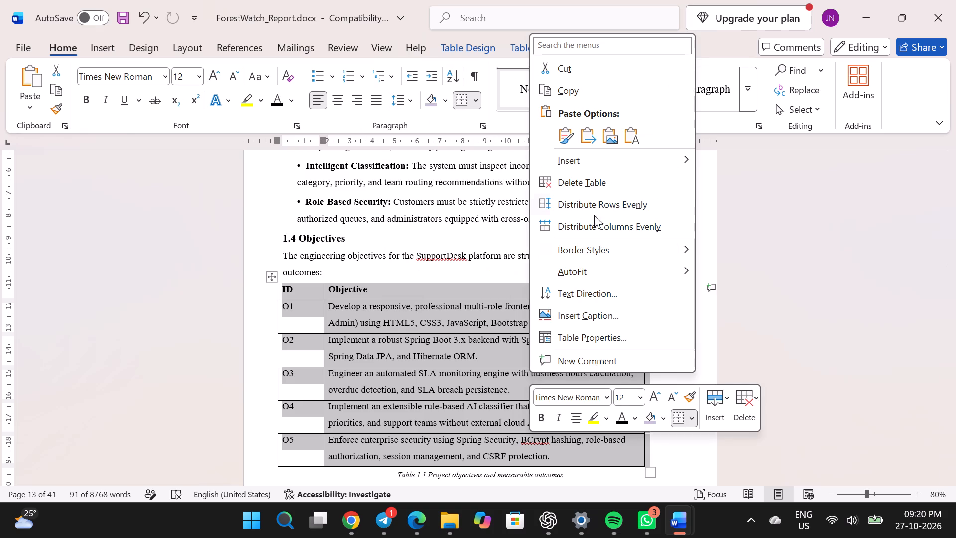
pyautogui.click(595, 337)
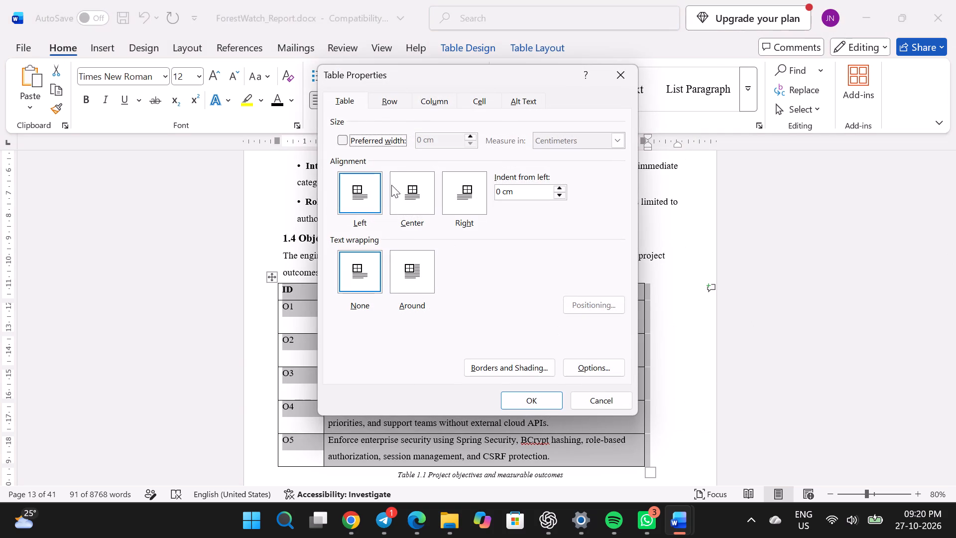
pyautogui.click(355, 134)
pyautogui.moveTo(549, 137); pyautogui.dragTo(556, 156)
pyautogui.click(556, 156)
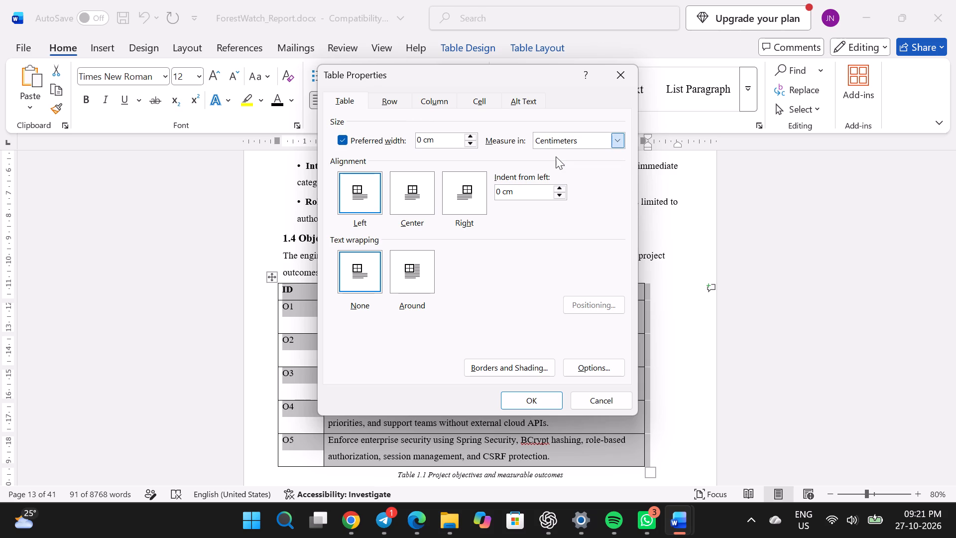
pyautogui.moveTo(433, 143); pyautogui.dragTo(391, 146)
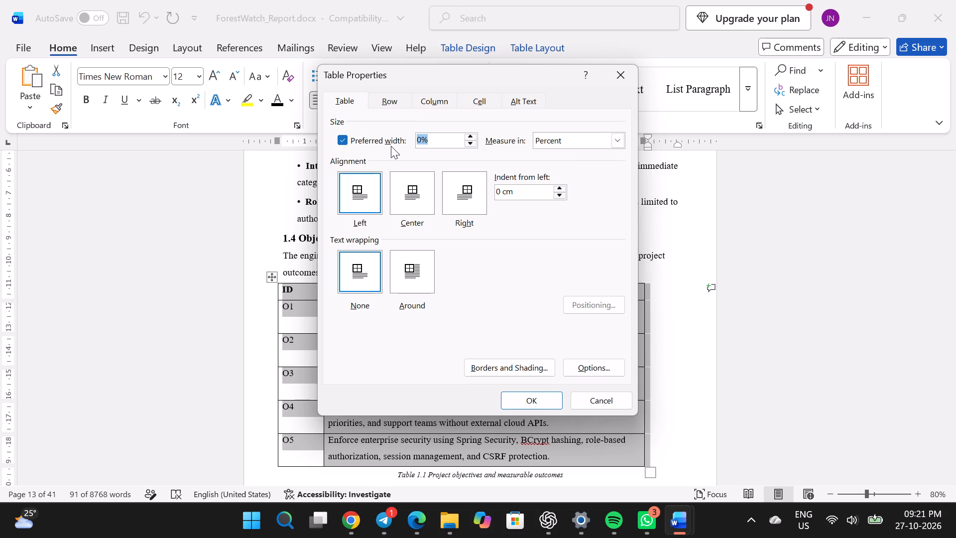
pyautogui.write('100')
pyautogui.press('Return')
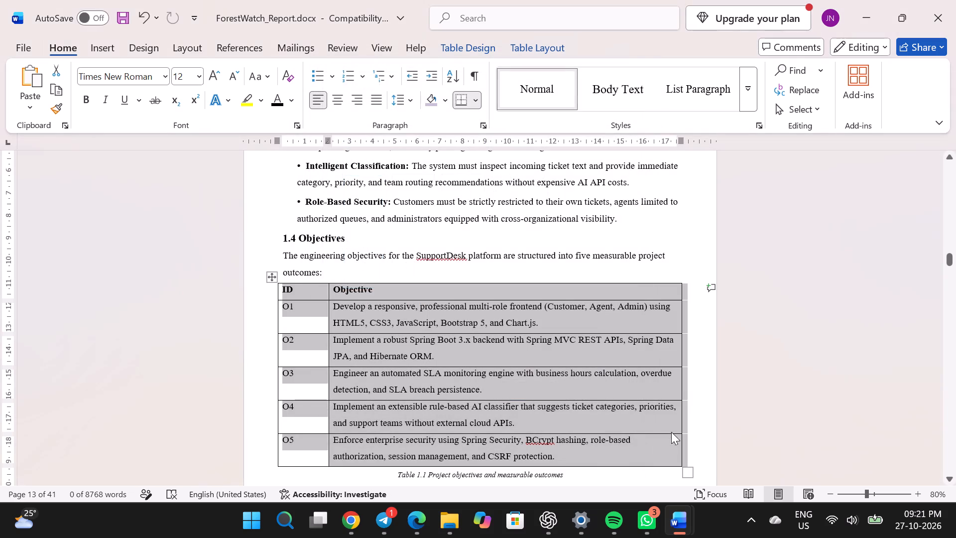
# Increase the pasted 1.5 Scope body paragraph to font size 12.
pyautogui.scroll(-1, 574, 443)
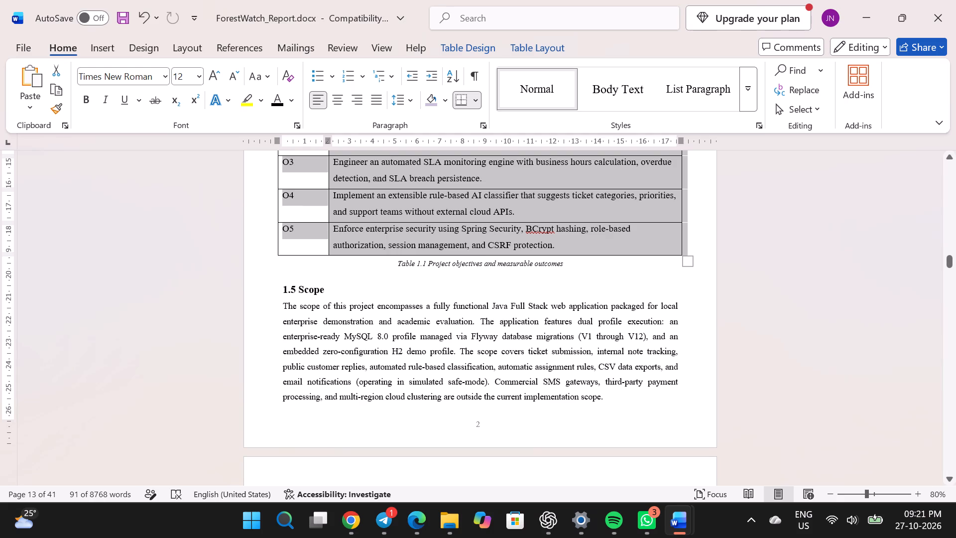
pyautogui.moveTo(609, 405); pyautogui.dragTo(279, 302)
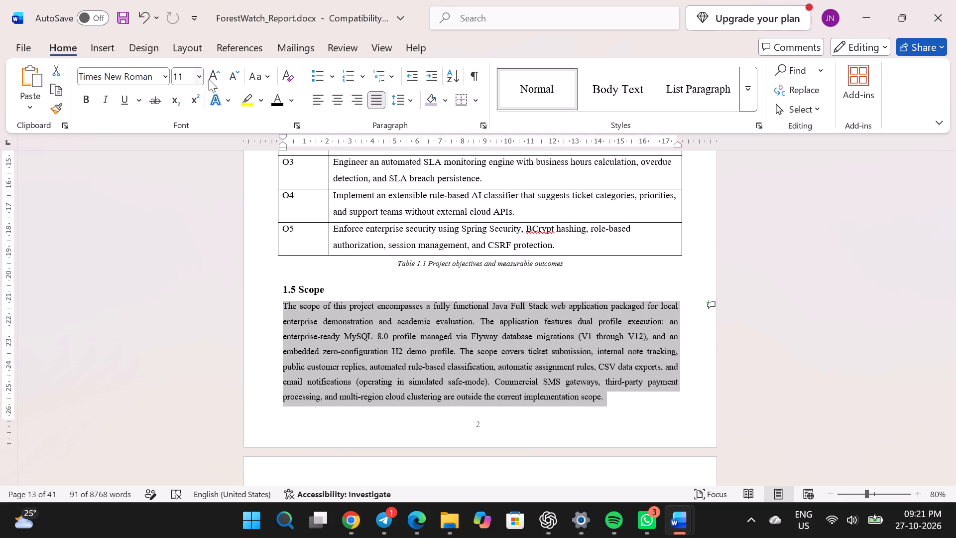
pyautogui.click(213, 79)
# Shorten the last sentence of the 1.5 Scope paragraph so it ends with "multi-region cloud clustering.".
pyautogui.scroll(-1, 347, 215)
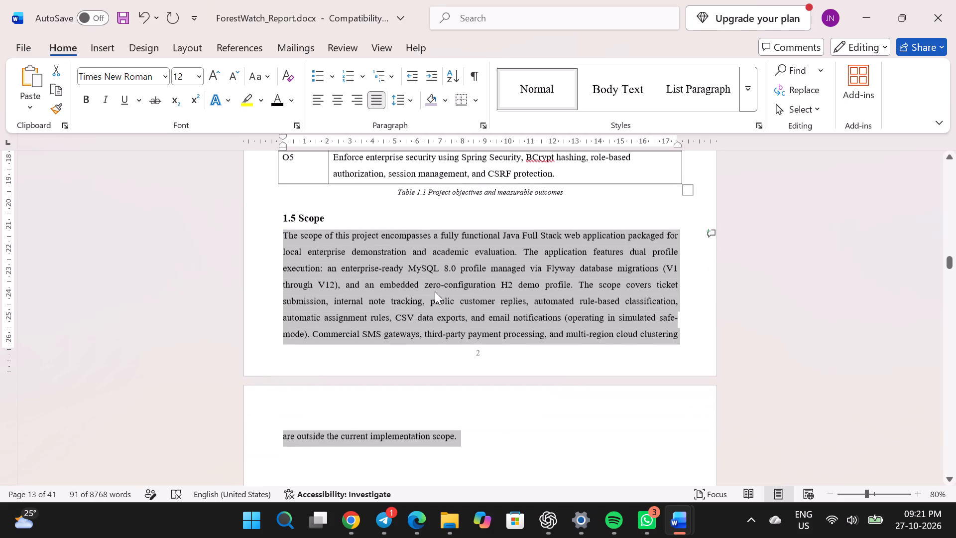
pyautogui.click(480, 439)
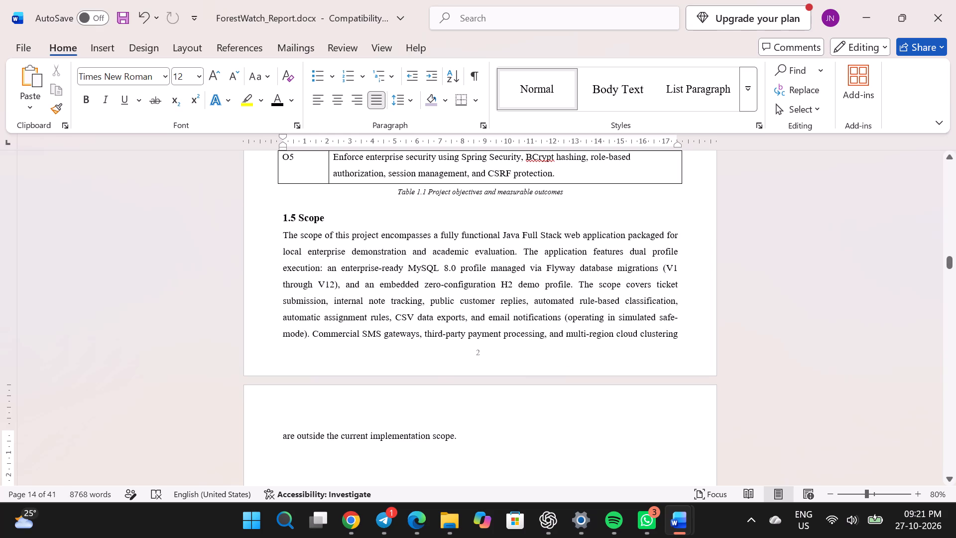
pyautogui.press('BackSpace')
pyautogui.press('BackSpace')
pyautogui.press('BackSpace')
pyautogui.press('BackSpace')
pyautogui.press('BackSpace')
pyautogui.press('BackSpace')
pyautogui.press('BackSpace')
pyautogui.press('BackSpace')
pyautogui.press('BackSpace')
pyautogui.press('BackSpace')
pyautogui.press('BackSpace')
pyautogui.press('BackSpace')
pyautogui.press('BackSpace')
pyautogui.press('BackSpace')
pyautogui.press('BackSpace')
pyautogui.press('BackSpace')
pyautogui.press('BackSpace')
pyautogui.press('BackSpace')
pyautogui.press('BackSpace')
pyautogui.press('BackSpace')
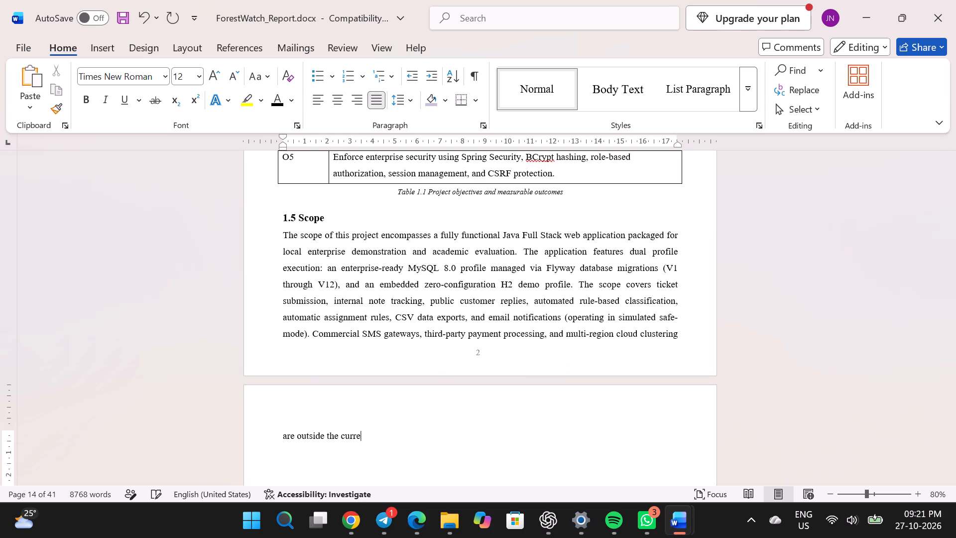
pyautogui.press('BackSpace')
pyautogui.press('BackSpace')
pyautogui.press('BackSpace')
pyautogui.press('BackSpace')
pyautogui.press('BackSpace')
pyautogui.press('BackSpace')
pyautogui.press('BackSpace')
pyautogui.press('BackSpace')
pyautogui.press('BackSpace')
pyautogui.press('BackSpace')
pyautogui.press('BackSpace')
pyautogui.press('BackSpace')
pyautogui.press('BackSpace')
pyautogui.press('BackSpace')
pyautogui.press('BackSpace')
pyautogui.press('BackSpace')
pyautogui.press('BackSpace')
pyautogui.press('BackSpace')
pyautogui.press('BackSpace')
pyautogui.press('BackSpace')
pyautogui.press('BackSpace')
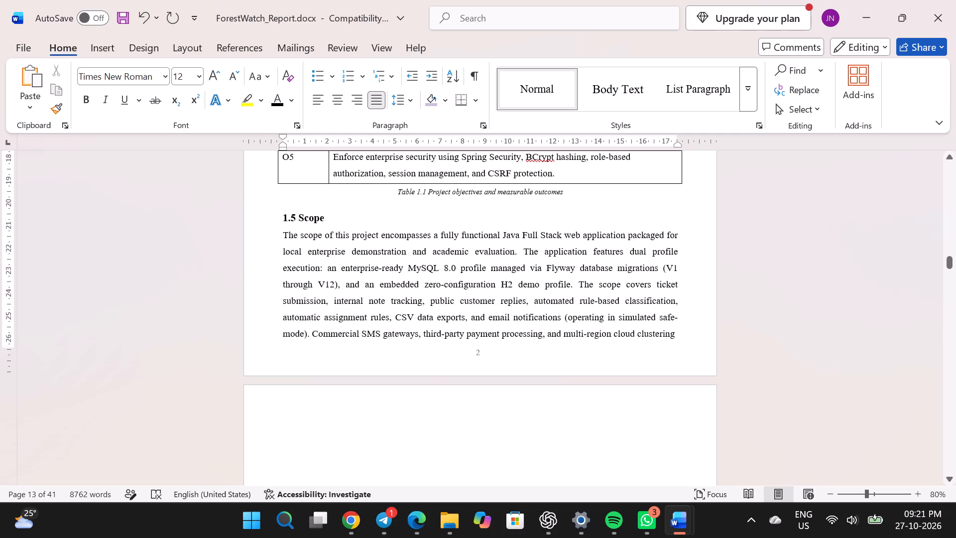
pyautogui.press('BackSpace')
pyautogui.press('.')
# Delete the duplicate 1.4 Objectives section with the dark-header table, and the text after it up to Chapter 2.
pyautogui.scroll(-1, 603, 416)
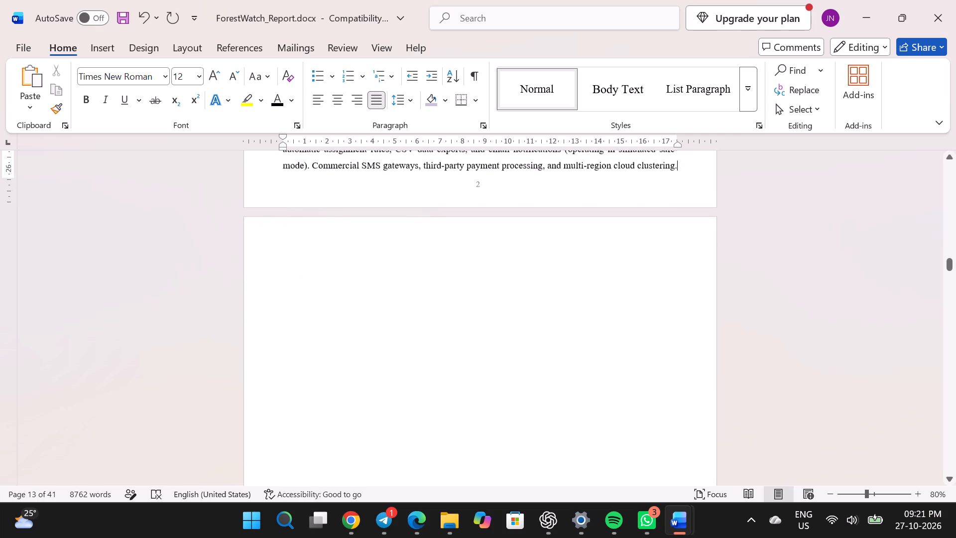
pyautogui.click(460, 339)
pyautogui.click(460, 339)
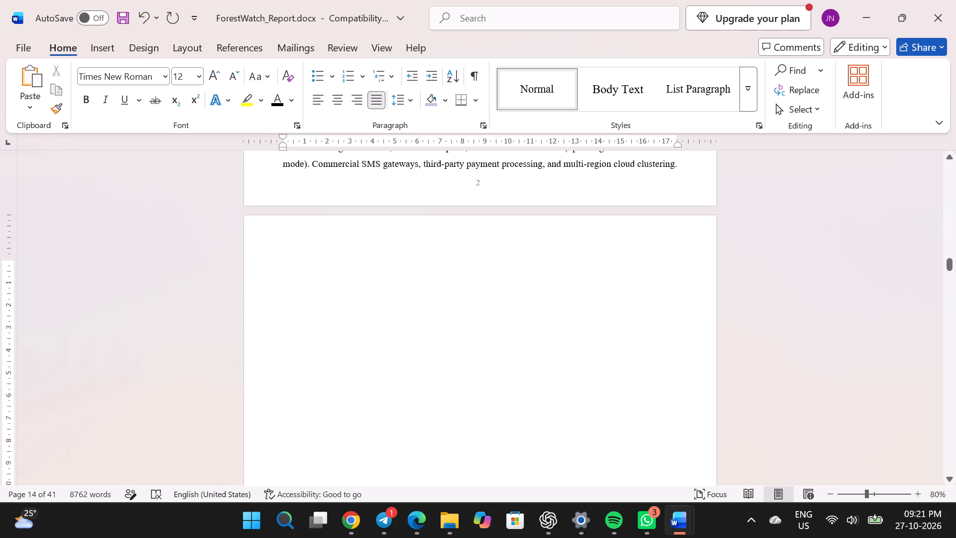
pyautogui.doubleClick(534, 414)
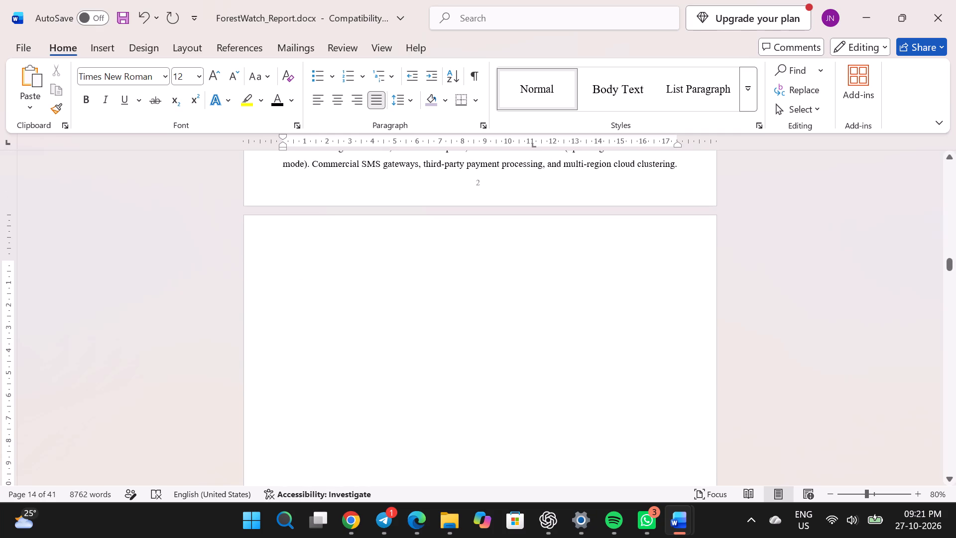
pyautogui.doubleClick(502, 439)
pyautogui.press('Delete')
pyautogui.press('Delete')
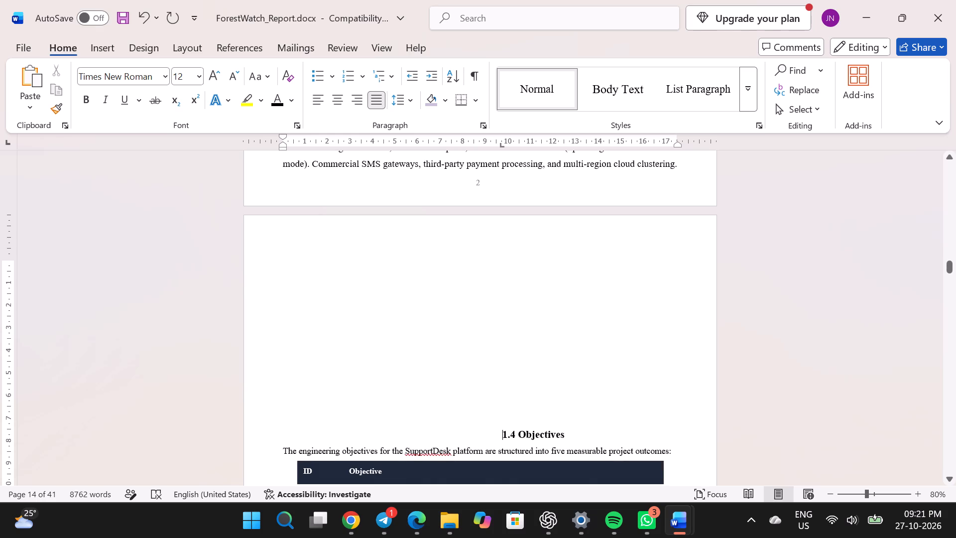
pyautogui.scroll(-1, 637, 315)
pyautogui.moveTo(494, 241); pyautogui.dragTo(579, 473)
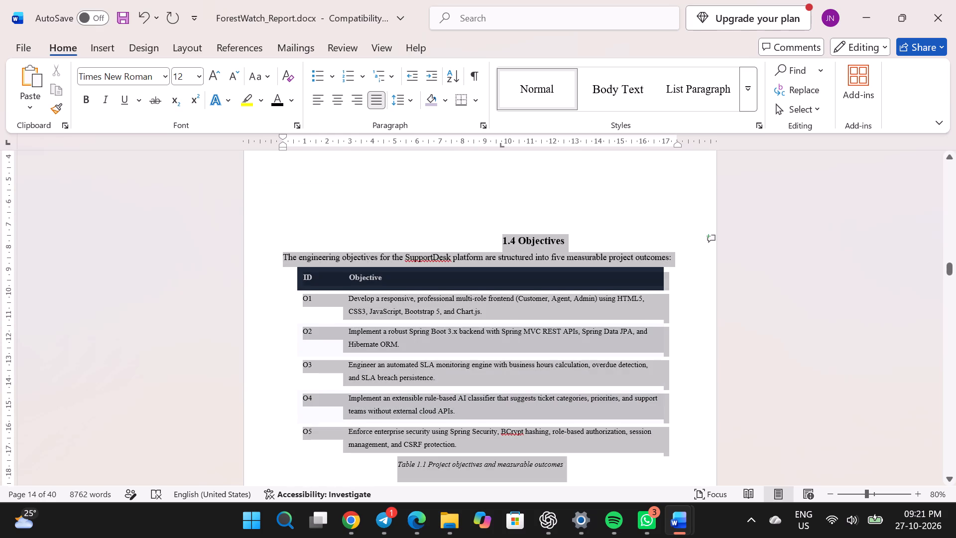
pyautogui.moveTo(579, 473); pyautogui.dragTo(629, 441)
pyautogui.press('BackSpace')
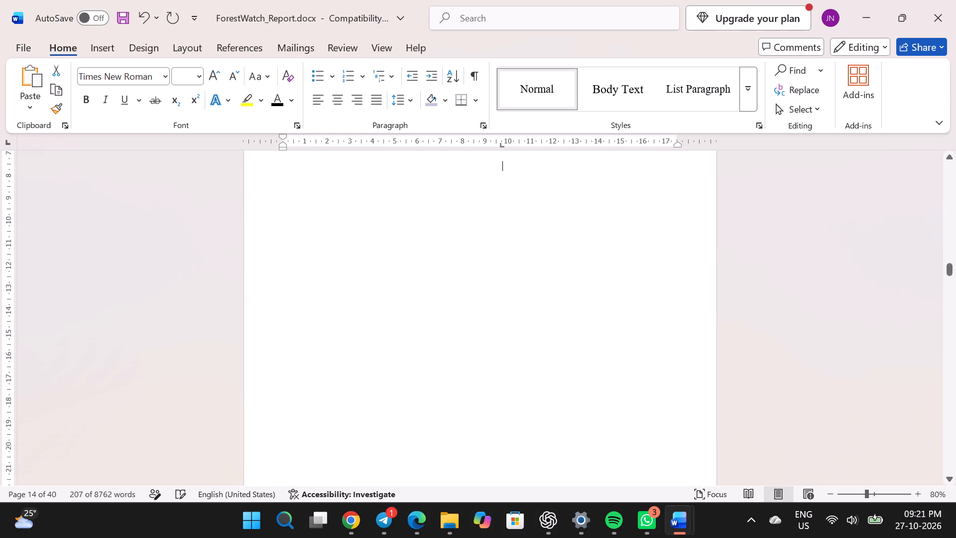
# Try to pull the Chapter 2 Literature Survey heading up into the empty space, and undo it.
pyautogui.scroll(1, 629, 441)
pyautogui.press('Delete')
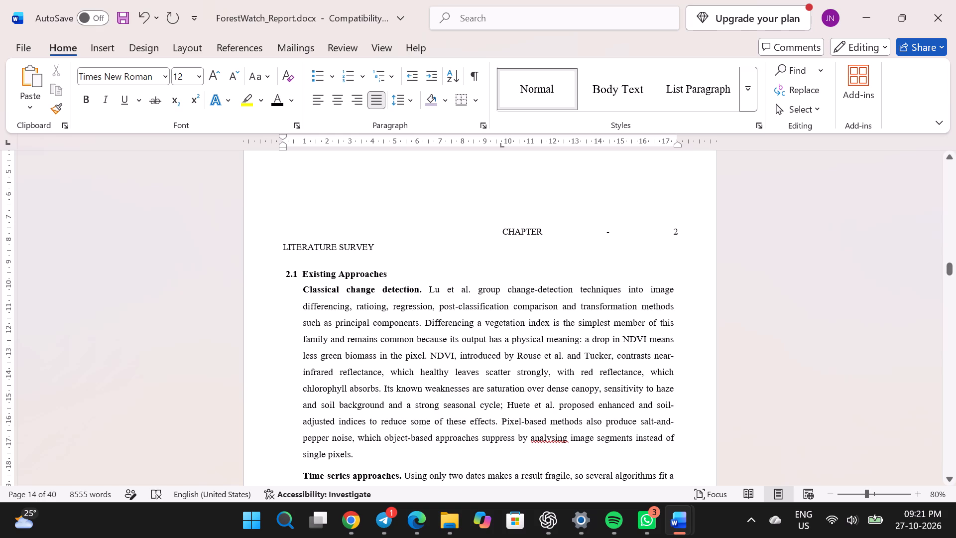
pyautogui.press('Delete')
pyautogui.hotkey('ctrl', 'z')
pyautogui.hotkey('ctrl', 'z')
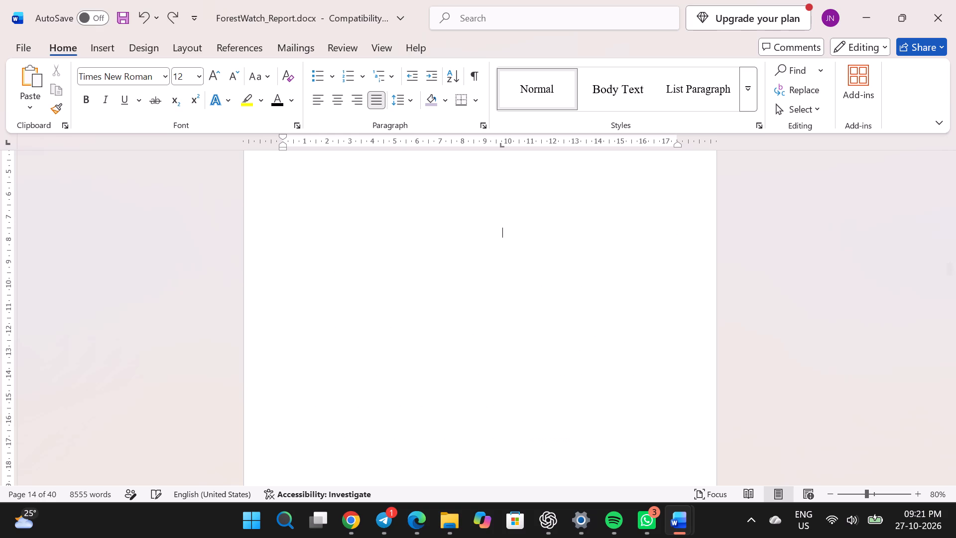
# Delete empty paragraphs on the blank page between the 1.5 Scope section and Chapter 2.
pyautogui.click(424, 295)
pyautogui.scroll(1, 424, 295)
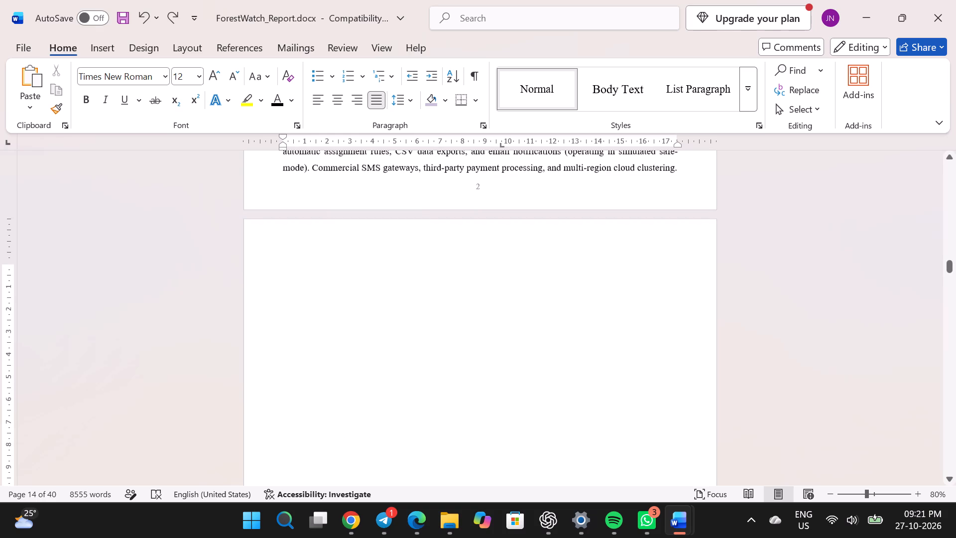
pyautogui.doubleClick(414, 307)
pyautogui.click(434, 284)
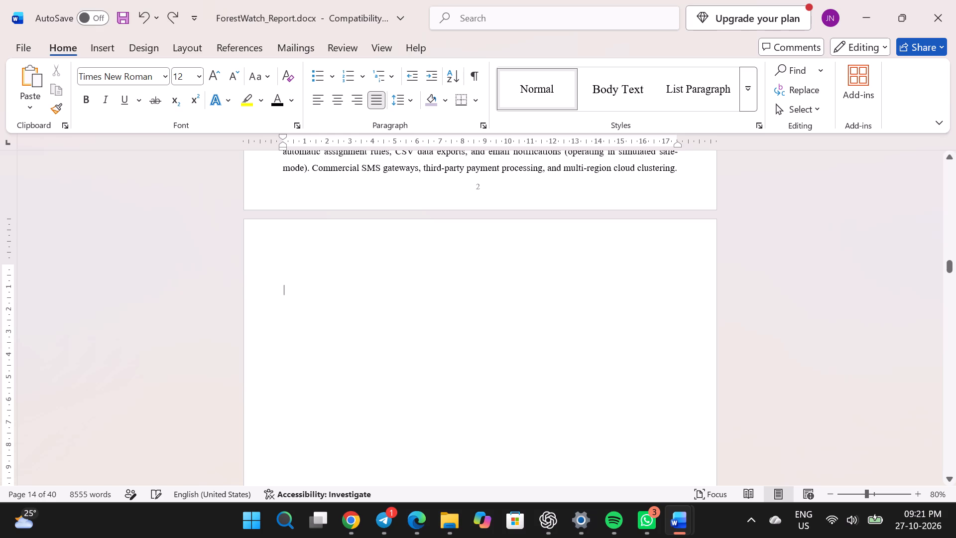
pyautogui.press('BackSpace')
pyautogui.press('Delete')
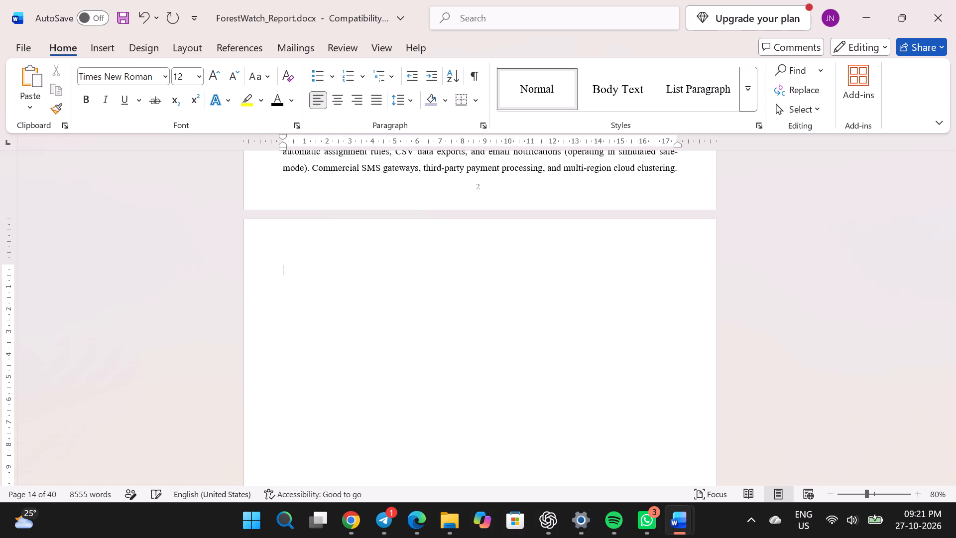
pyautogui.press('Delete')
pyautogui.press('Delete')
pyautogui.press('BackSpace')
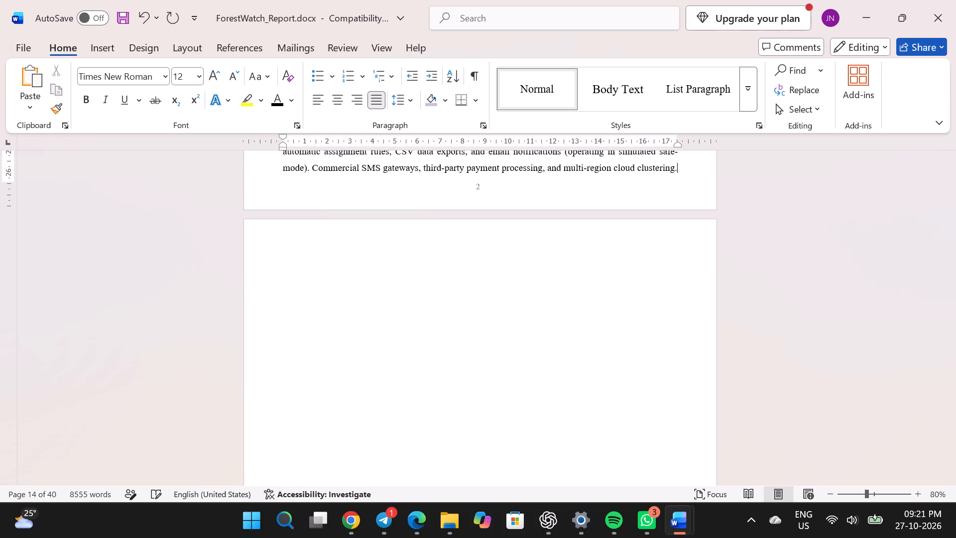
pyautogui.scroll(-2, 496, 329)
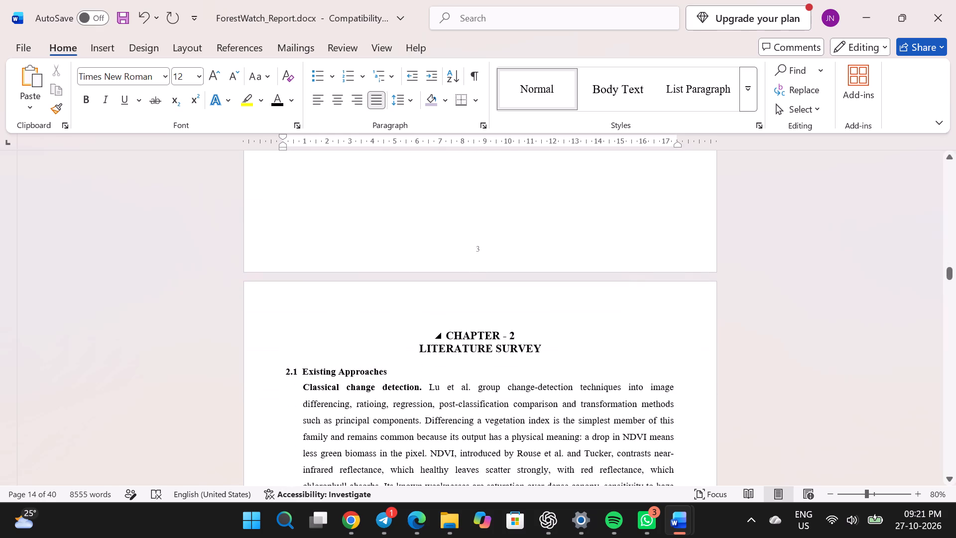
pyautogui.click(481, 223)
pyautogui.scroll(2, 481, 223)
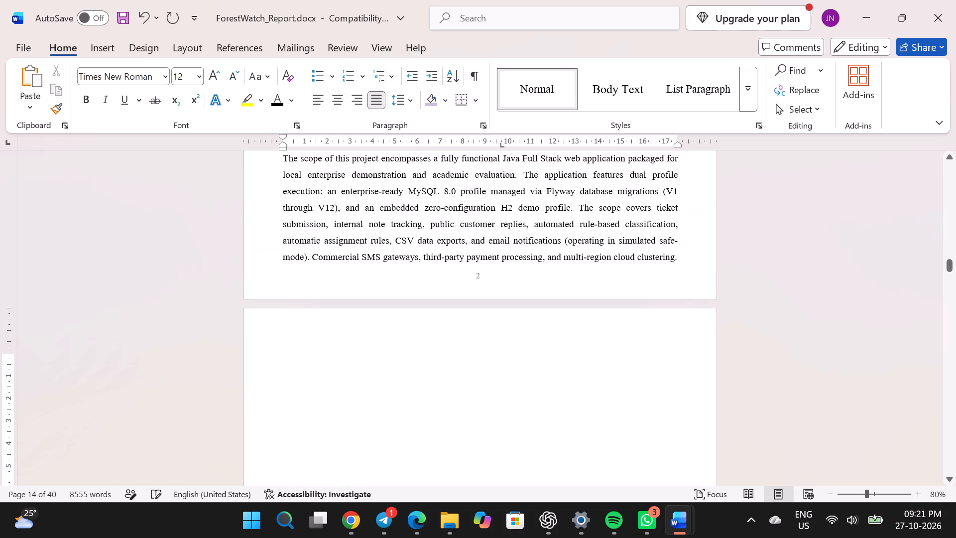
pyautogui.press('BackSpace')
pyautogui.press('Delete')
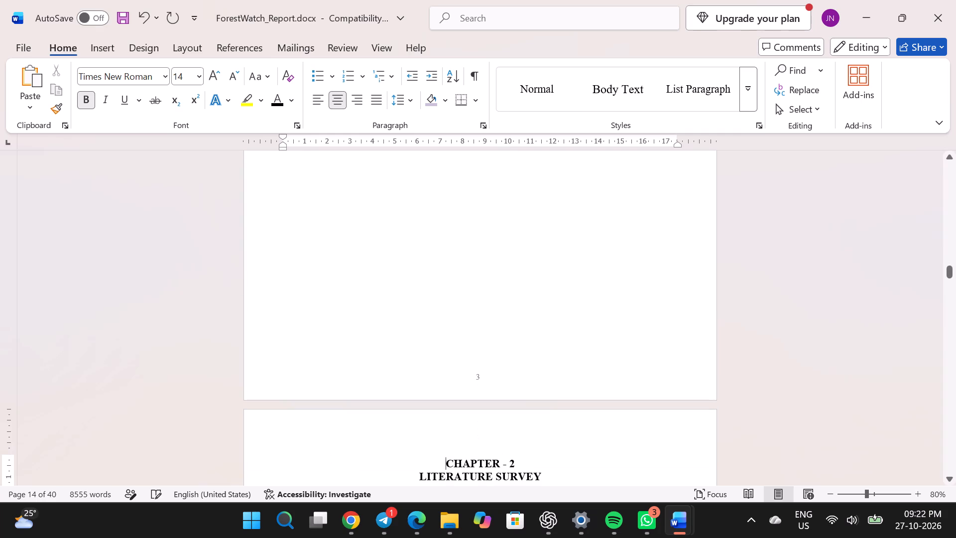
# Remove the remaining blank page after 1.5 Scope so Chapter 2 starts on the following page, keeping its heading centred.
pyautogui.scroll(3, 515, 333)
pyautogui.scroll(-1, 515, 333)
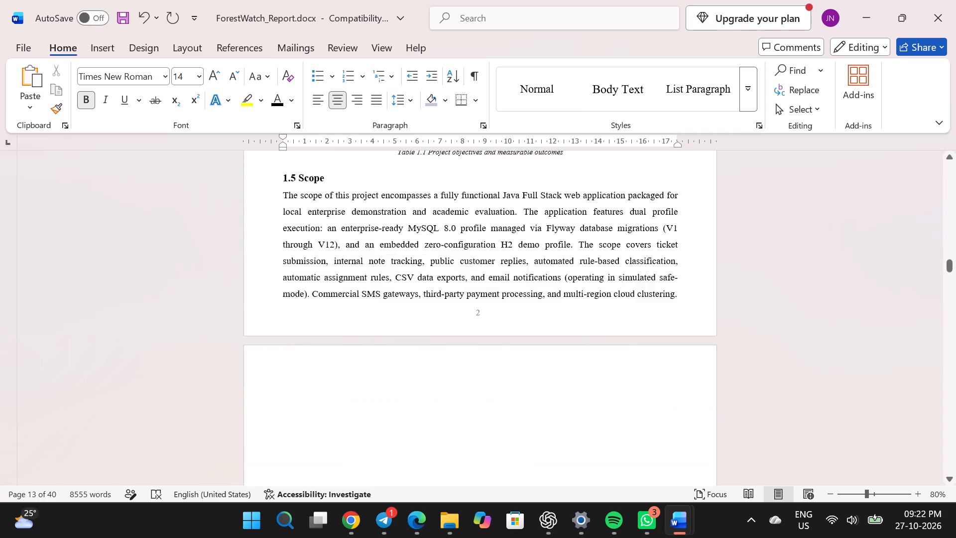
pyautogui.scroll(-1, 515, 333)
pyautogui.click(417, 317)
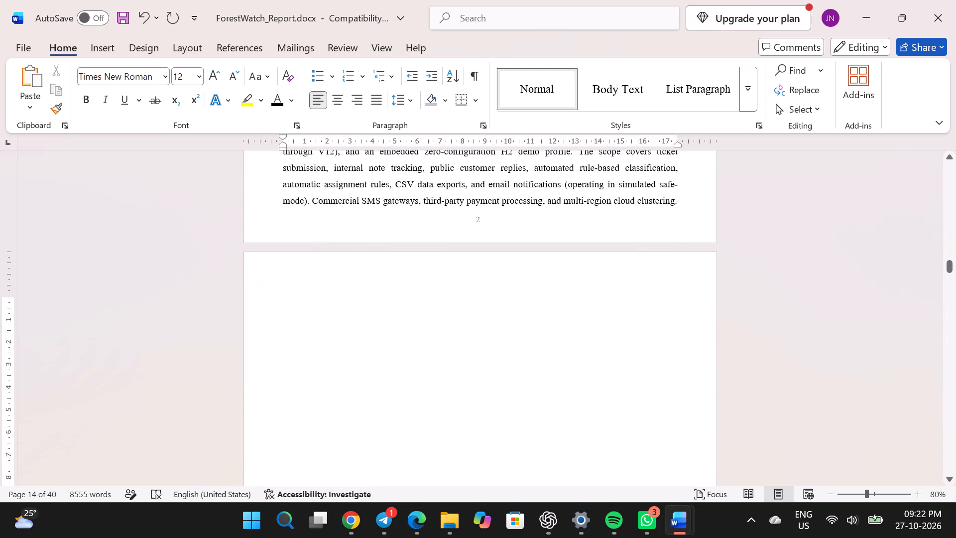
pyautogui.press('Delete')
pyautogui.press('Delete')
pyautogui.press('Delete')
pyautogui.press('BackSpace')
pyautogui.press('BackSpace')
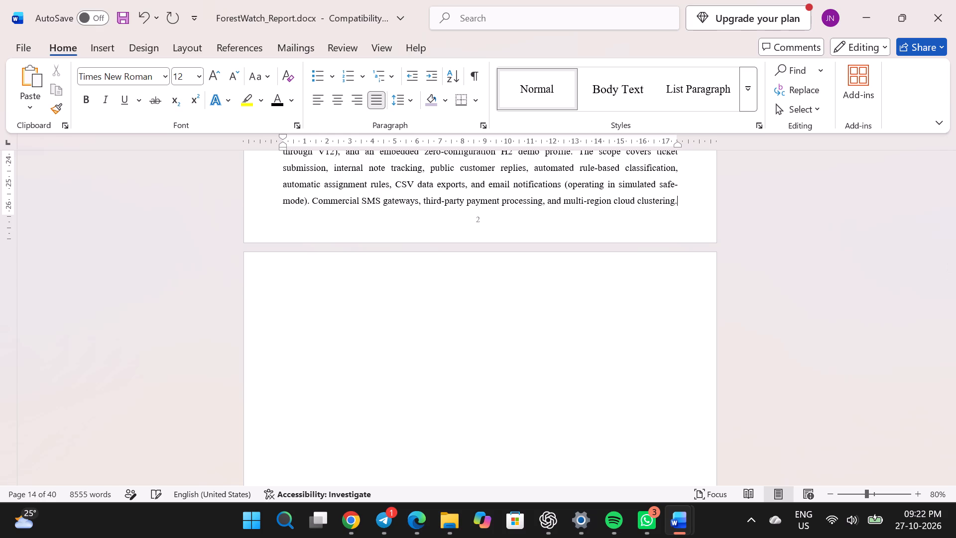
pyautogui.click(367, 285)
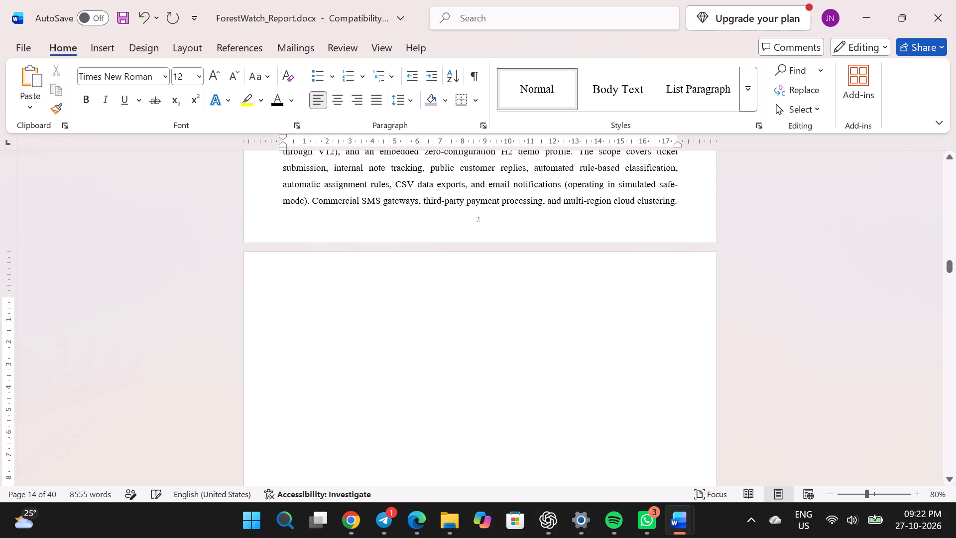
pyautogui.press('Delete')
pyautogui.press('Delete')
pyautogui.press('Delete')
pyautogui.press('Delete')
pyautogui.press('BackSpace')
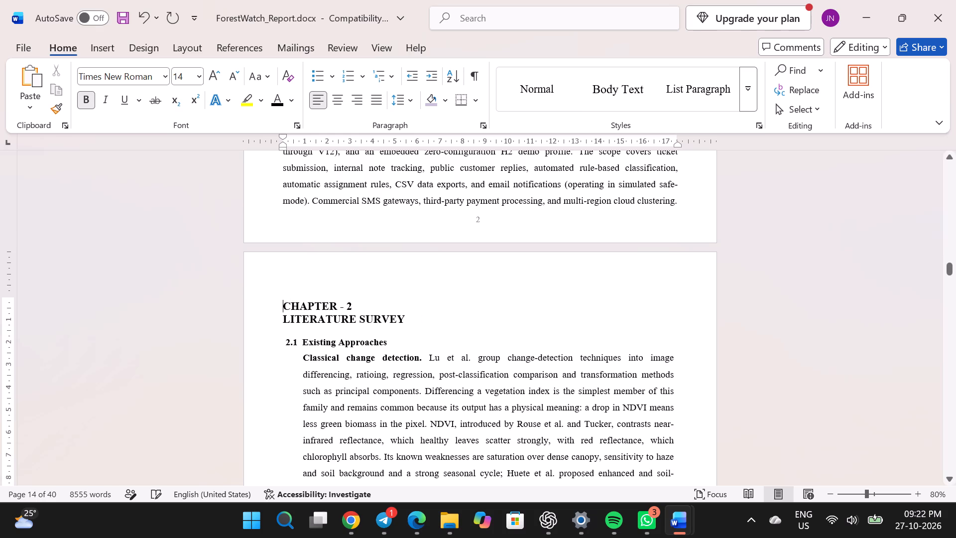
pyautogui.hotkey('ctrl', 'z')
# Switch to JFSD_FORMAT.docx and examine how its Chapter 2 Literature Review is laid out, including headings and subsections.
pyautogui.scroll(-2, 435, 333)
pyautogui.hotkey('alt', 'Tab')
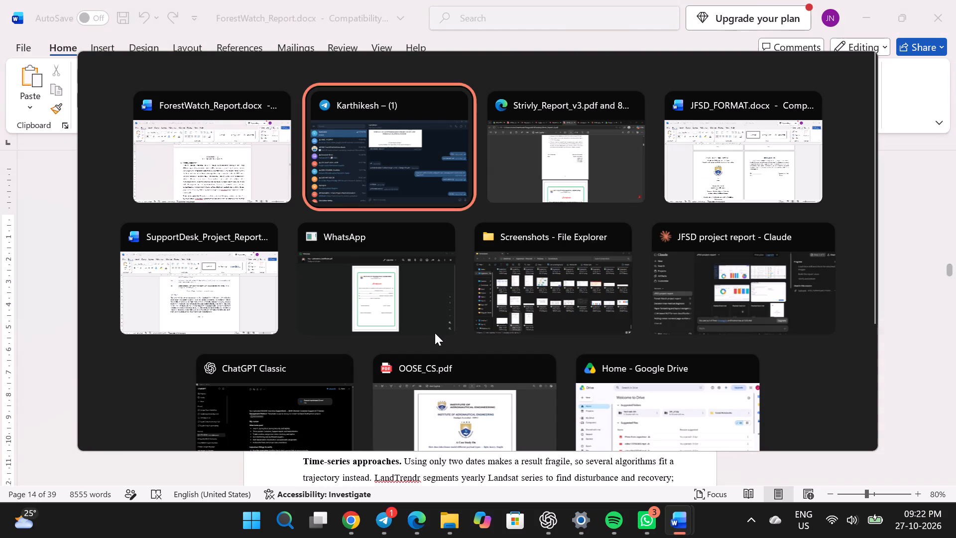
pyautogui.hotkey('alt', 'Tab')
pyautogui.hotkey('alt', 'Tab')
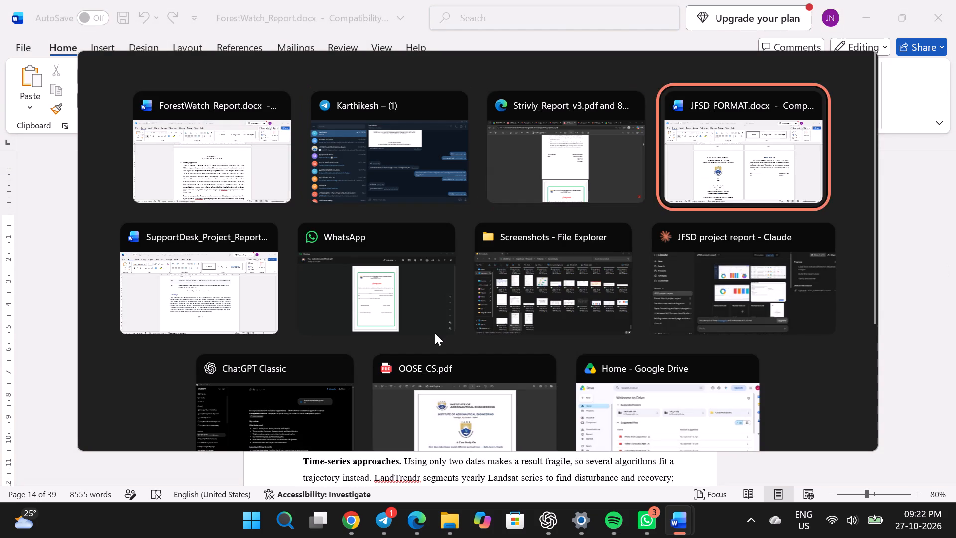
pyautogui.scroll(-5, 435, 333)
pyautogui.keyDown('ctrl'); pyautogui.scroll(1, 435, 333); pyautogui.keyUp('ctrl')
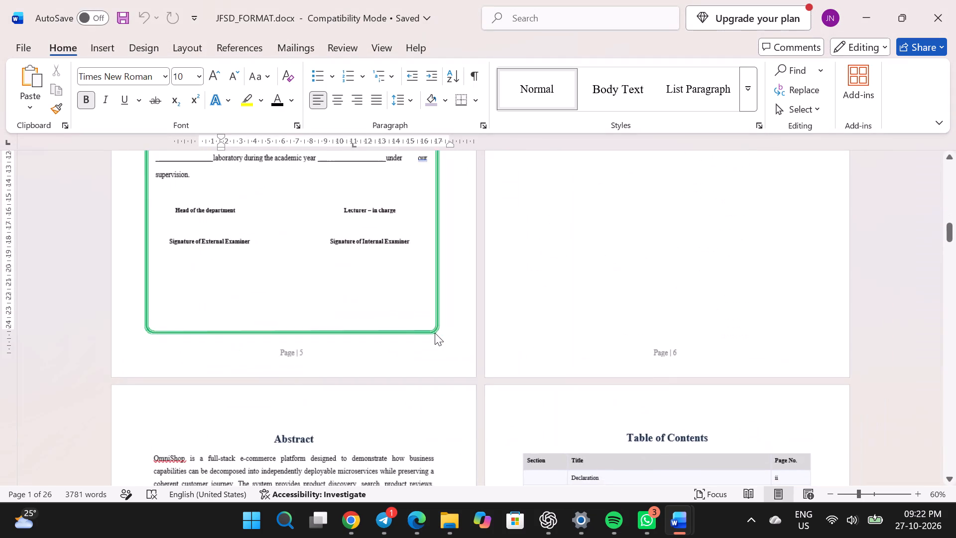
pyautogui.scroll(-8, 435, 333)
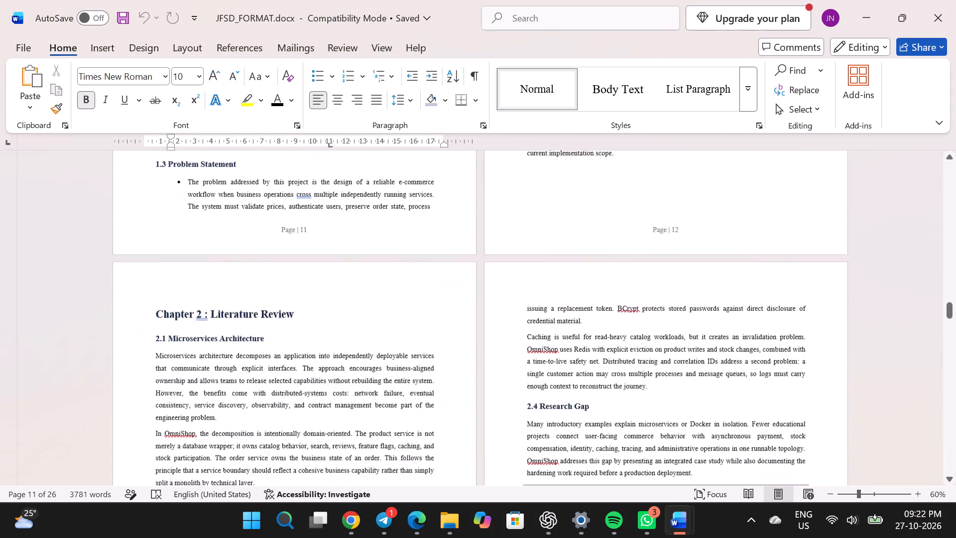
pyautogui.scroll(-1, 435, 333)
pyautogui.keyDown('ctrl'); pyautogui.scroll(2, 435, 333); pyautogui.keyUp('ctrl')
pyautogui.scroll(-1, 435, 333)
pyautogui.scroll(4, 435, 333)
pyautogui.scroll(-5, 435, 333)
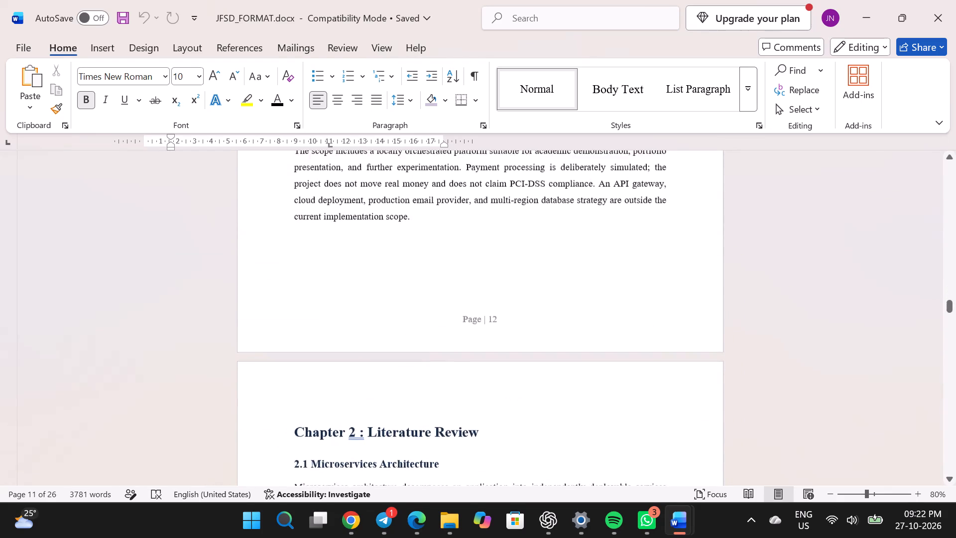
pyautogui.scroll(-1, 435, 333)
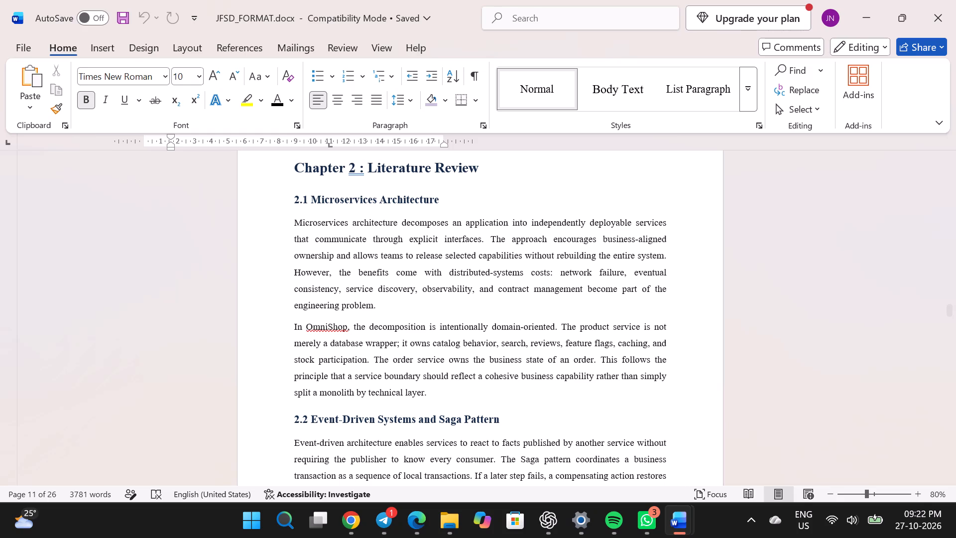
pyautogui.scroll(1, 434, 303)
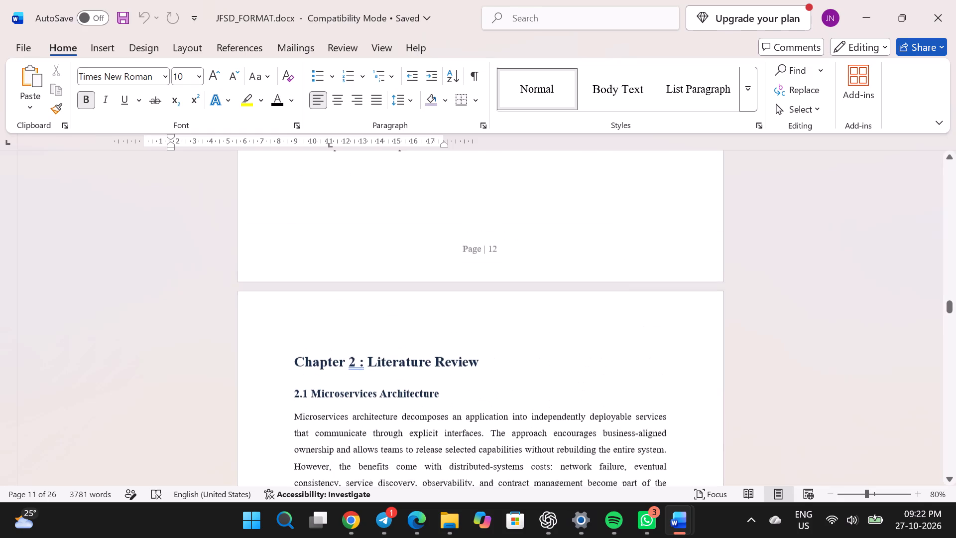
pyautogui.scroll(-1, 434, 303)
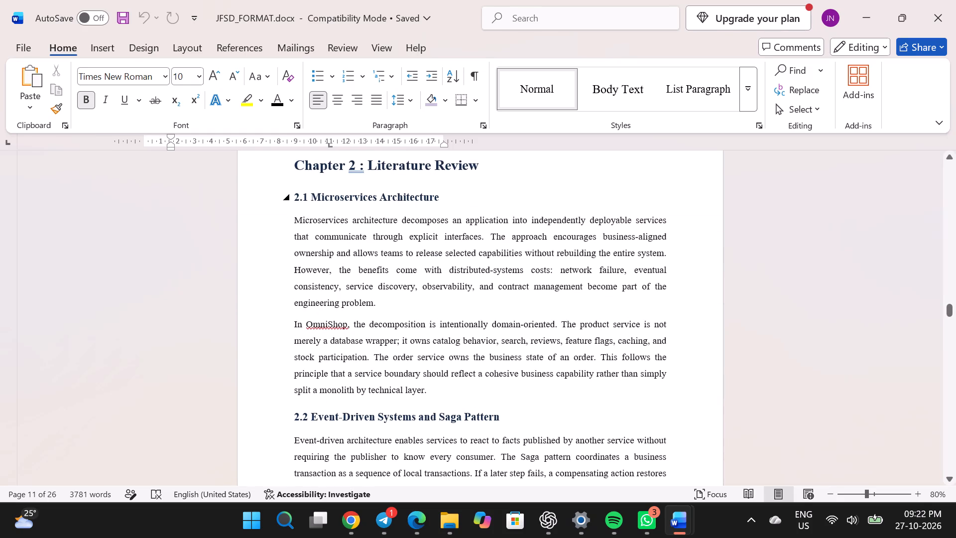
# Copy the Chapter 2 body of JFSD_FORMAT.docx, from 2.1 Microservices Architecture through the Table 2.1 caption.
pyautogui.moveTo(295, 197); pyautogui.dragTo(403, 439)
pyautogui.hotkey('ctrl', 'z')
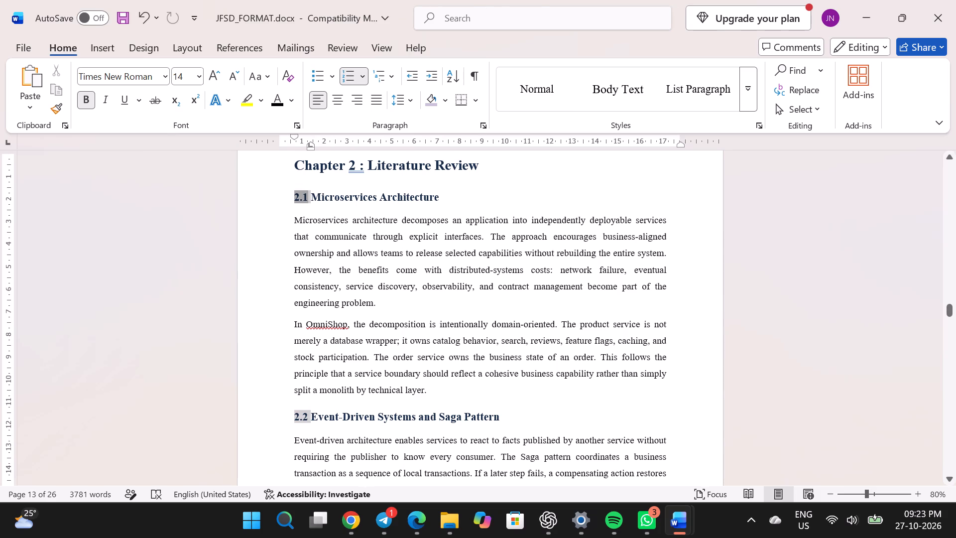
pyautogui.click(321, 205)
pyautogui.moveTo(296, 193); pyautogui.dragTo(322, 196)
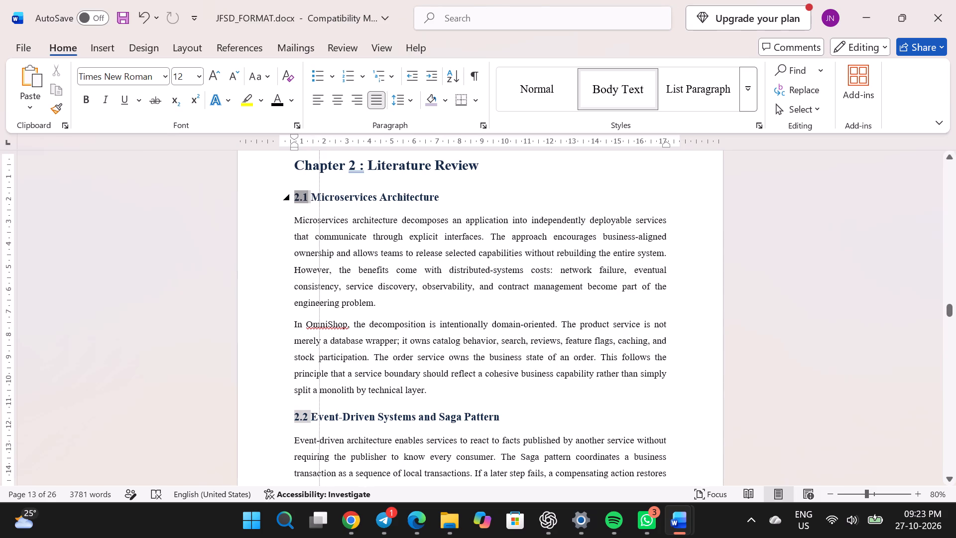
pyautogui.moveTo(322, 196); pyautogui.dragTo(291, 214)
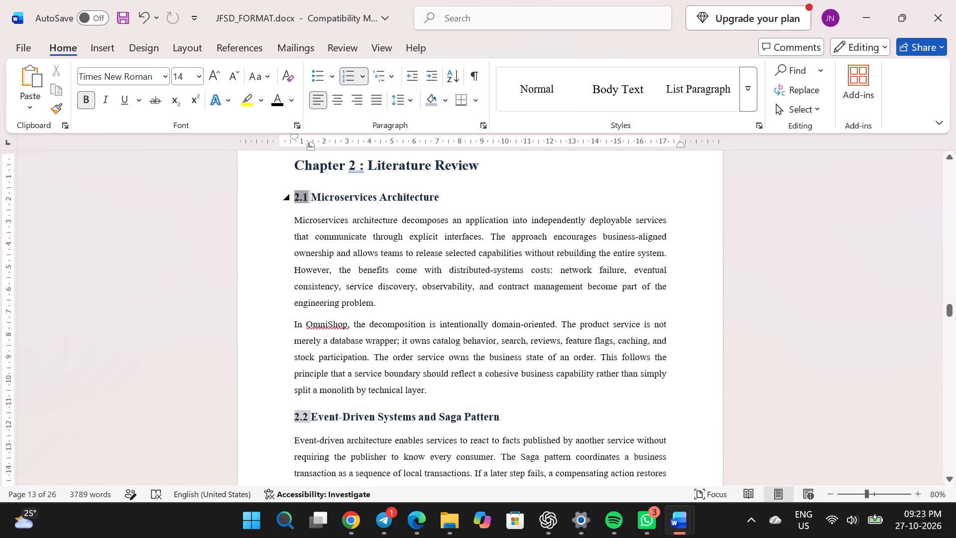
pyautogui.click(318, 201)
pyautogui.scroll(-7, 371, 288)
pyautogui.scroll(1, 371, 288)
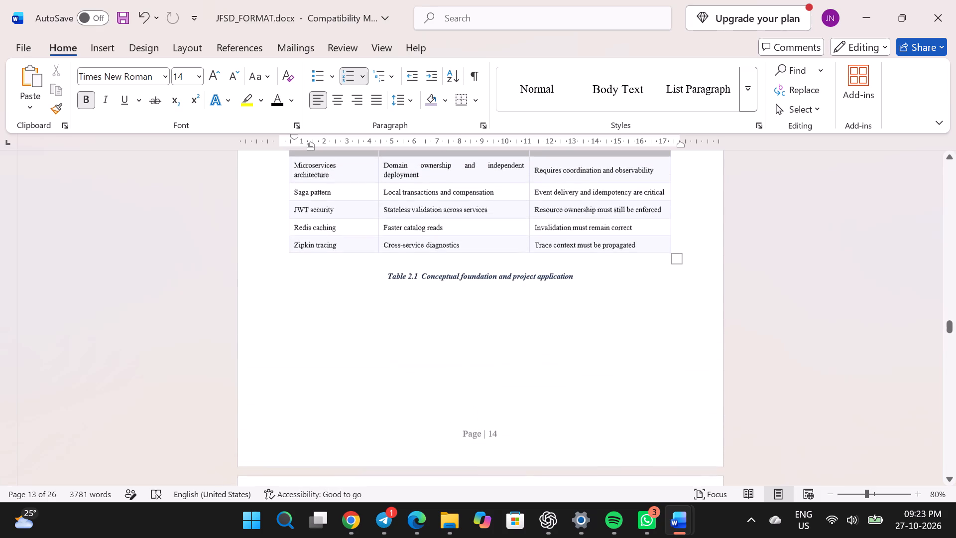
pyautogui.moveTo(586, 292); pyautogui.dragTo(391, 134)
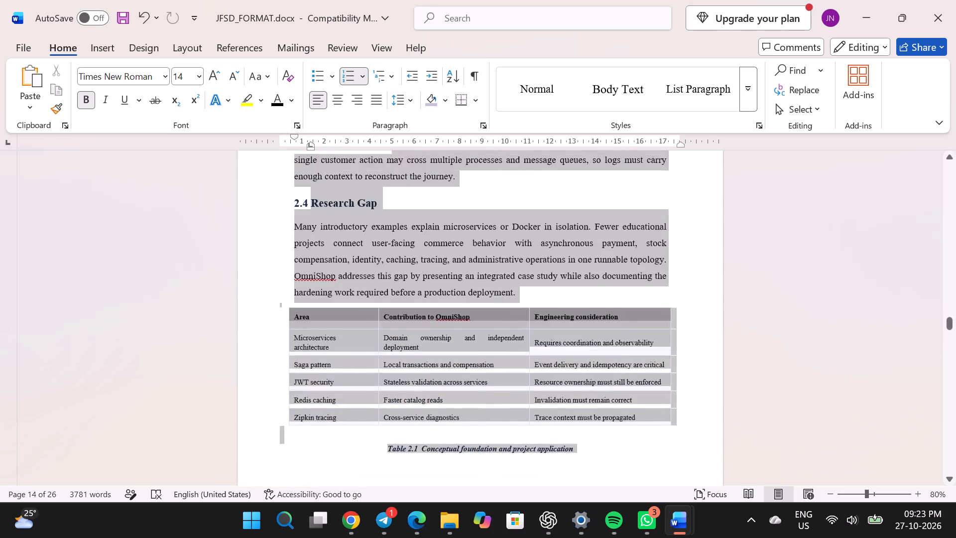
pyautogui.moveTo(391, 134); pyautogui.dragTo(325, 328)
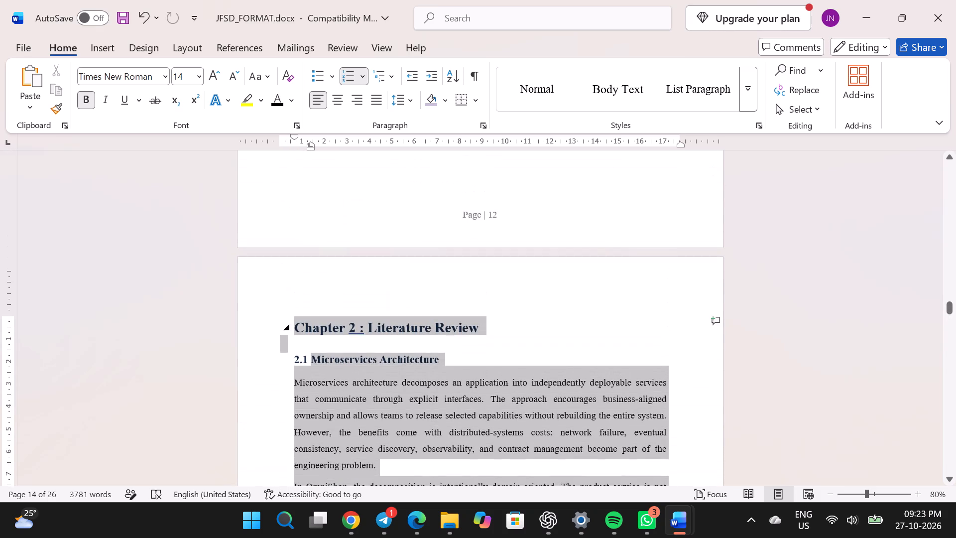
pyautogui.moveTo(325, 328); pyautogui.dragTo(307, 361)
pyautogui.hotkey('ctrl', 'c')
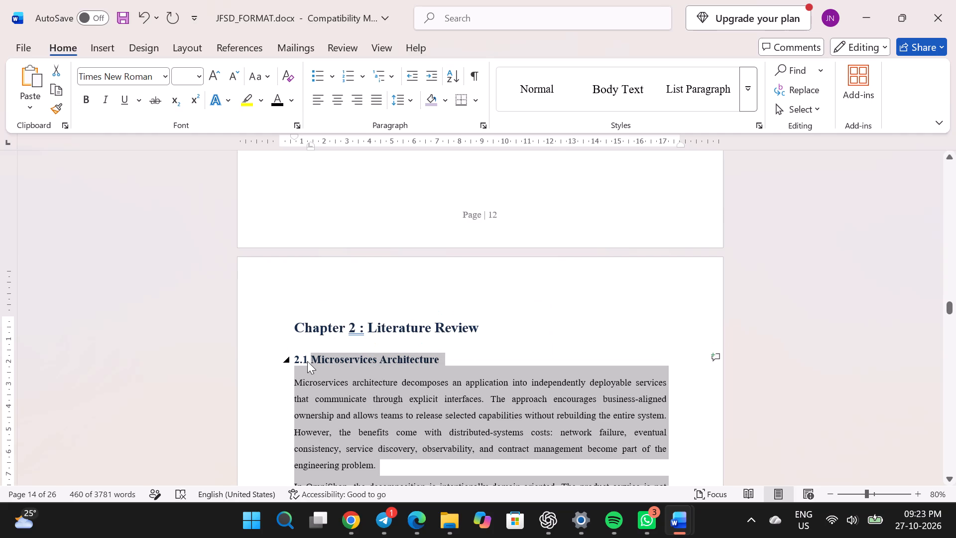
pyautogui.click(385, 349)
# Switch to SupportDesk_Project_Report.docx and copy its Chapter 2 content from heading 2.1 Enterprise Service Management & ITSM Standards through the Table 2.1 caption.
pyautogui.hotkey('alt', 'Tab')
pyautogui.hotkey('alt', 'Tab')
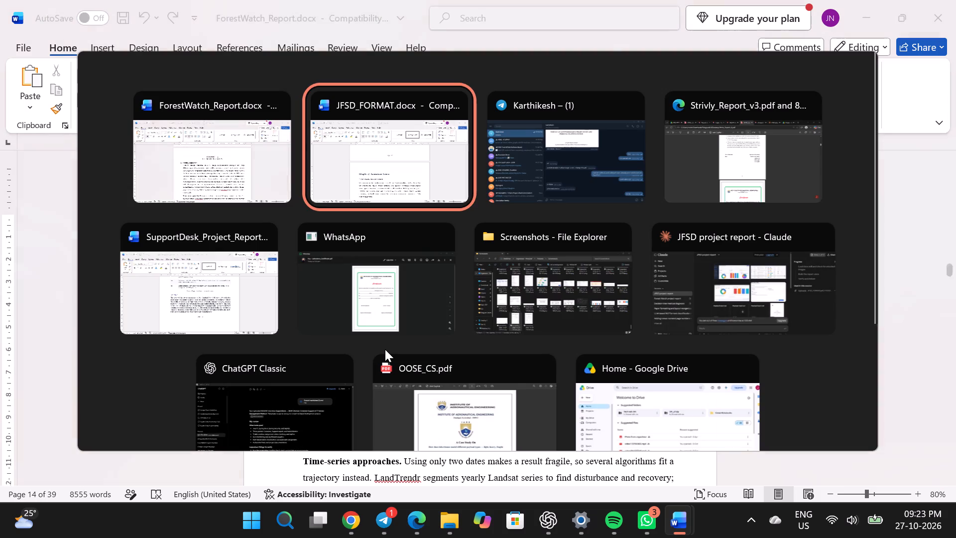
pyautogui.hotkey('alt', 'Tab')
pyautogui.hotkey('alt', 'Tab')
pyautogui.hotkey('alt', 'Tab')
pyautogui.scroll(-1, 385, 349)
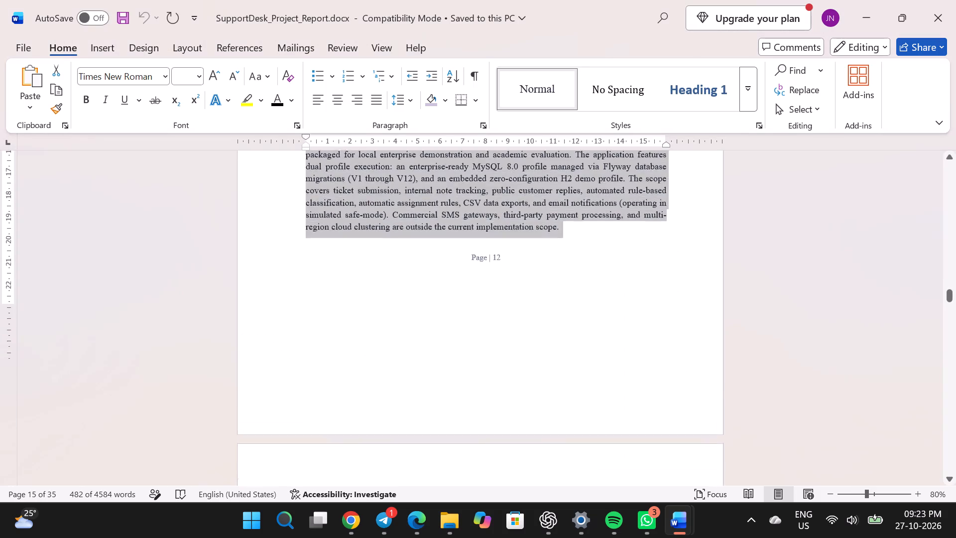
pyautogui.scroll(-2, 385, 349)
pyautogui.click(403, 343)
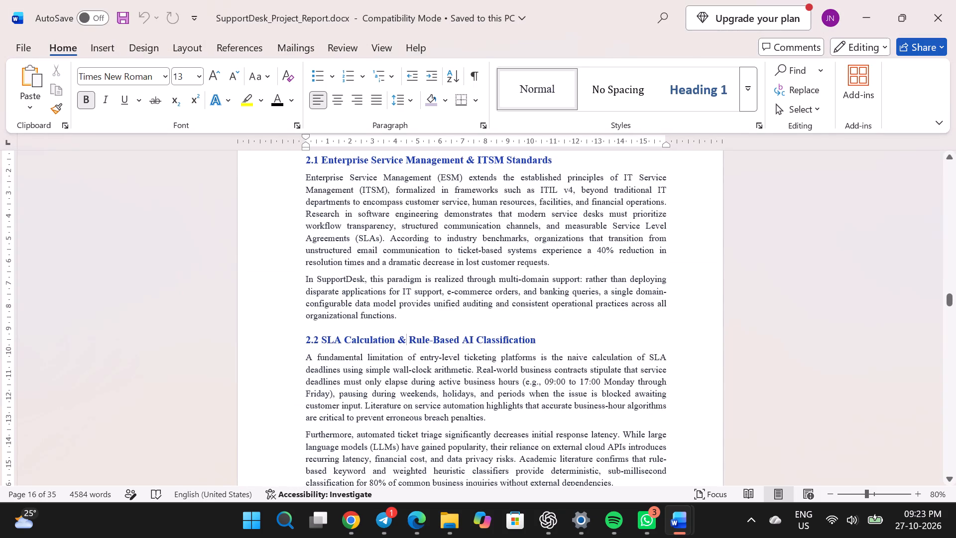
pyautogui.moveTo(305, 165); pyautogui.dragTo(410, 501)
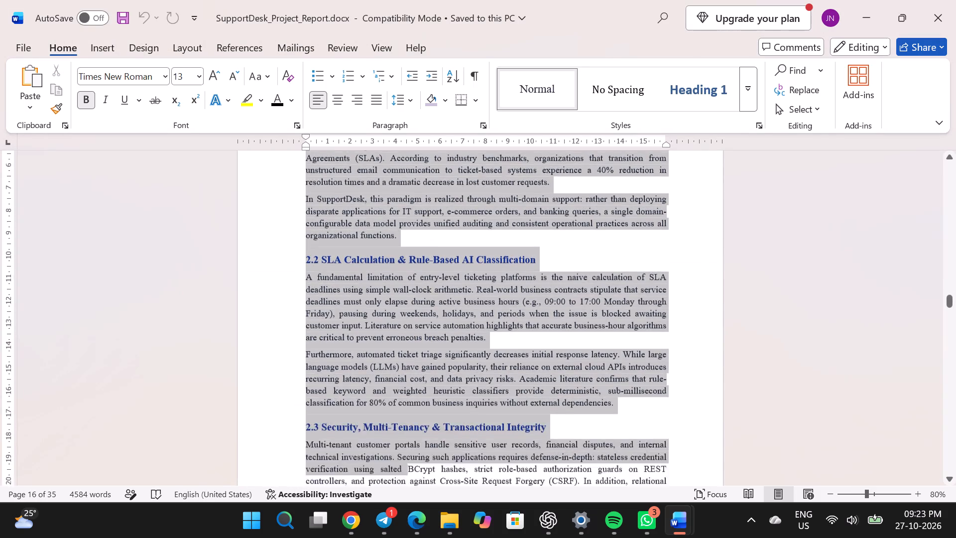
pyautogui.moveTo(410, 501); pyautogui.dragTo(587, 190)
pyautogui.hotkey('ctrl', 'c')
# Switch to ForestWatch_Report.docx and delete the old Chapter 2 body, from 2.1 Existing Approaches through the closing ForestWatch paragraph.
pyautogui.hotkey('alt', 'Tab')
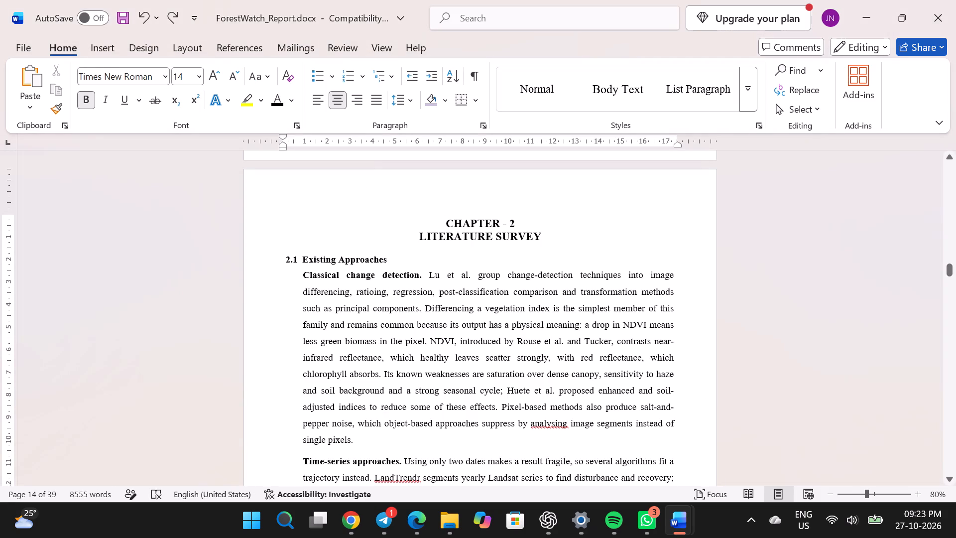
pyautogui.moveTo(288, 256); pyautogui.dragTo(390, 471)
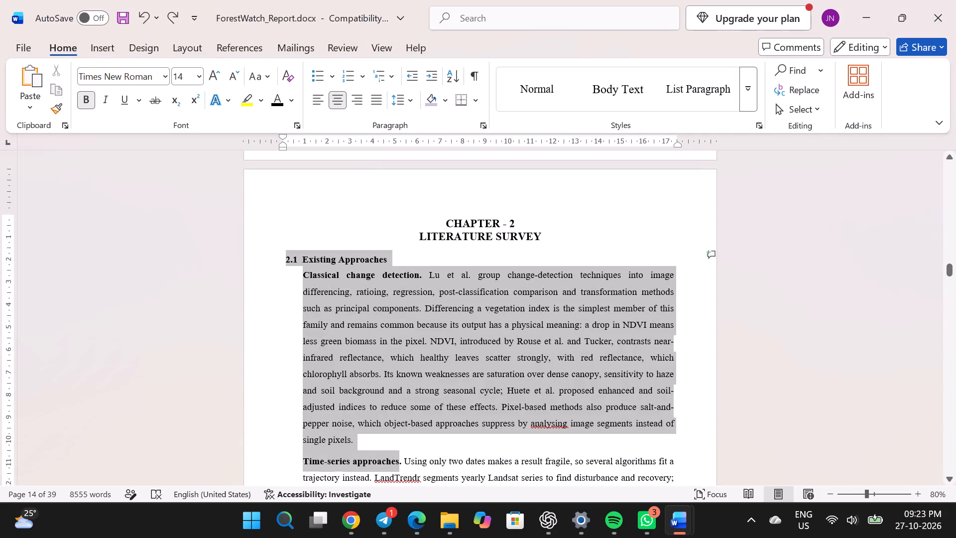
pyautogui.moveTo(390, 471); pyautogui.dragTo(392, 512)
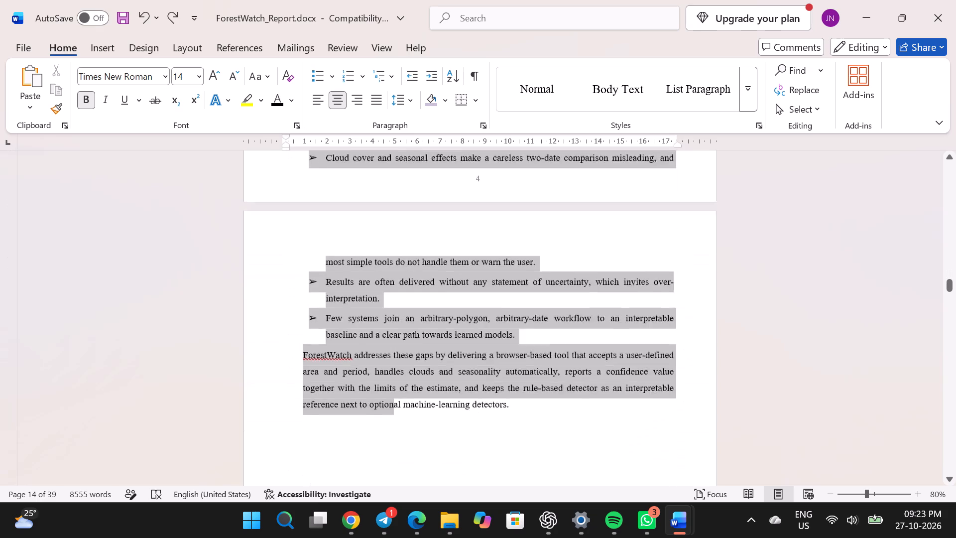
pyautogui.moveTo(392, 512); pyautogui.dragTo(535, 283)
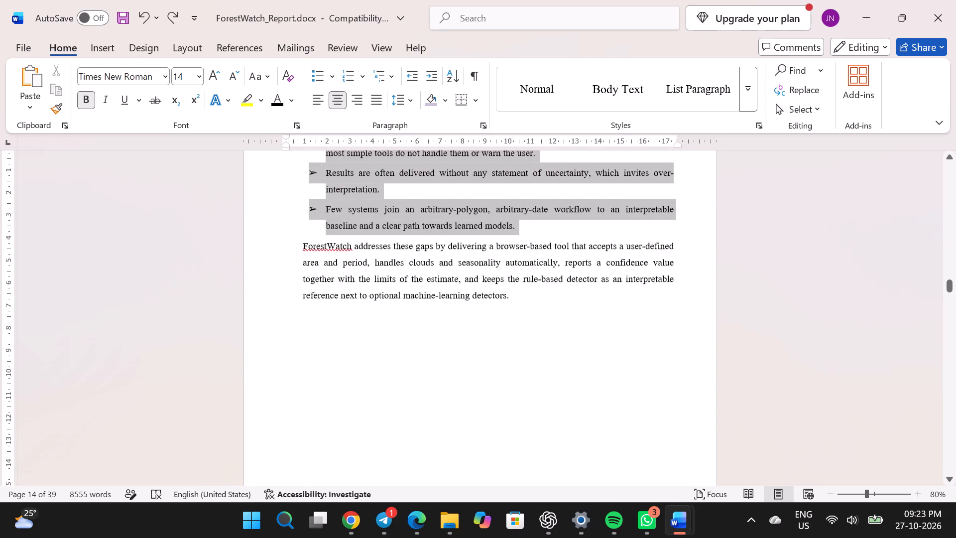
pyautogui.moveTo(535, 283); pyautogui.dragTo(532, 303)
pyautogui.press('BackSpace')
# Paste the copied SupportDesk literature sections at a left-aligned 12 pt insertion point below the Literature Survey heading.
pyautogui.scroll(1, 532, 303)
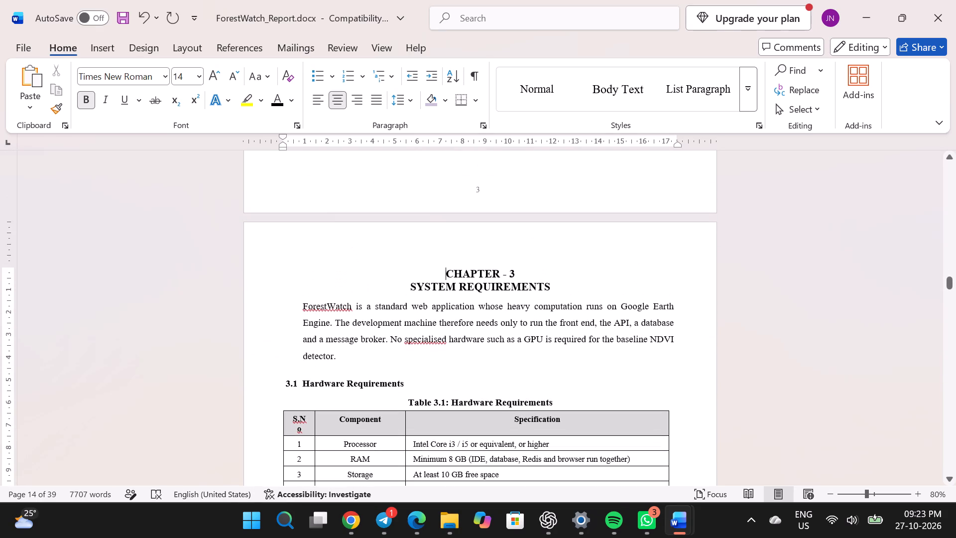
pyautogui.scroll(3, 568, 279)
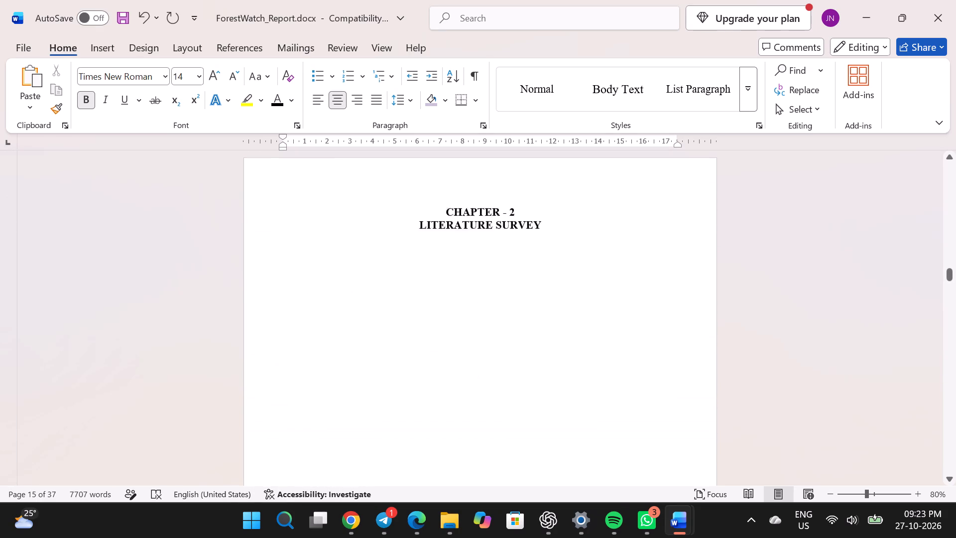
pyautogui.scroll(1, 568, 279)
pyautogui.click(535, 357)
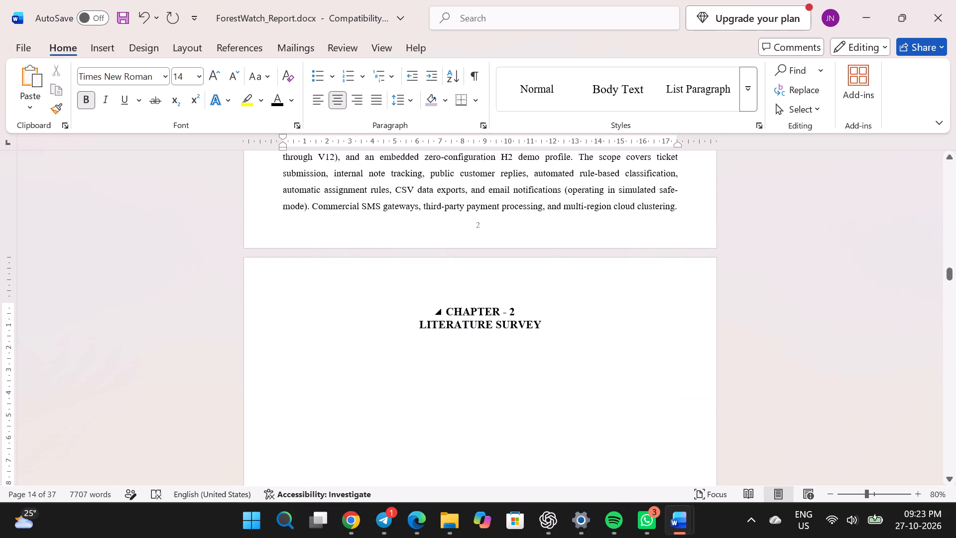
pyautogui.click(559, 330)
pyautogui.press('Return')
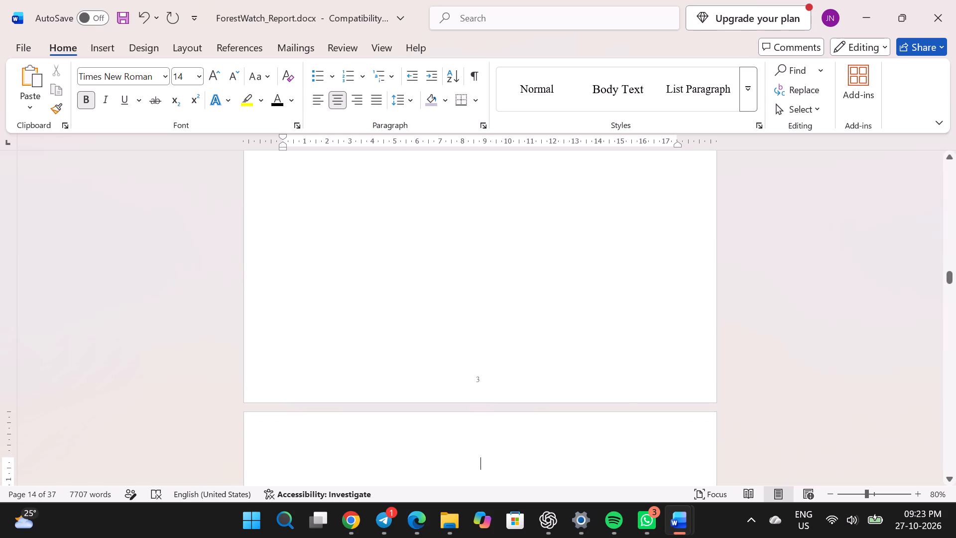
pyautogui.scroll(2, 559, 330)
pyautogui.scroll(1, 486, 270)
pyautogui.click(358, 389)
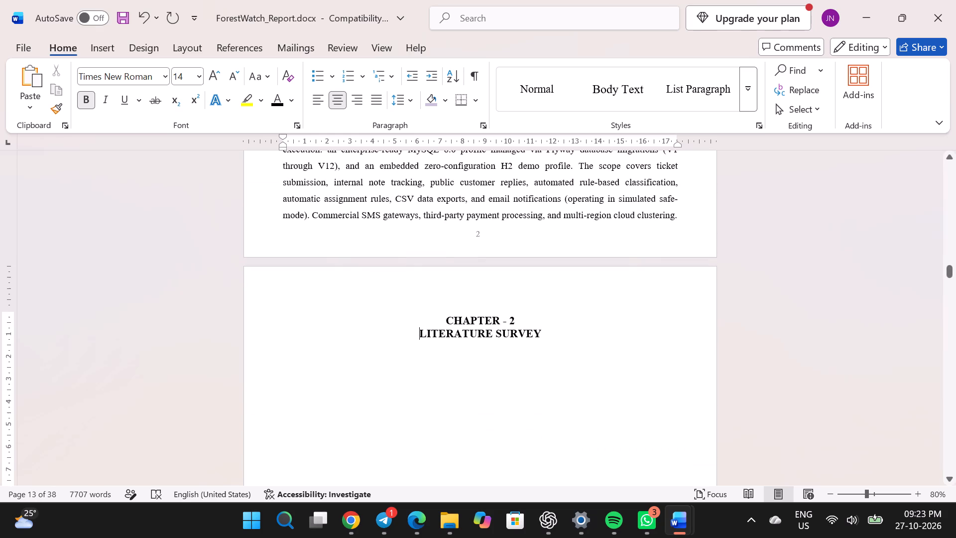
pyautogui.doubleClick(358, 389)
pyautogui.press('BackSpace')
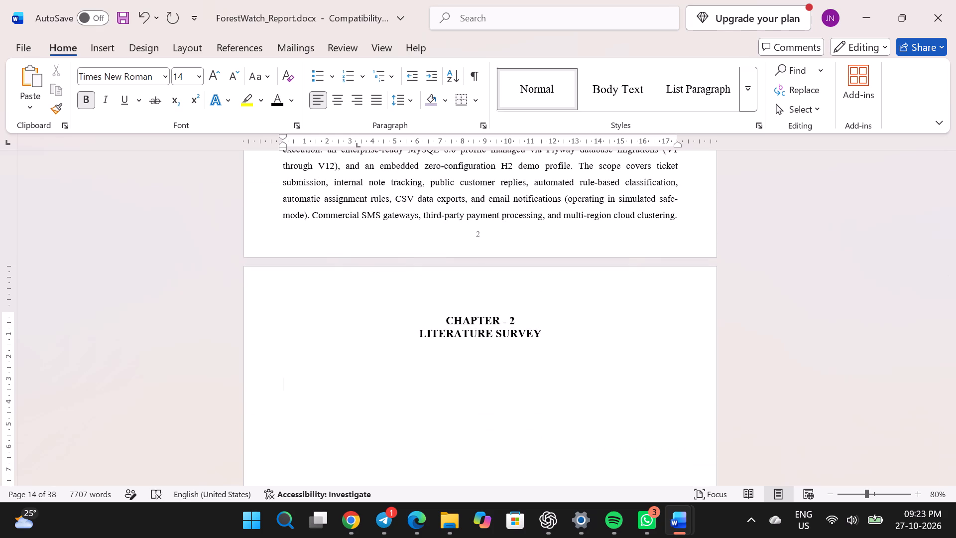
pyautogui.click(231, 73)
pyautogui.hotkey('ctrl', 'v')
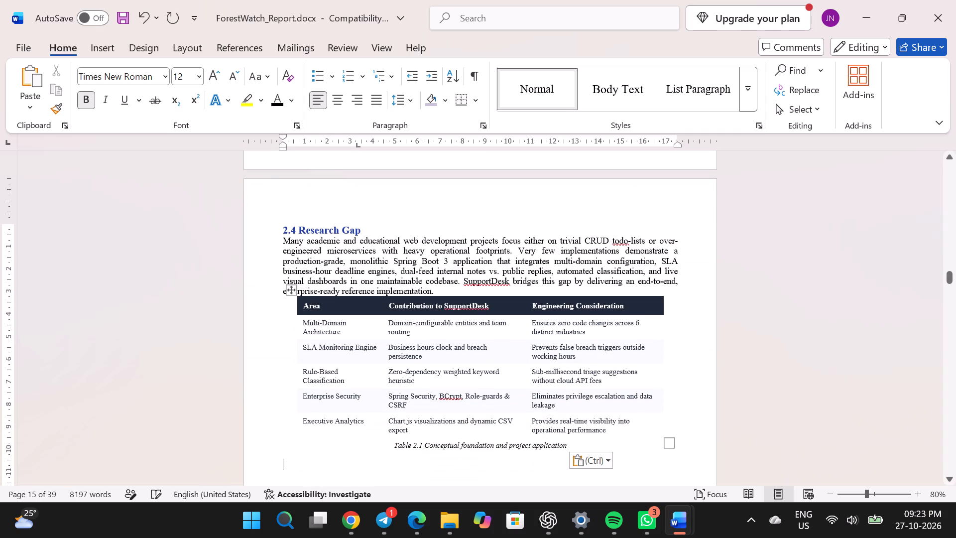
# Set all the pasted Chapter 2 content, including Table 2.1 and its caption, to black text with 1.5 line spacing.
pyautogui.scroll(2, 508, 403)
pyautogui.scroll(-4, 508, 403)
pyautogui.scroll(2, 557, 328)
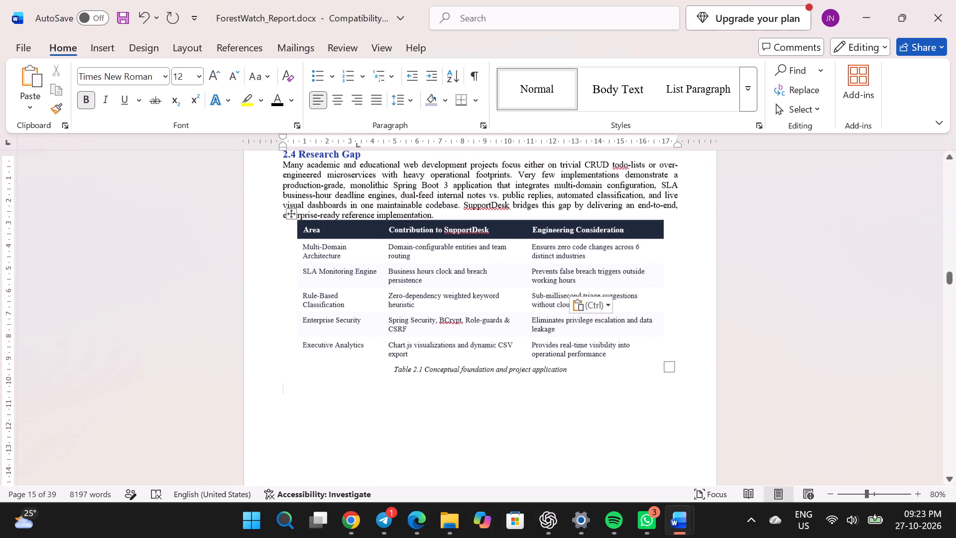
pyautogui.moveTo(573, 394); pyautogui.dragTo(601, 369)
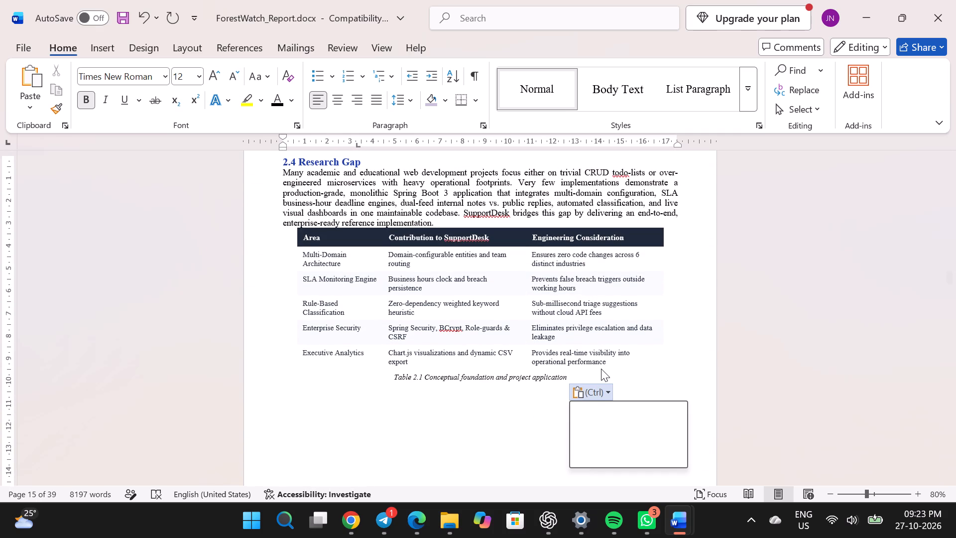
pyautogui.click(601, 369)
pyautogui.moveTo(577, 375); pyautogui.dragTo(399, 73)
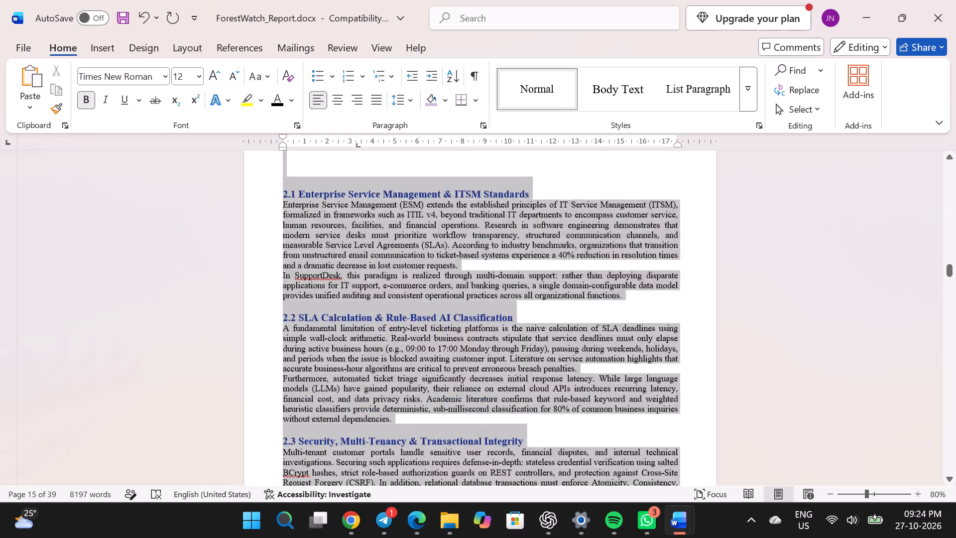
pyautogui.moveTo(399, 73); pyautogui.dragTo(284, 456)
pyautogui.click(276, 98)
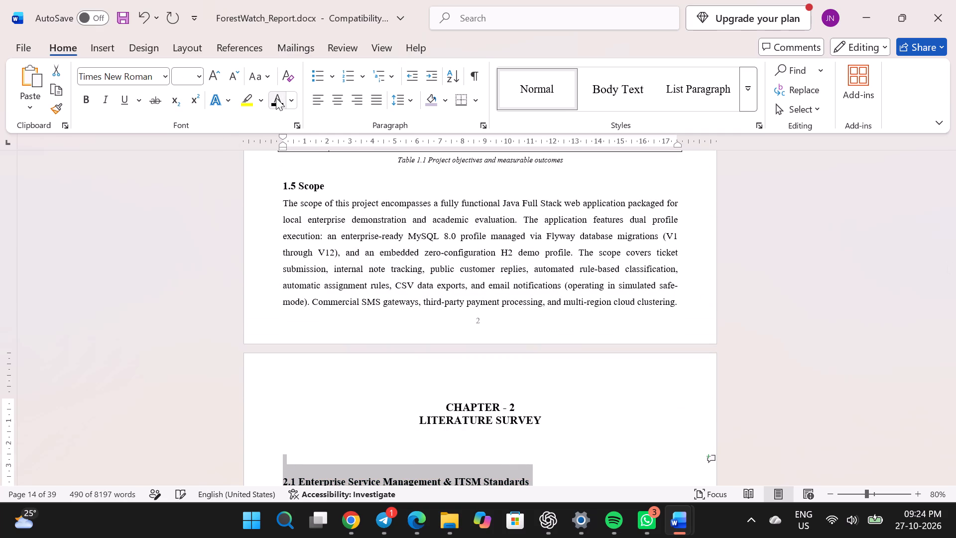
pyautogui.click(398, 101)
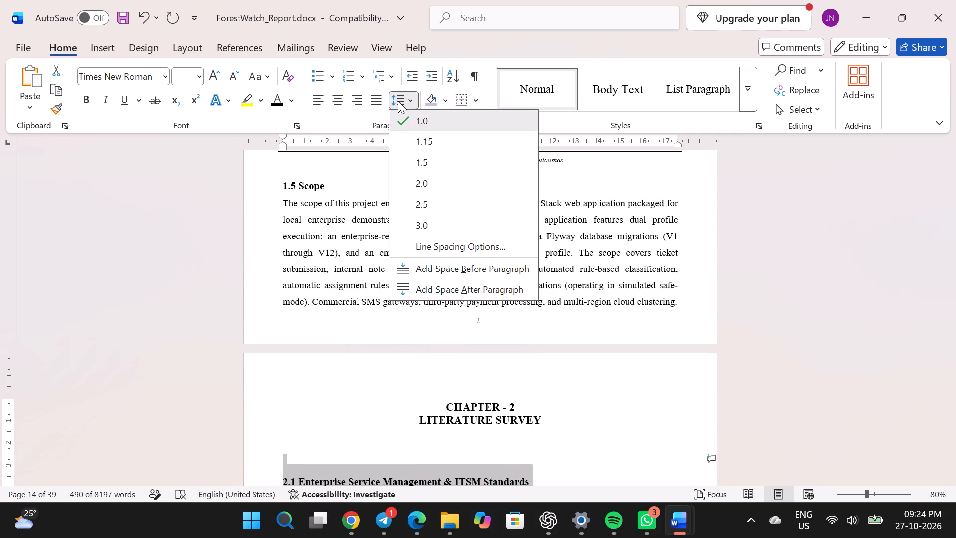
pyautogui.click(412, 158)
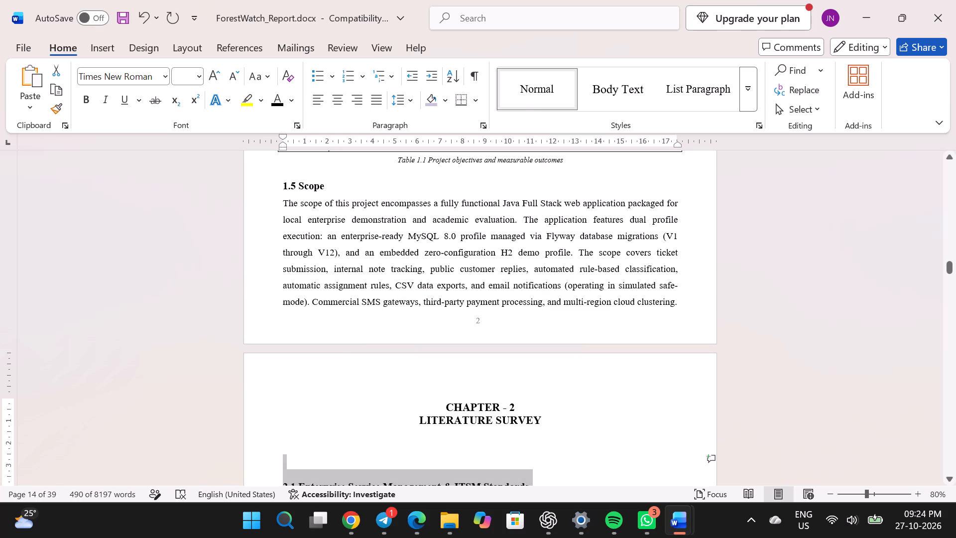
# Delete the empty lines between the Literature Survey heading and the 2.1 Enterprise Service Management & ITSM Standards heading.
pyautogui.click(369, 448)
pyautogui.click(320, 472)
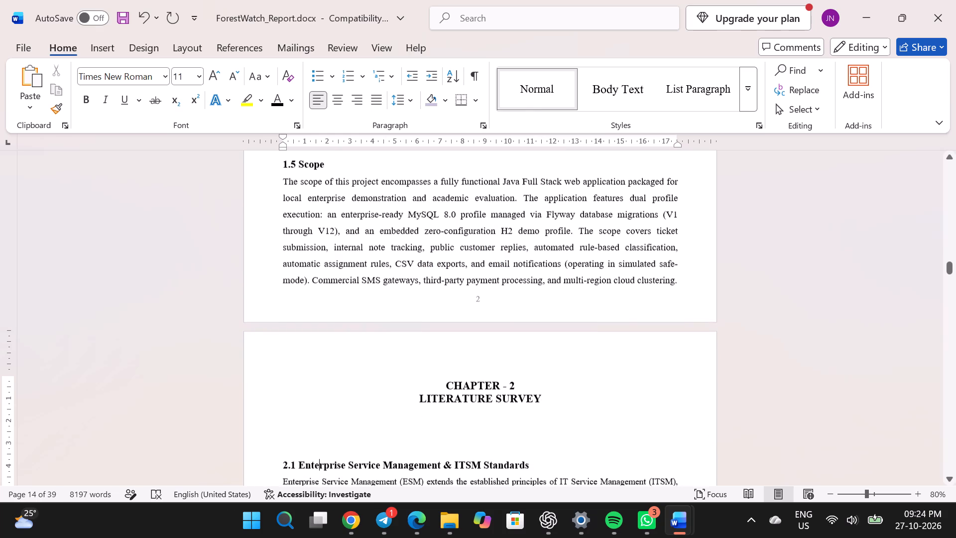
pyautogui.click(309, 449)
pyautogui.click(296, 447)
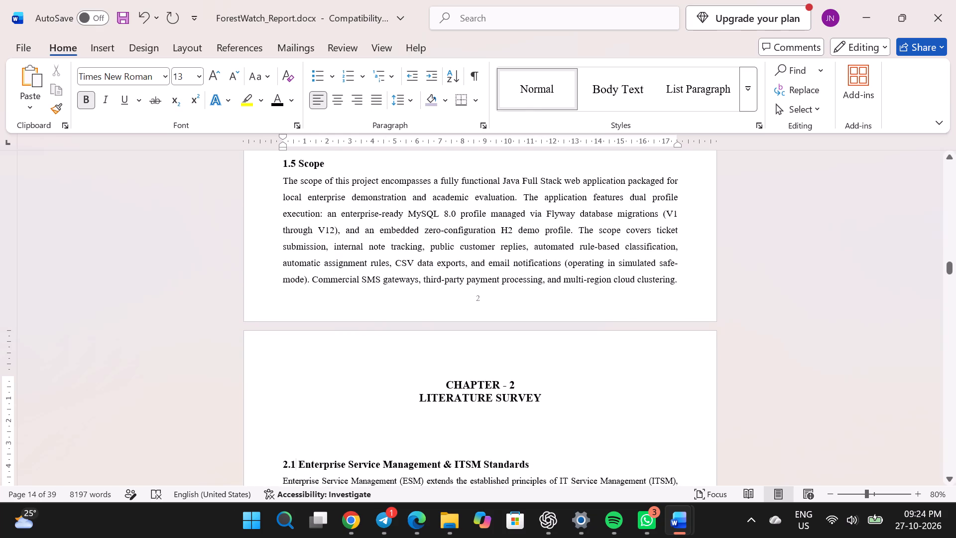
pyautogui.click(335, 426)
pyautogui.press('BackSpace')
pyautogui.press('BackSpace')
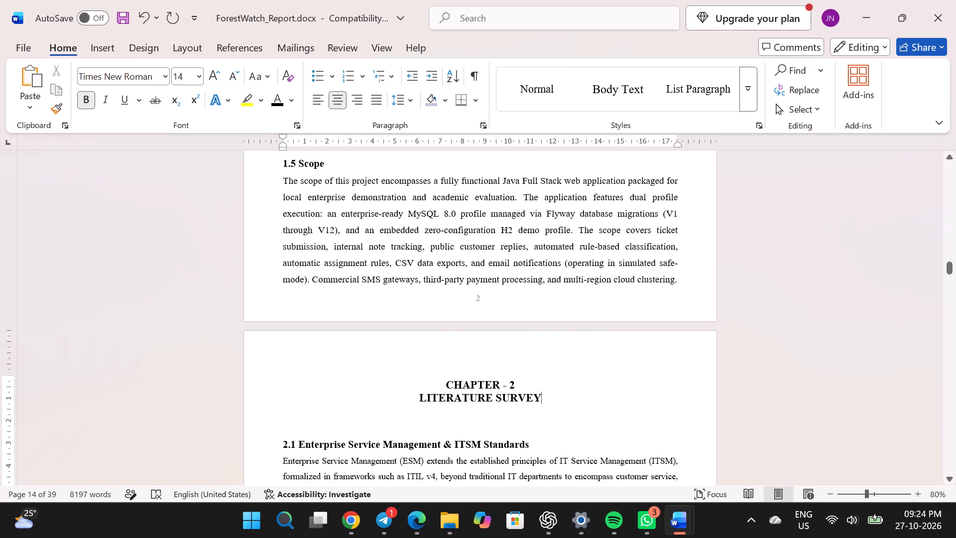
# Delete the remaining empty line between the LITERATURE SURVEY heading and the 2.1 heading.
pyautogui.click(297, 429)
pyautogui.click(291, 426)
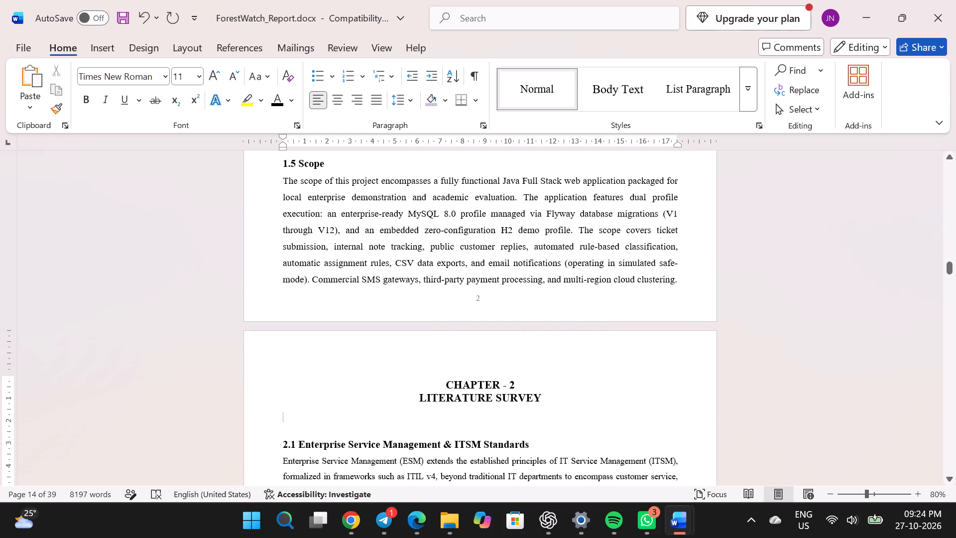
pyautogui.press('BackSpace')
# Set the body paragraphs of sections 2.1, 2.2 and 2.3 to 12 pt, leaving their headings out of the selection.
pyautogui.scroll(-1, 309, 452)
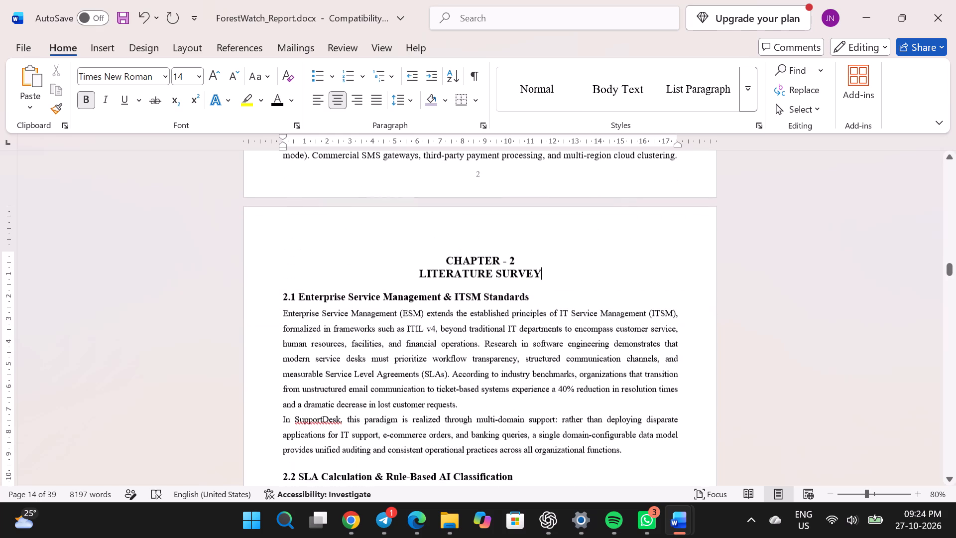
pyautogui.scroll(-1, 309, 452)
pyautogui.moveTo(628, 425); pyautogui.dragTo(315, 309)
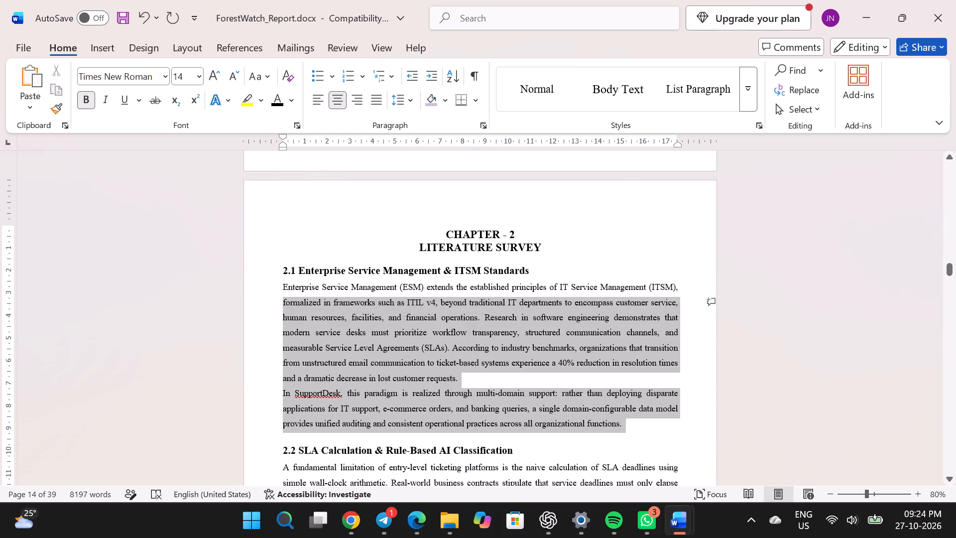
pyautogui.moveTo(315, 309); pyautogui.dragTo(283, 292)
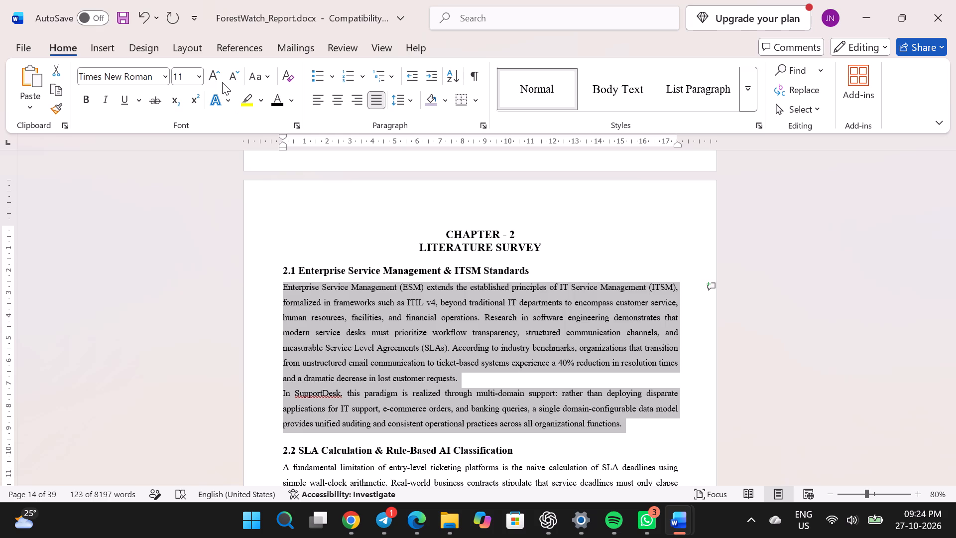
pyautogui.click(222, 82)
pyautogui.scroll(-1, 357, 301)
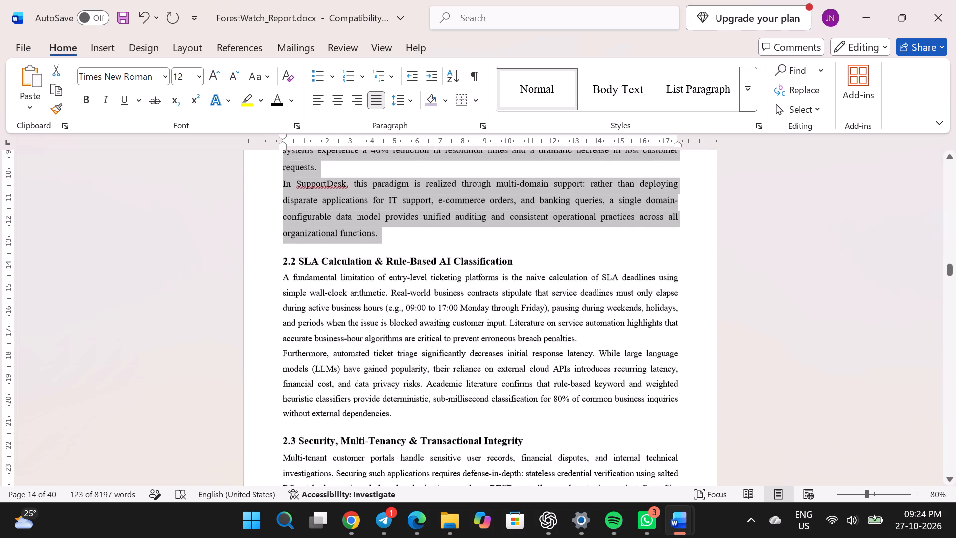
pyautogui.scroll(-1, 357, 301)
pyautogui.moveTo(281, 237); pyautogui.dragTo(414, 374)
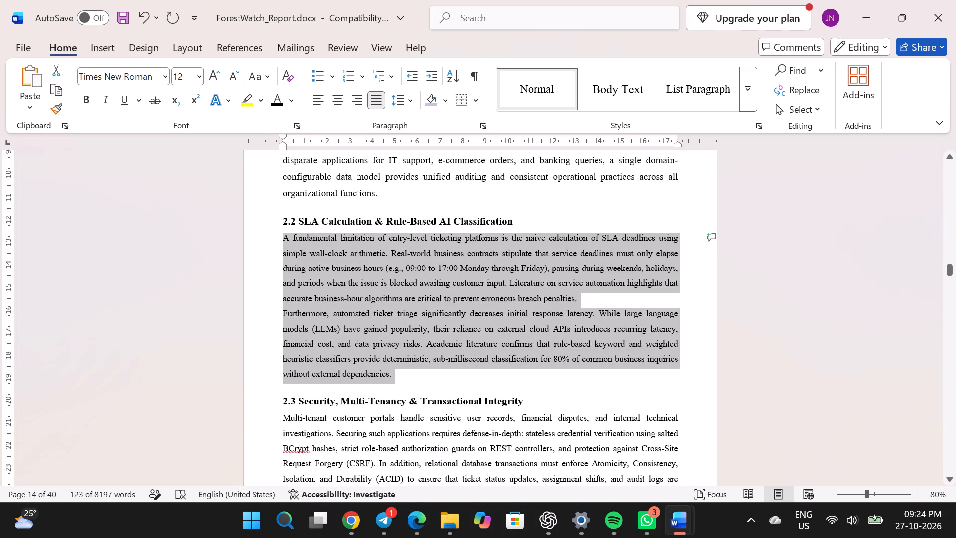
pyautogui.moveTo(414, 374); pyautogui.dragTo(414, 375)
pyautogui.click(214, 80)
pyautogui.scroll(-1, 358, 273)
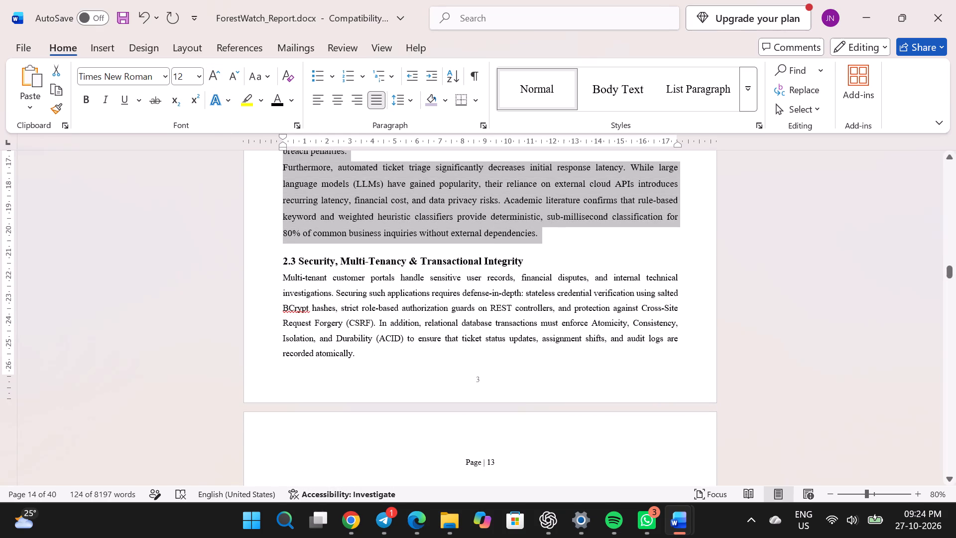
pyautogui.moveTo(284, 276); pyautogui.dragTo(377, 417)
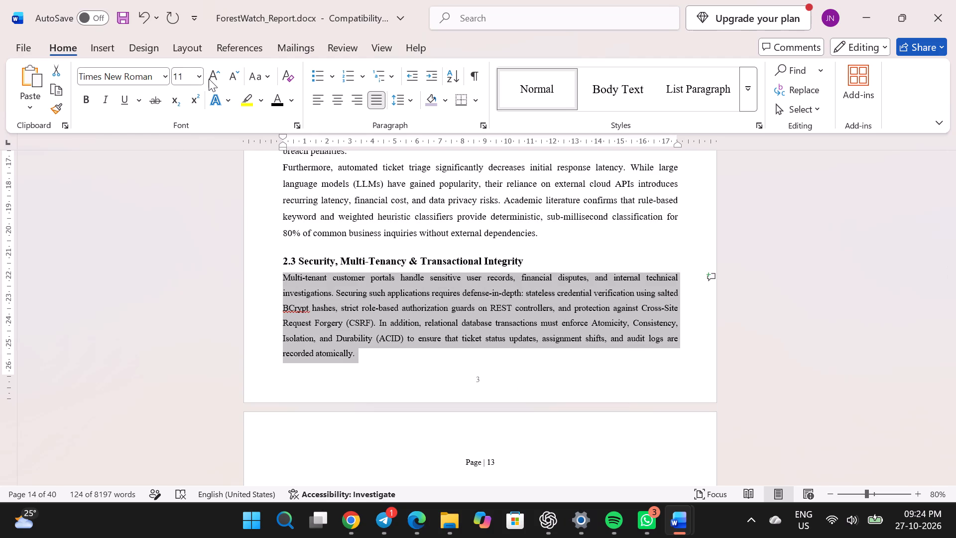
pyautogui.click(210, 80)
# Delete the stray "Page | 13" line and the empty space above the 2.4 Research Gap heading.
pyautogui.scroll(-1, 353, 274)
pyautogui.moveTo(506, 271); pyautogui.dragTo(440, 269)
pyautogui.press('BackSpace')
pyautogui.press('Delete')
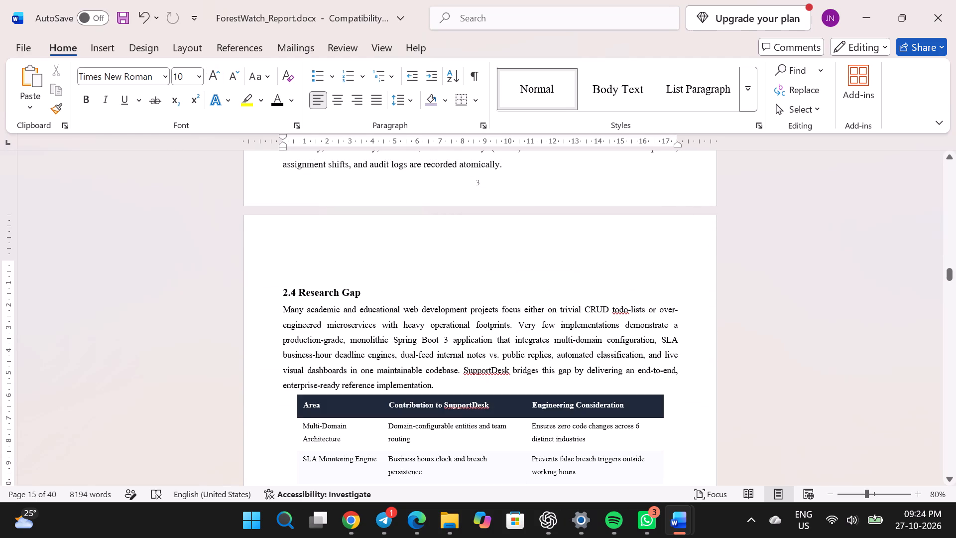
pyautogui.press('BackSpace')
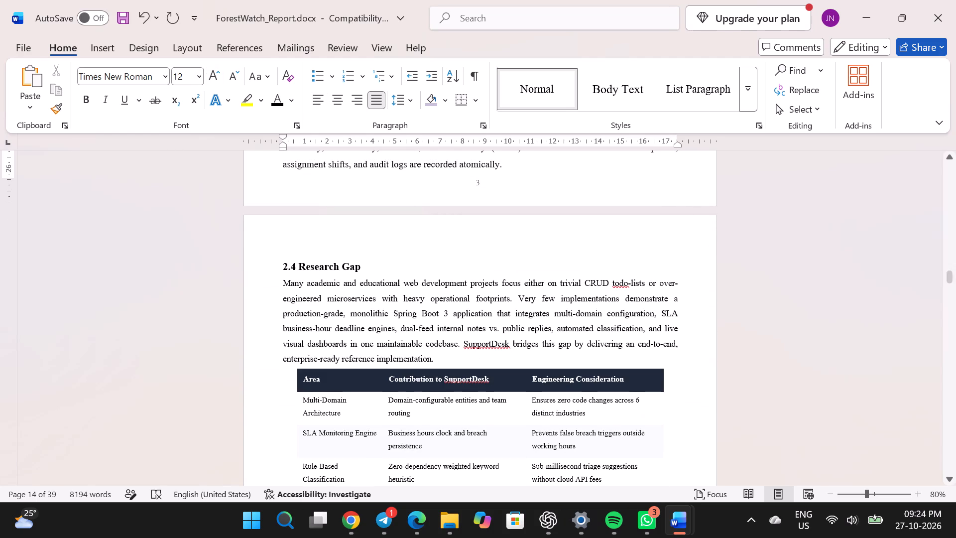
# Set the body paragraph of section 2.4 Research Gap to 12 pt.
pyautogui.moveTo(282, 282); pyautogui.dragTo(450, 361)
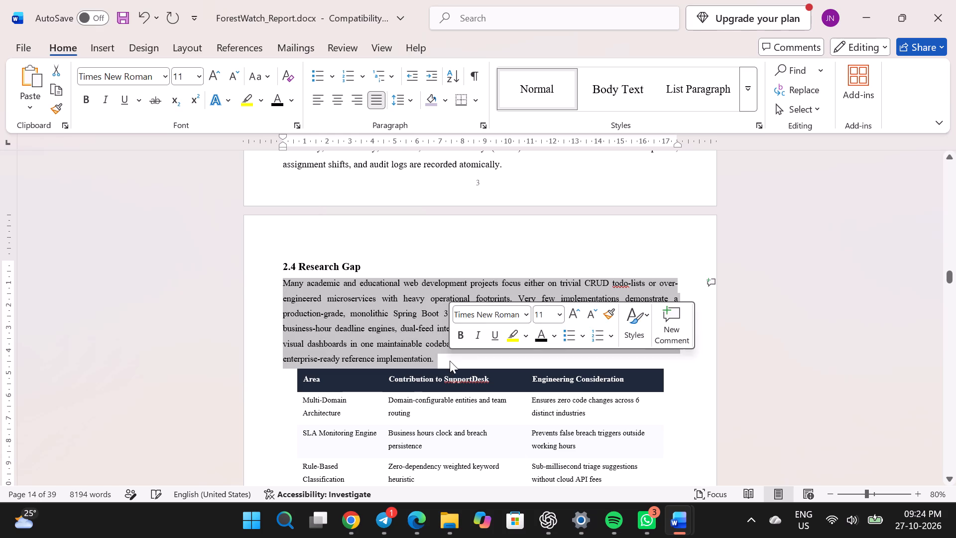
pyautogui.click(214, 77)
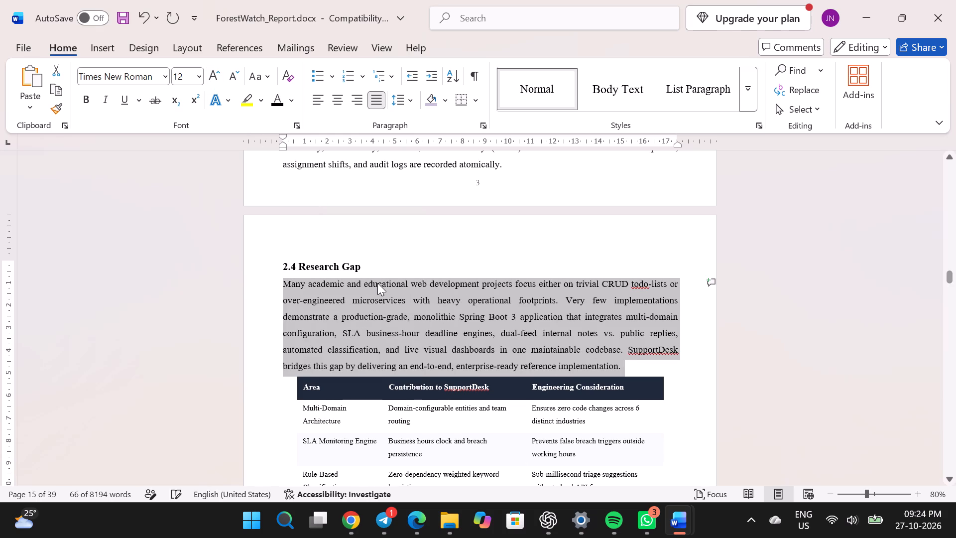
# Insert an empty line between the 2.4 Research Gap paragraph and Table 2.1.
pyautogui.scroll(-1, 378, 284)
pyautogui.scroll(-1, 384, 358)
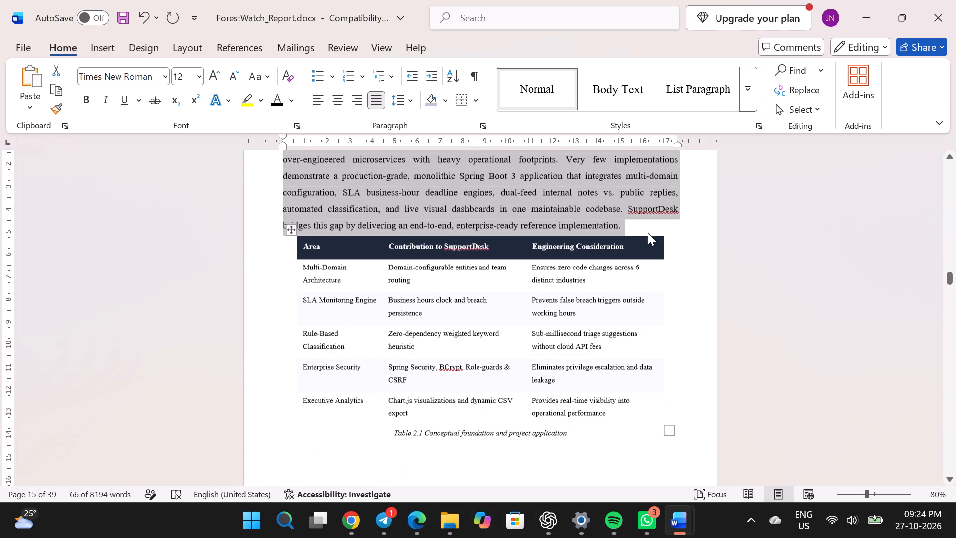
pyautogui.click(631, 222)
pyautogui.press('Return')
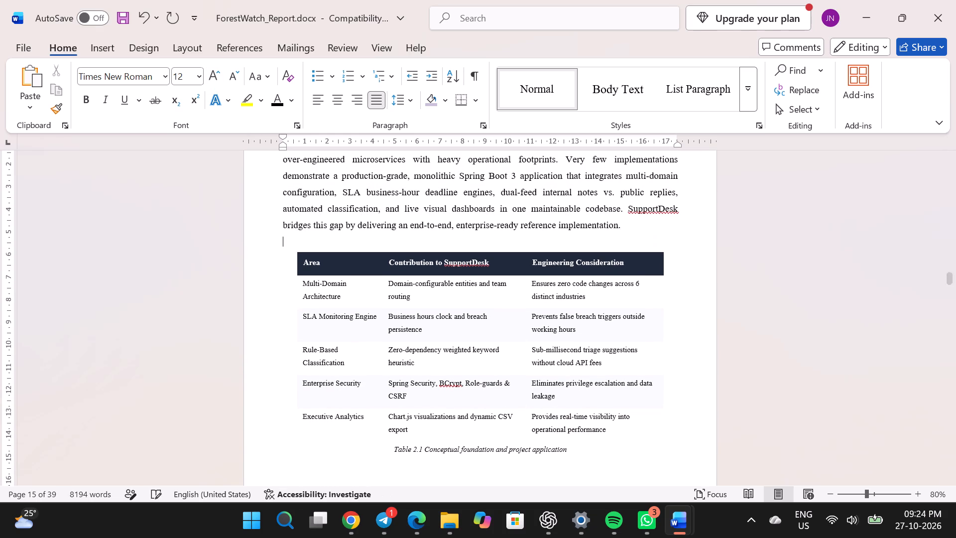
# Set the text of the whole Area / Contribution to SupportDesk / Engineering Consideration table to 12 pt.
pyautogui.scroll(-2, 603, 337)
pyautogui.scroll(1, 603, 337)
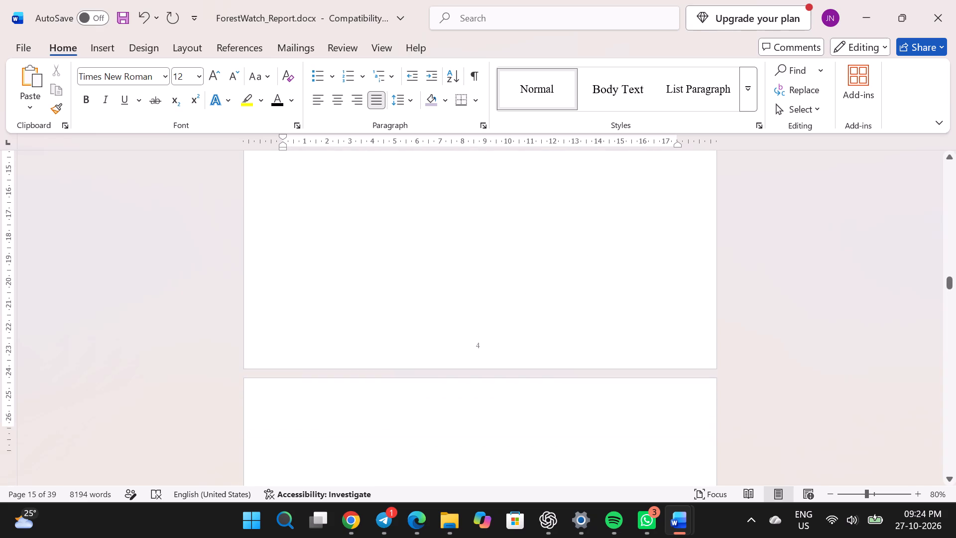
pyautogui.scroll(2, 603, 337)
pyautogui.click(289, 279)
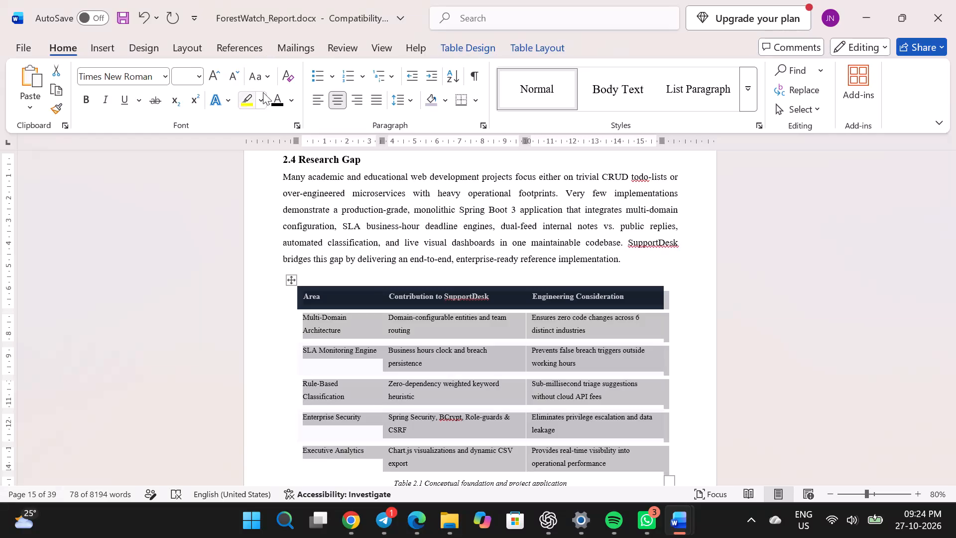
pyautogui.click(273, 96)
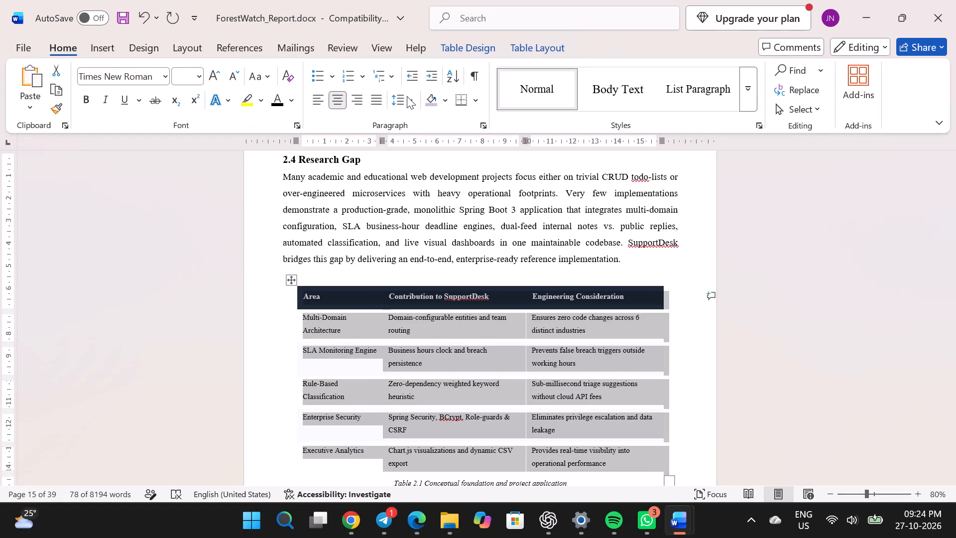
pyautogui.click(407, 96)
pyautogui.click(407, 96)
pyautogui.click(187, 73)
pyautogui.write('12')
pyautogui.press('Return')
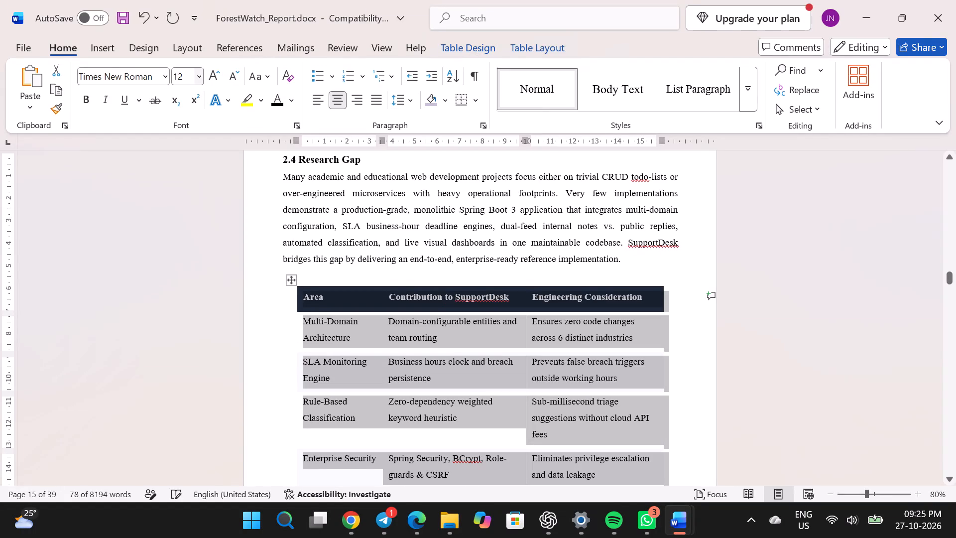
# Apply the plain black-bordered grid table style to Table 2.1 in place of its dark-header design.
pyautogui.moveTo(465, 34); pyautogui.dragTo(465, 42)
pyautogui.click(465, 42)
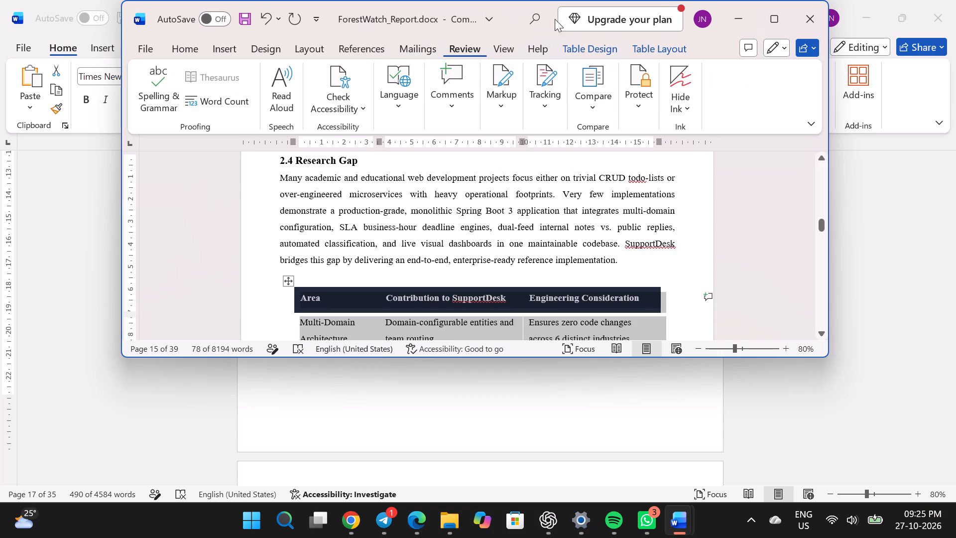
pyautogui.click(775, 13)
pyautogui.click(470, 50)
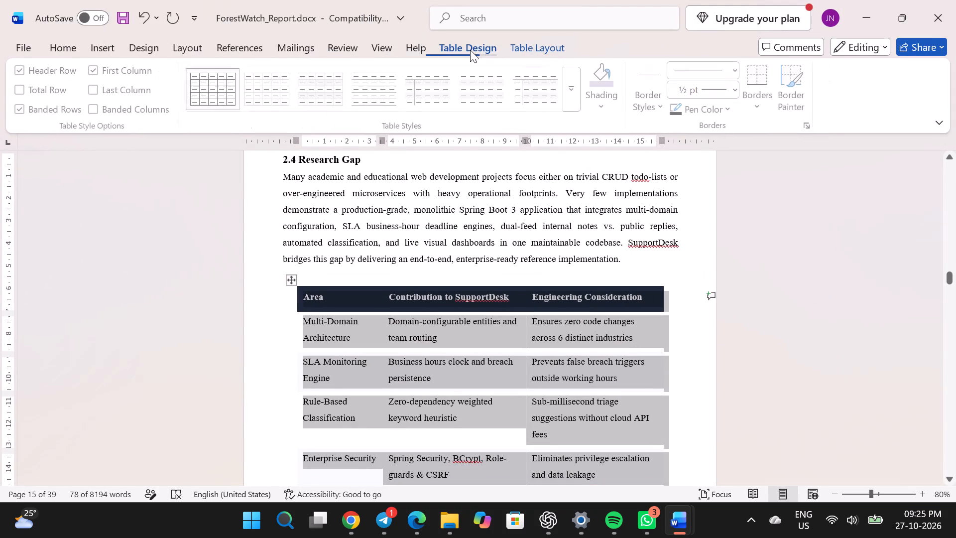
pyautogui.click(225, 88)
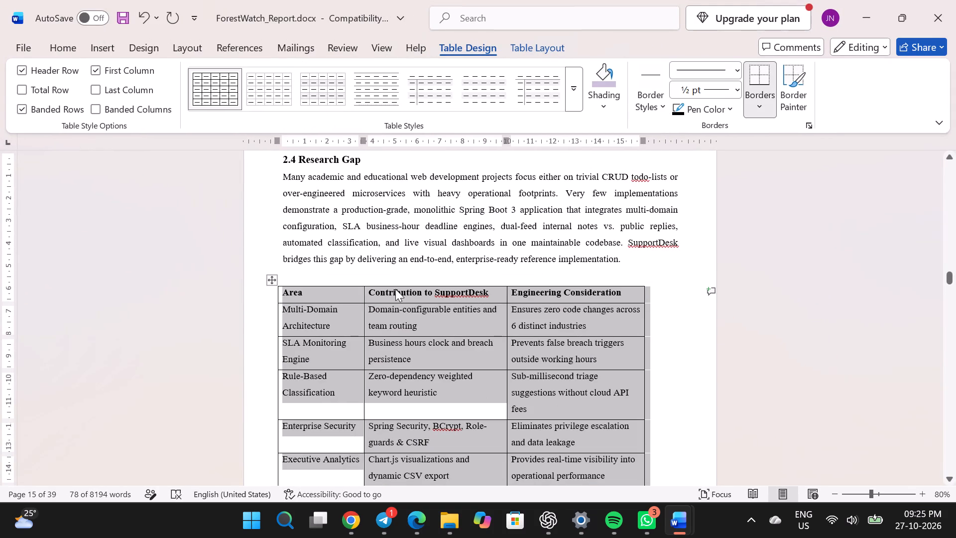
# Set Table 2.1's preferred width to 100 in the table properties, stretching it across the text width.
pyautogui.click(65, 37)
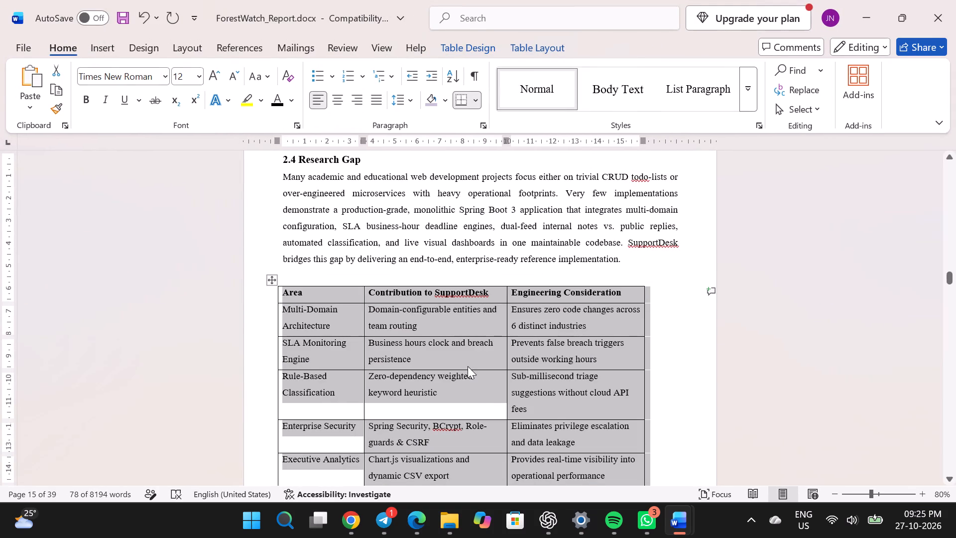
pyautogui.rightClick(468, 366)
pyautogui.click(524, 331)
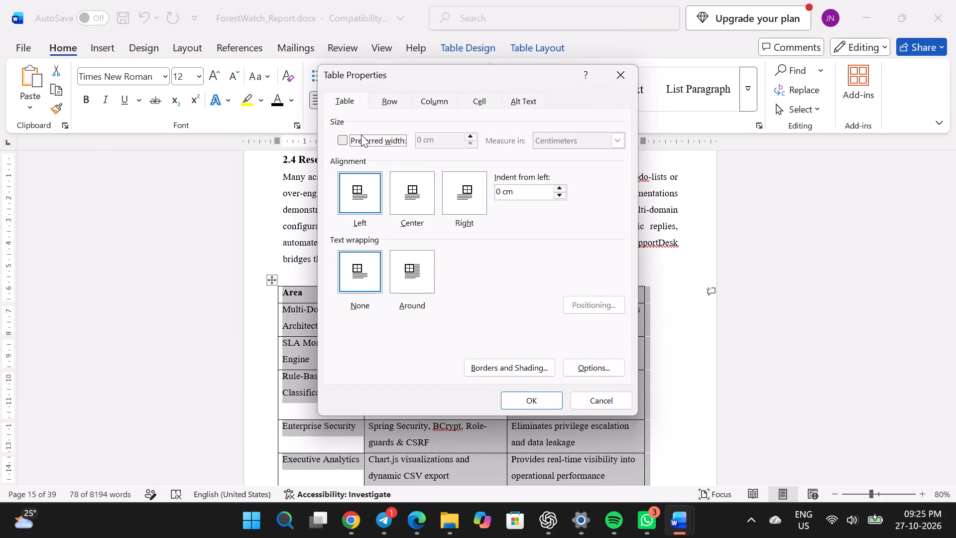
pyautogui.click(361, 134)
pyautogui.moveTo(447, 141); pyautogui.dragTo(363, 136)
pyautogui.write('100')
pyautogui.press('Return')
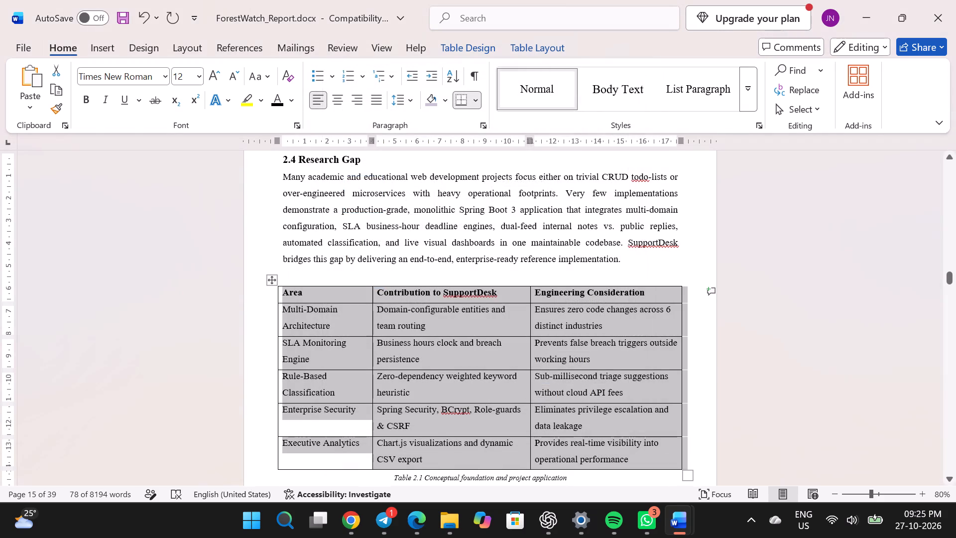
# Review the formatting of Chapters 1 and 2, comparing Table 2.1 and its caption with Table 1.1.
pyautogui.scroll(-1, 530, 390)
pyautogui.click(530, 390)
pyautogui.scroll(1, 530, 390)
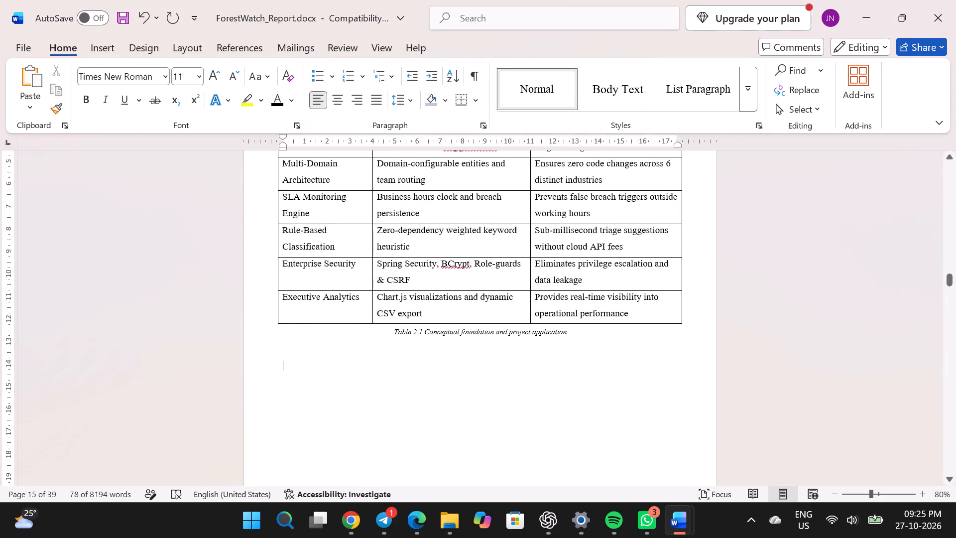
pyautogui.scroll(3, 530, 390)
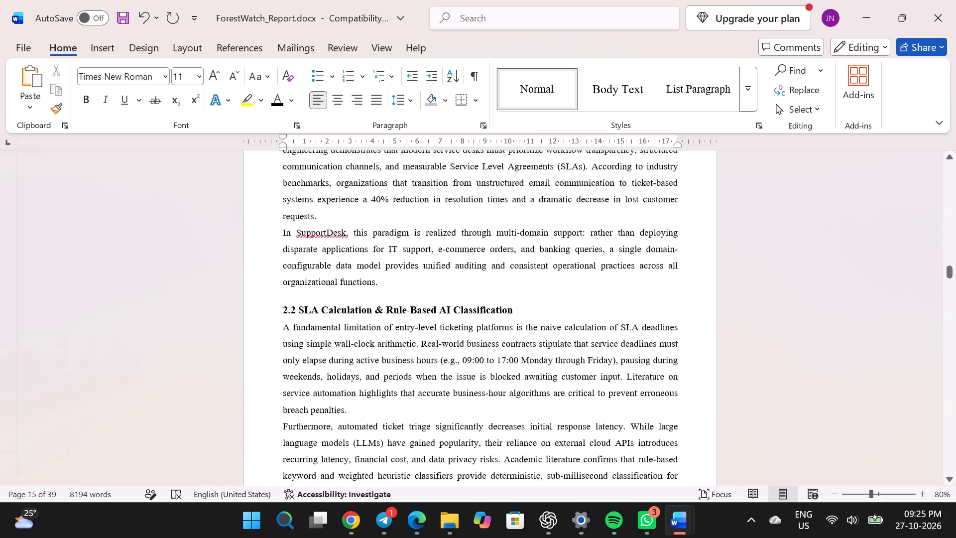
pyautogui.scroll(2, 530, 390)
pyautogui.scroll(-6, 530, 390)
pyautogui.hscroll(1, 530, 390)
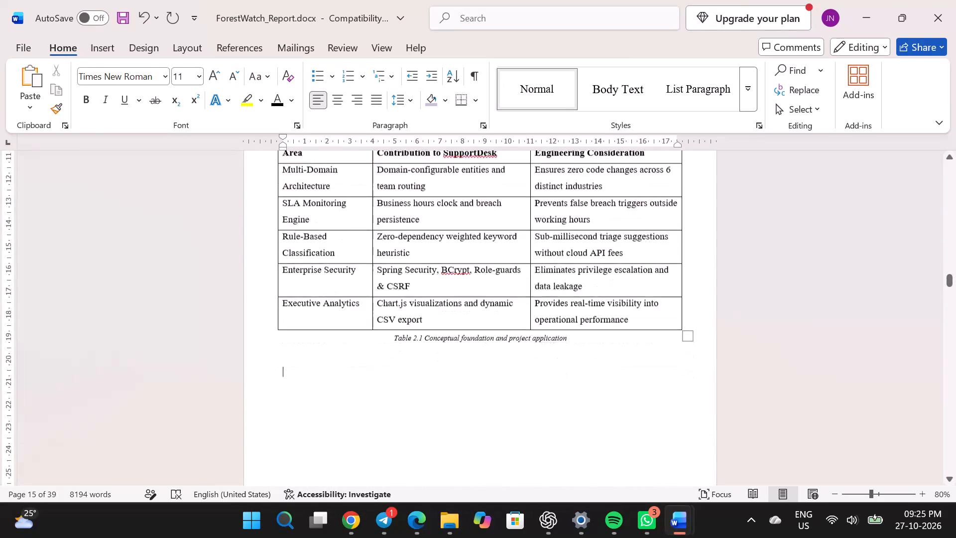
pyautogui.hscroll(1, 530, 390)
pyautogui.scroll(15, 530, 390)
pyautogui.scroll(-1, 530, 390)
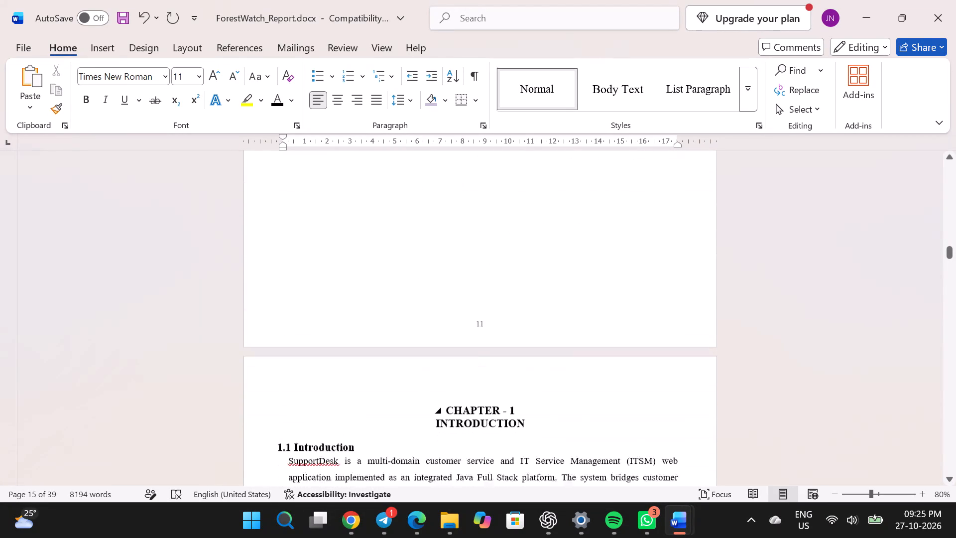
pyautogui.scroll(-1, 530, 390)
pyautogui.scroll(-4, 540, 338)
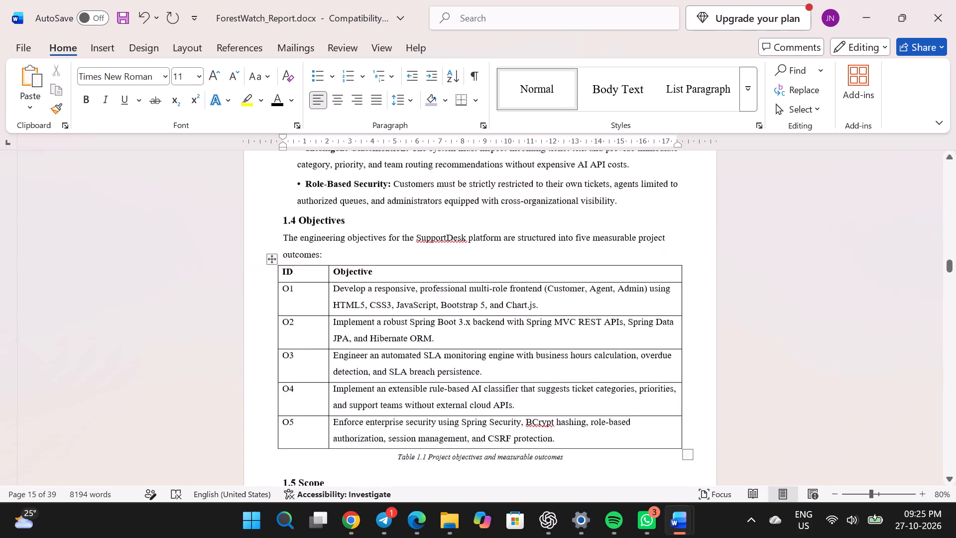
pyautogui.scroll(-5, 540, 338)
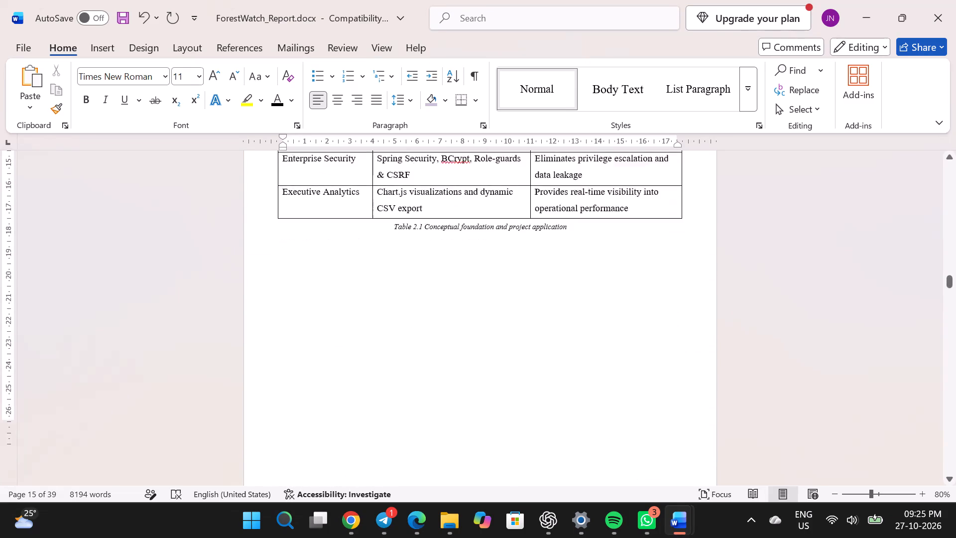
# Delete the blank page between the end of Chapter 2 and the CHAPTER - 3 SYSTEM REQUIREMENTS heading.
pyautogui.scroll(-1, 540, 338)
pyautogui.click(449, 265)
pyautogui.scroll(1, 449, 265)
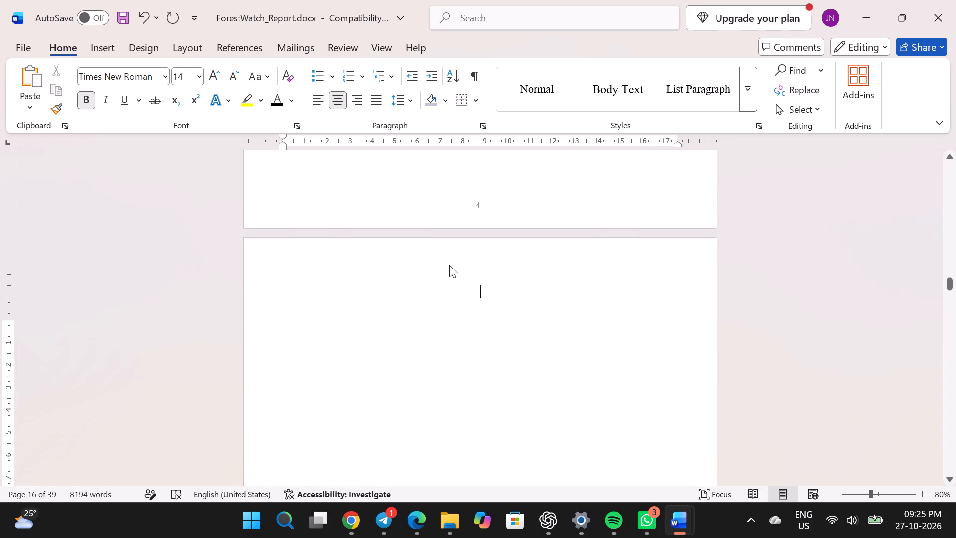
pyautogui.scroll(1, 449, 265)
pyautogui.press('Delete')
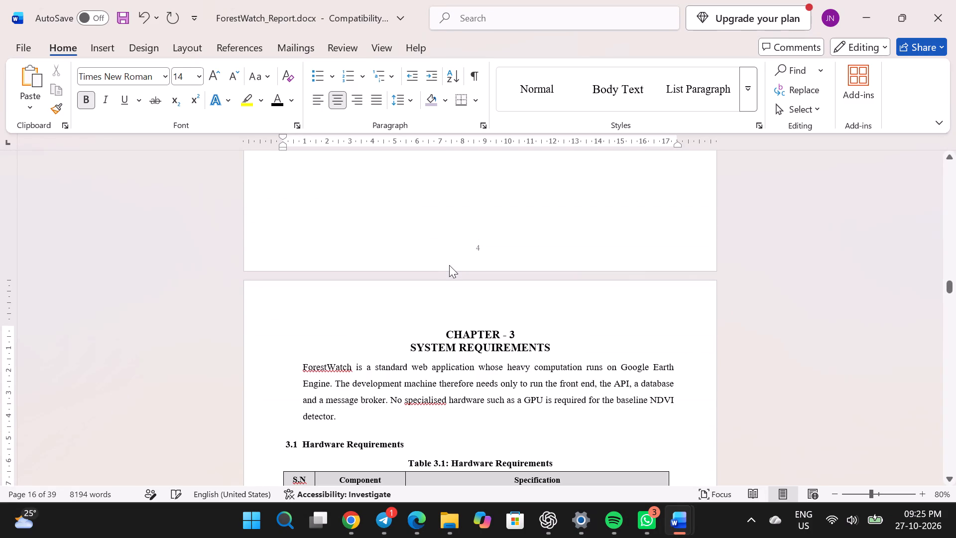
pyautogui.scroll(-1, 449, 265)
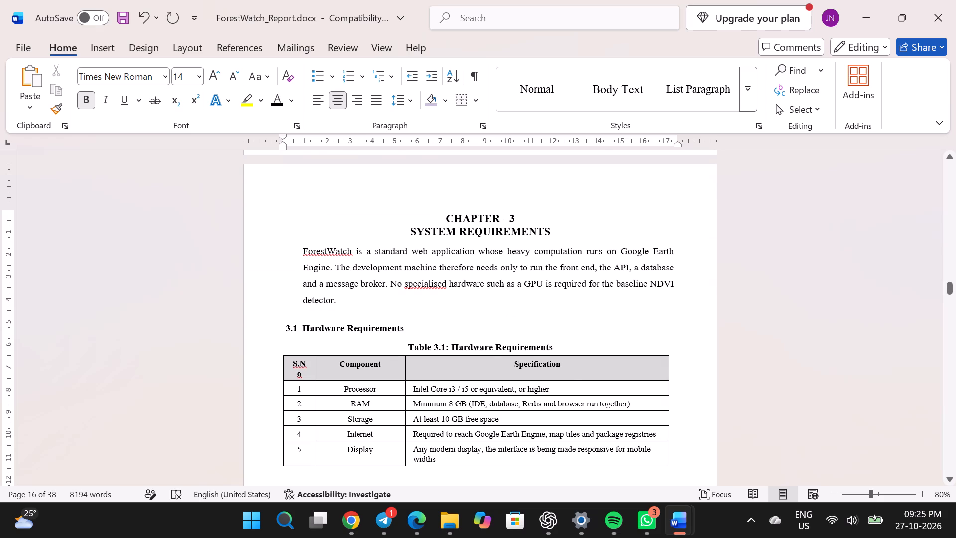
# Copy sections 3.1 and 3.2 with their tables from Chapter 3 of SupportDesk_Project_Report.docx.
pyautogui.hotkey('alt', 'Tab')
pyautogui.scroll(-1, 386, 260)
pyautogui.click(386, 260)
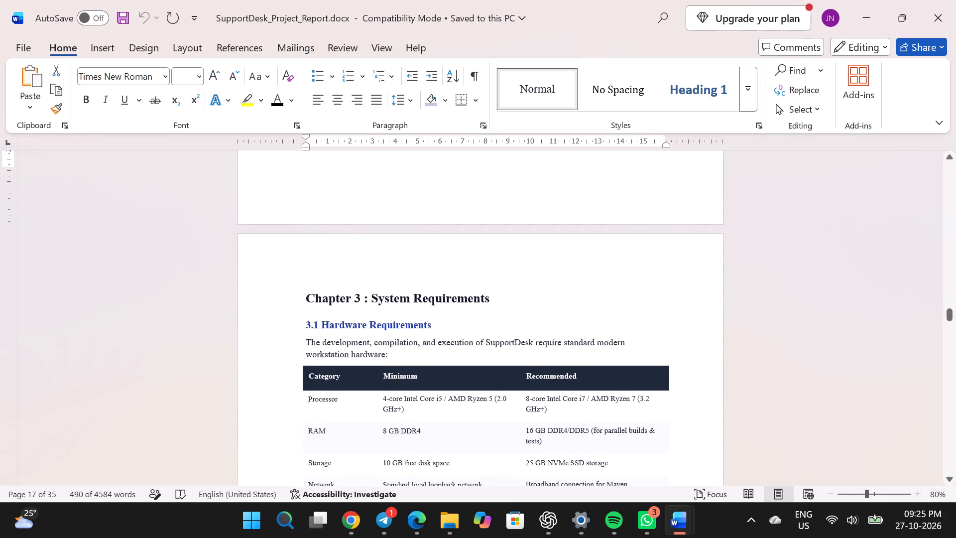
pyautogui.scroll(-1, 386, 260)
pyautogui.moveTo(307, 207); pyautogui.dragTo(401, 498)
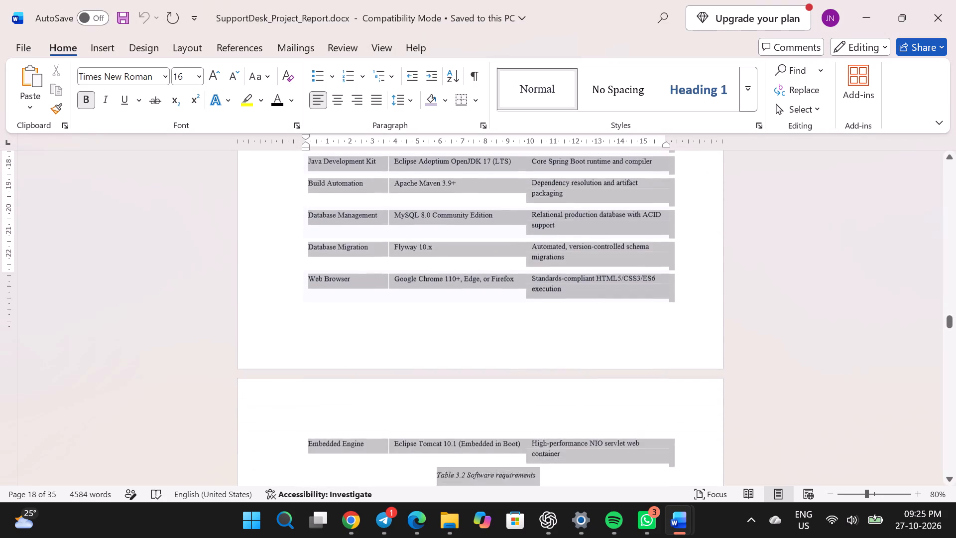
pyautogui.moveTo(401, 498); pyautogui.dragTo(592, 461)
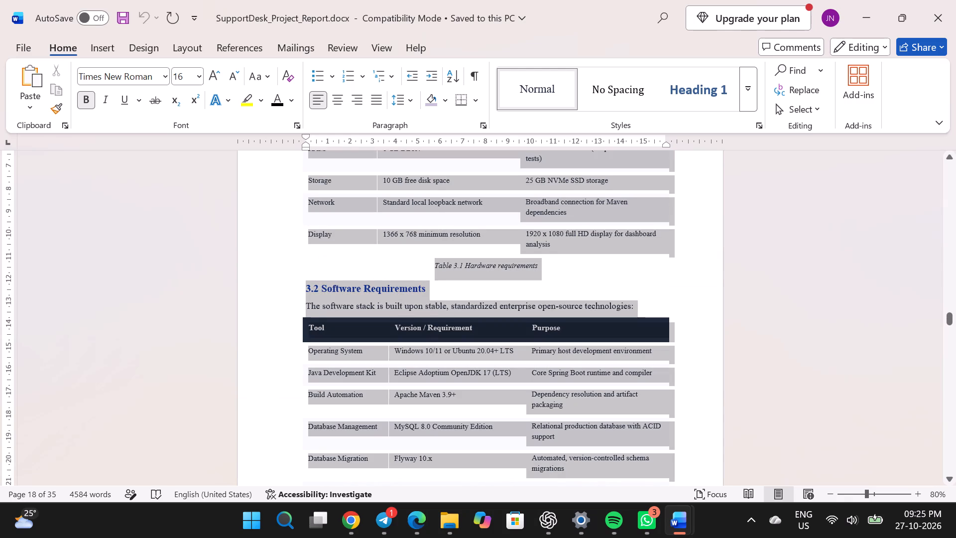
pyautogui.moveTo(592, 461); pyautogui.dragTo(687, 154)
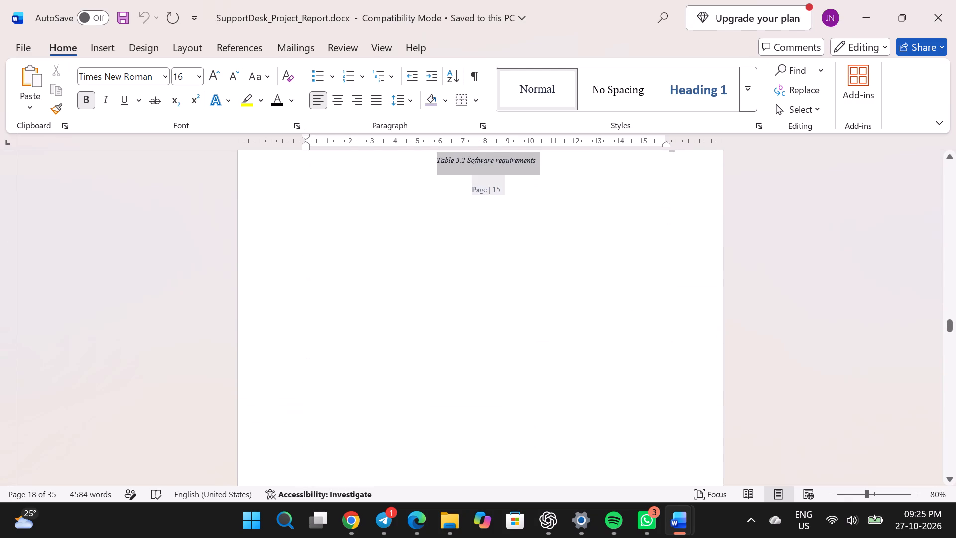
pyautogui.moveTo(687, 154); pyautogui.dragTo(680, 200)
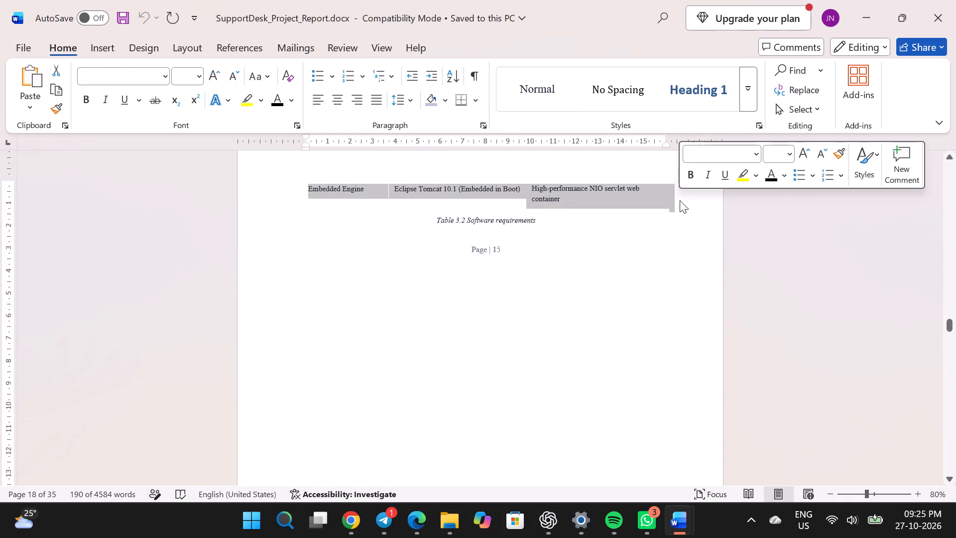
pyautogui.hotkey('ctrl', 'c')
# In ForestWatch_Report.docx, delete all old Chapter 3 content between the SYSTEM REQUIREMENTS title and the CHAPTER - 4 heading.
pyautogui.hotkey('alt', 'Tab')
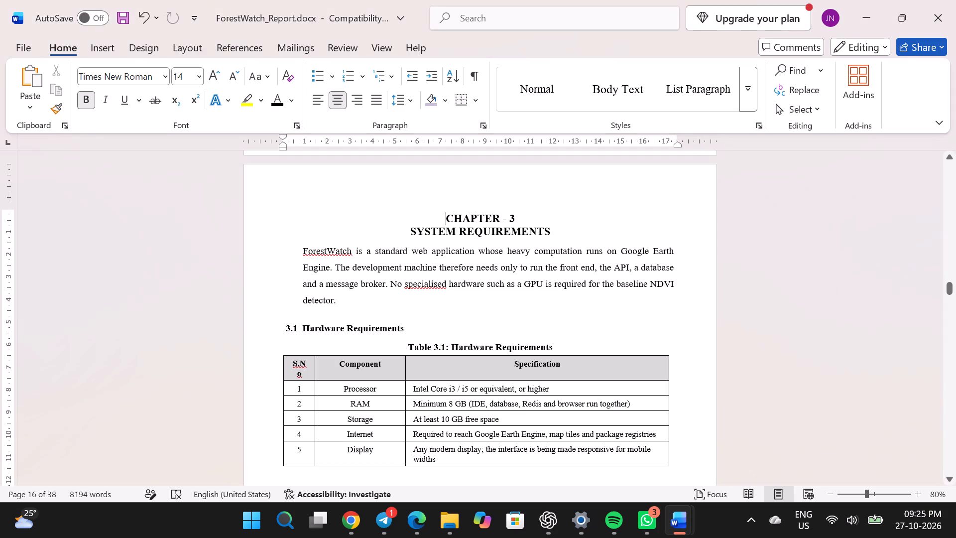
pyautogui.moveTo(304, 250); pyautogui.dragTo(405, 440)
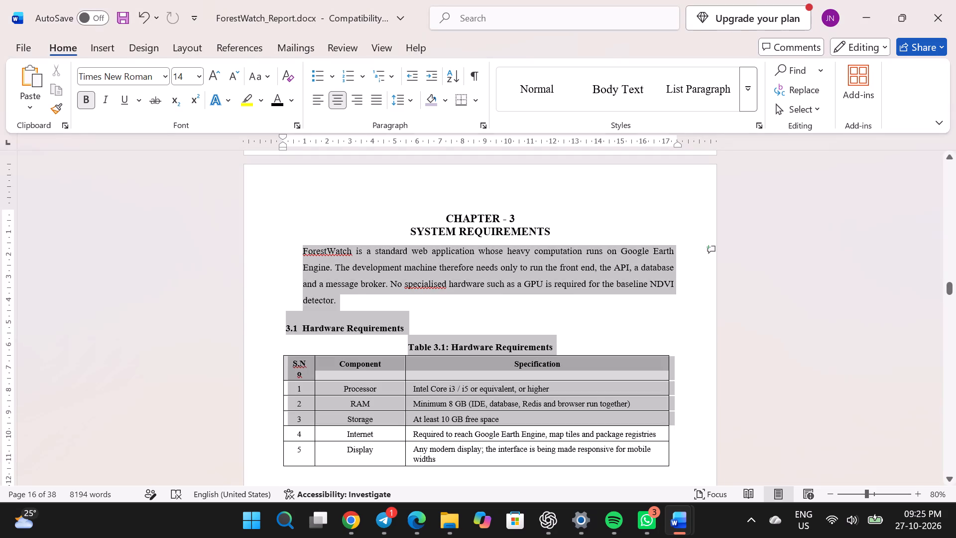
pyautogui.moveTo(405, 440); pyautogui.dragTo(408, 501)
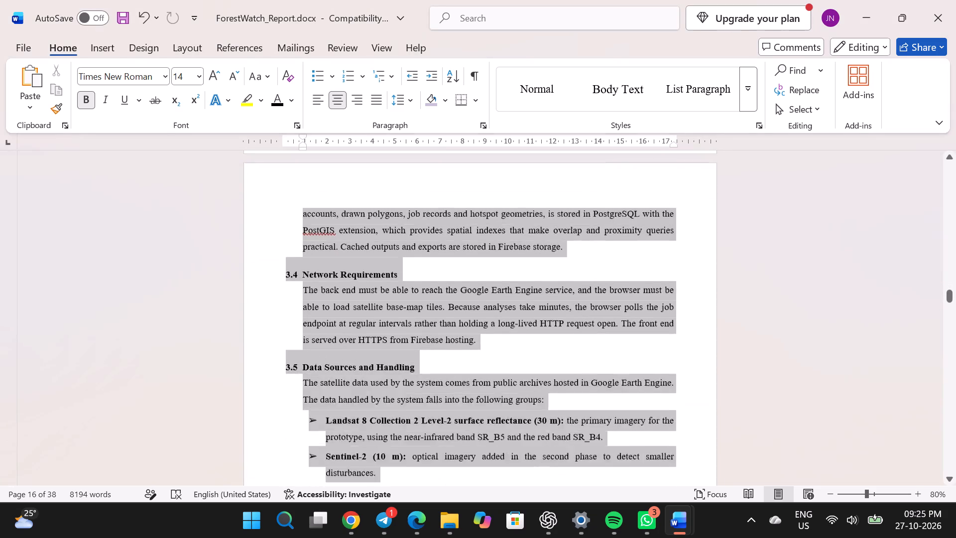
pyautogui.moveTo(408, 501); pyautogui.dragTo(407, 495)
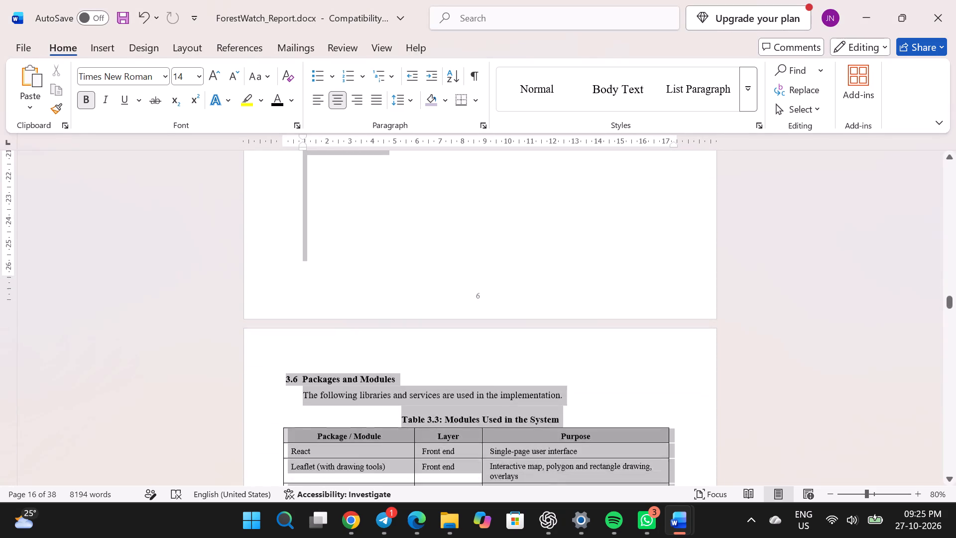
pyautogui.moveTo(407, 495); pyautogui.dragTo(407, 486)
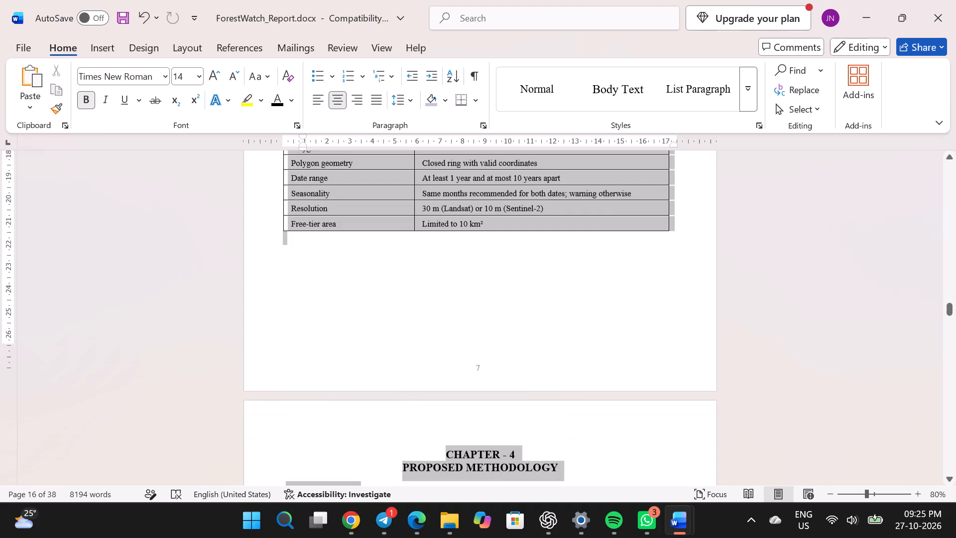
pyautogui.moveTo(407, 486); pyautogui.dragTo(572, 238)
pyautogui.press('BackSpace')
pyautogui.scroll(1, 572, 238)
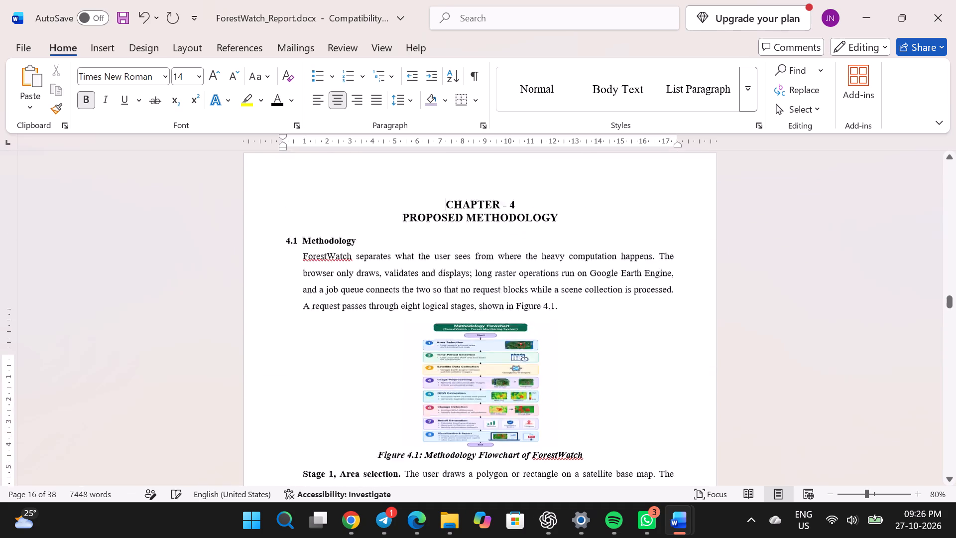
# Paste the copied SupportDesk hardware and software requirements beneath the CHAPTER - 3 SYSTEM REQUIREMENTS heading.
pyautogui.scroll(3, 572, 238)
pyautogui.click(371, 351)
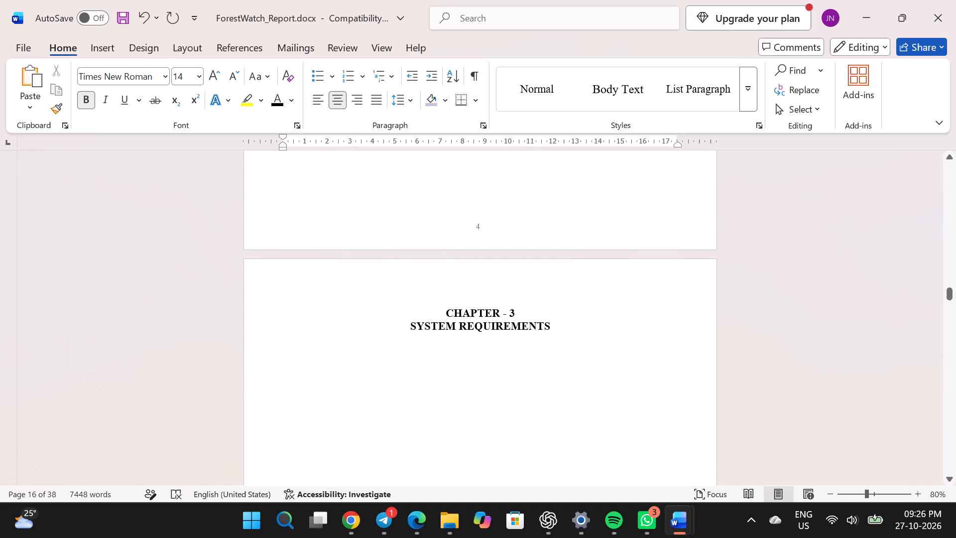
pyautogui.click(327, 354)
pyautogui.doubleClick(340, 351)
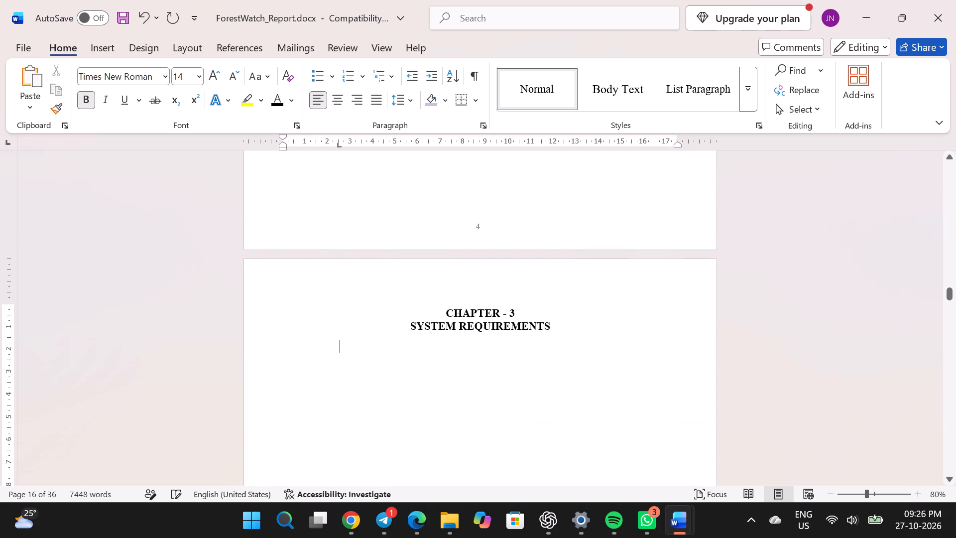
pyautogui.click(236, 80)
pyautogui.hotkey('ctrl', 'v')
pyautogui.scroll(-1, 379, 335)
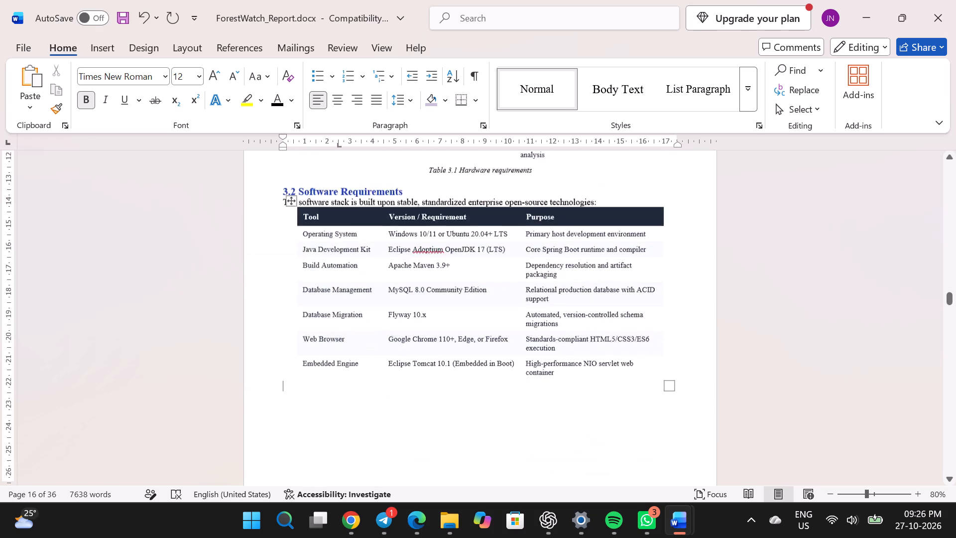
pyautogui.scroll(-1, 379, 335)
pyautogui.scroll(3, 405, 324)
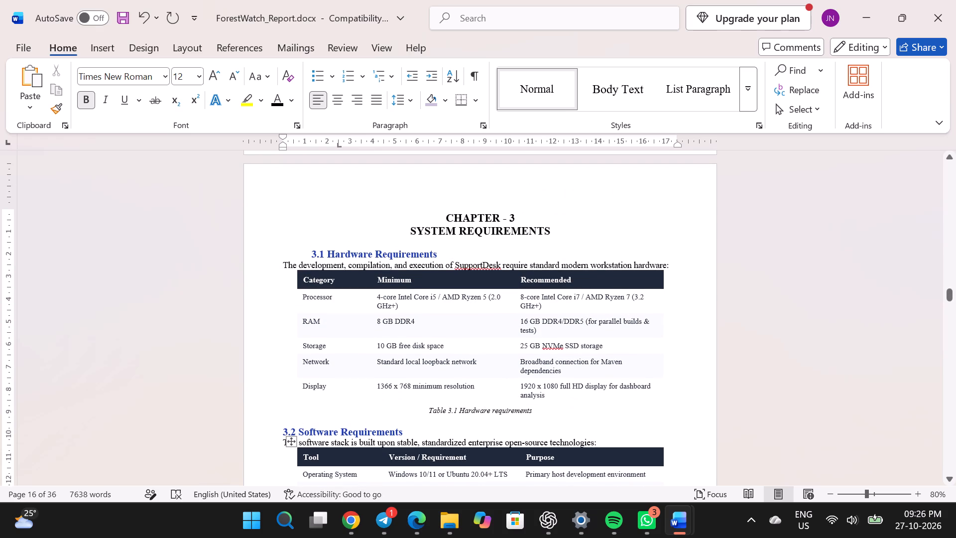
# Examine how Chapter 3's requirement sections, tables and captions are laid out in JFSD_FORMAT.docx.
pyautogui.hotkey('alt', 'Tab')
pyautogui.hotkey('alt', 'Tab')
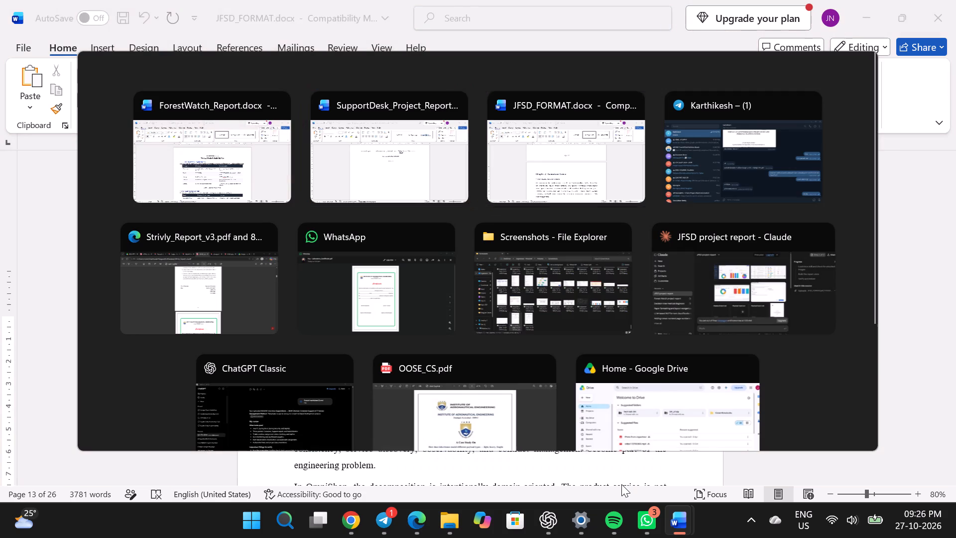
pyautogui.scroll(-5, 621, 484)
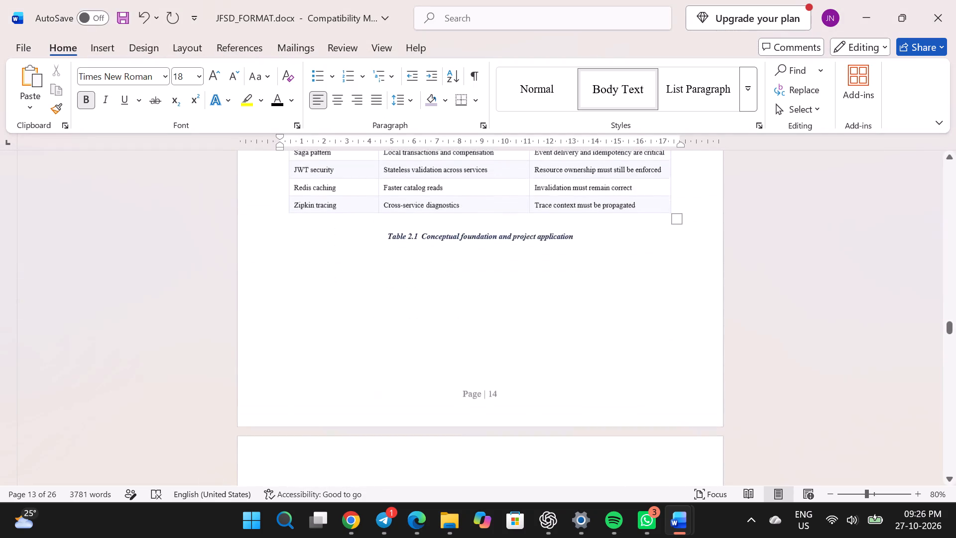
pyautogui.scroll(-6, 621, 484)
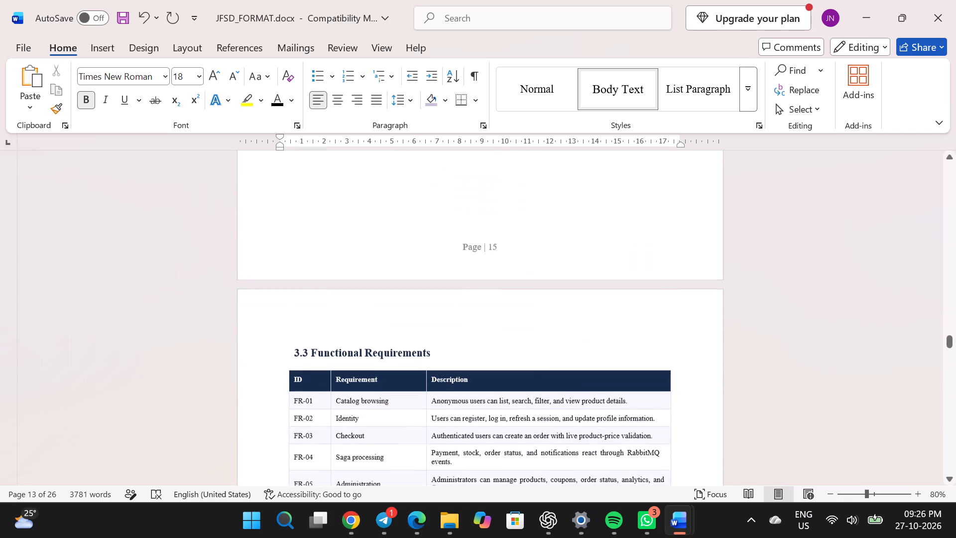
pyautogui.scroll(-1, 621, 484)
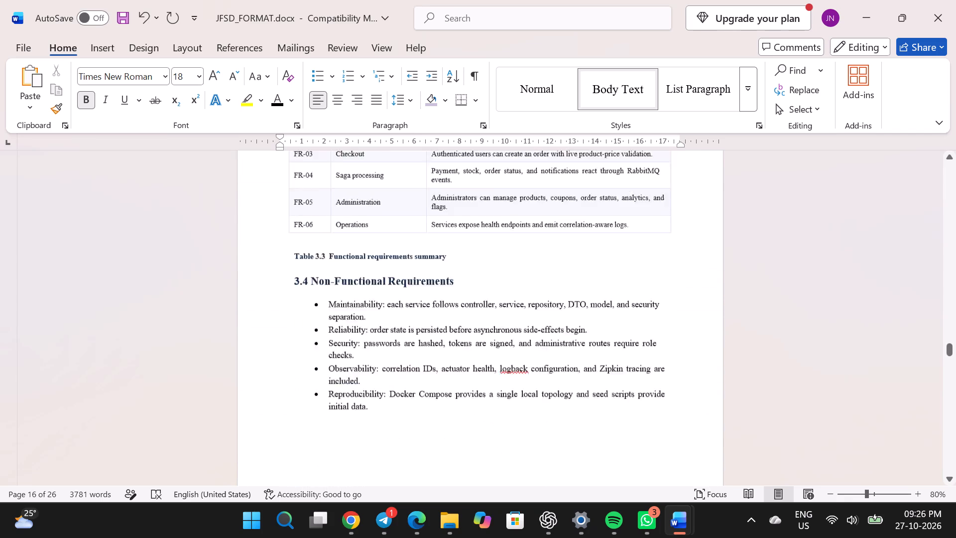
pyautogui.scroll(-2, 621, 484)
# Back in ForestWatch_Report.docx, remove the indent before the 3.1 Hardware Requirements heading so it starts at the margin.
pyautogui.hotkey('alt', 'Tab')
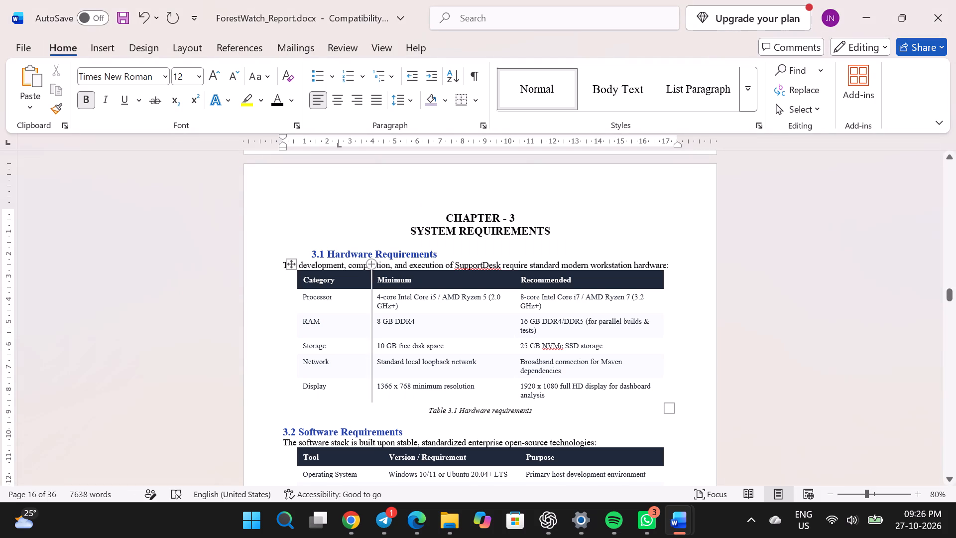
pyautogui.click(299, 229)
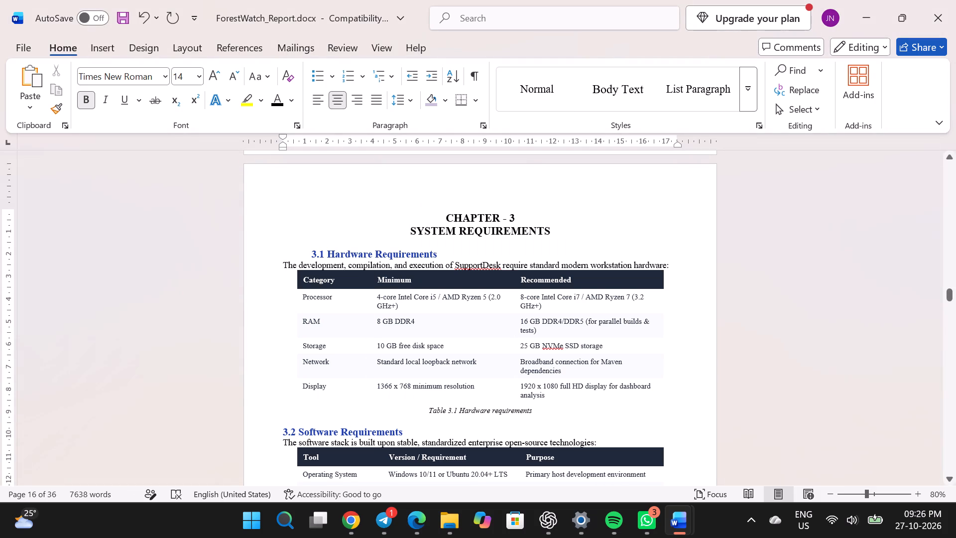
pyautogui.moveTo(282, 257); pyautogui.dragTo(375, 366)
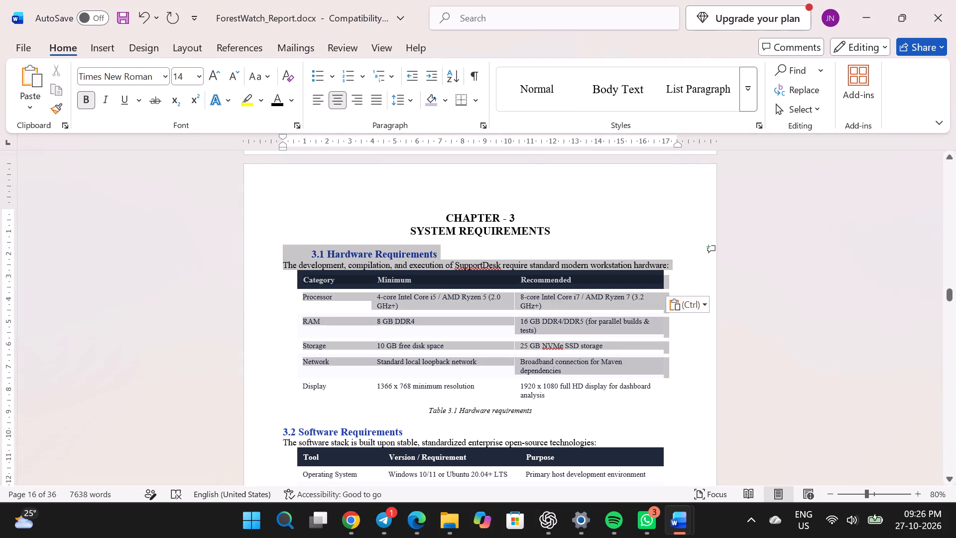
pyautogui.moveTo(375, 366); pyautogui.dragTo(375, 367)
pyautogui.click(375, 367)
pyautogui.click(311, 252)
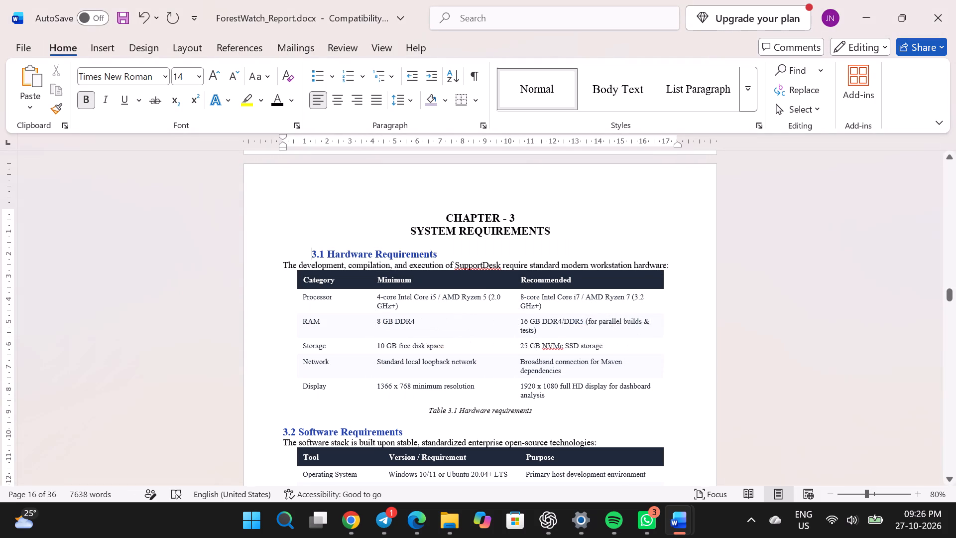
pyautogui.press('BackSpace')
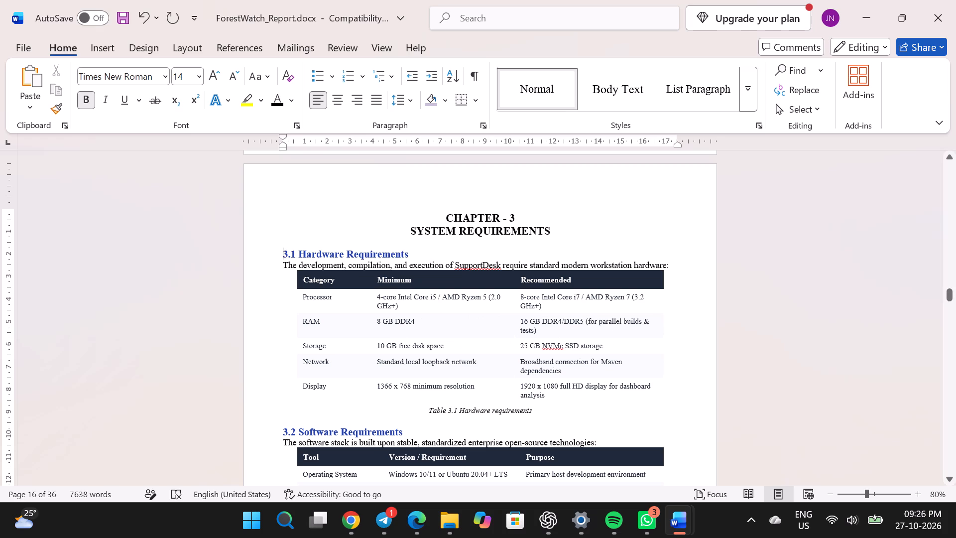
# Format the pasted Chapter 3 text and tables as 12 pt Times New Roman with a black font colour.
pyautogui.moveTo(284, 251); pyautogui.dragTo(672, 192)
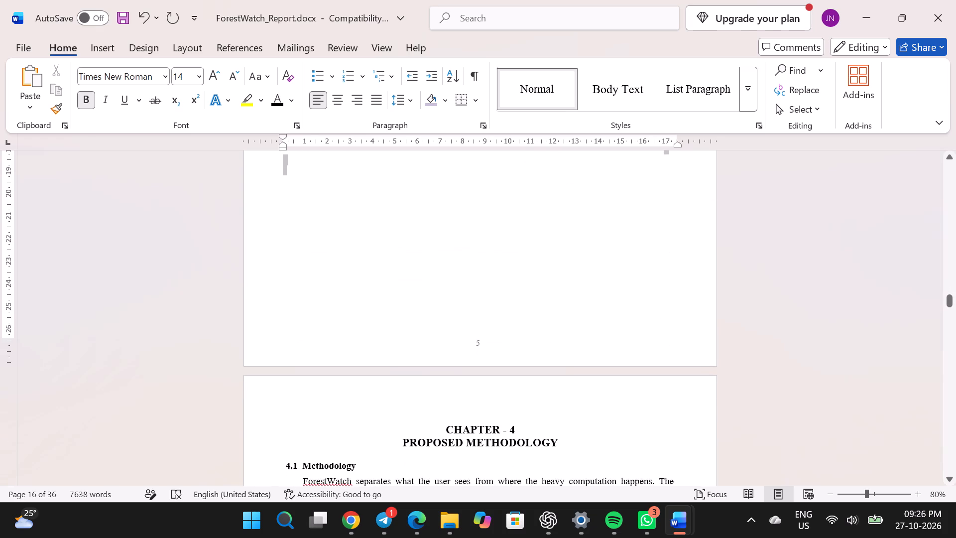
pyautogui.moveTo(672, 192); pyautogui.dragTo(617, 302)
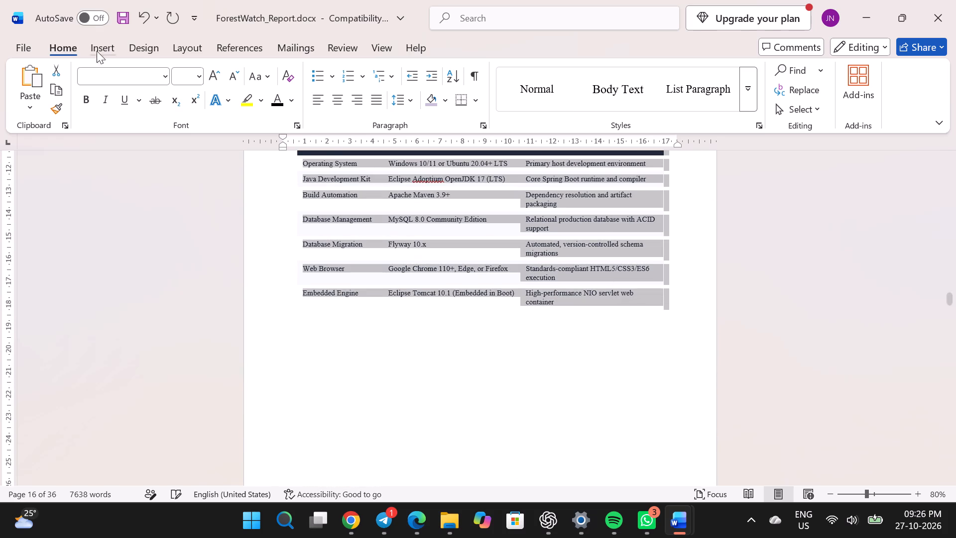
pyautogui.click(130, 80)
pyautogui.press('t')
pyautogui.press('Return')
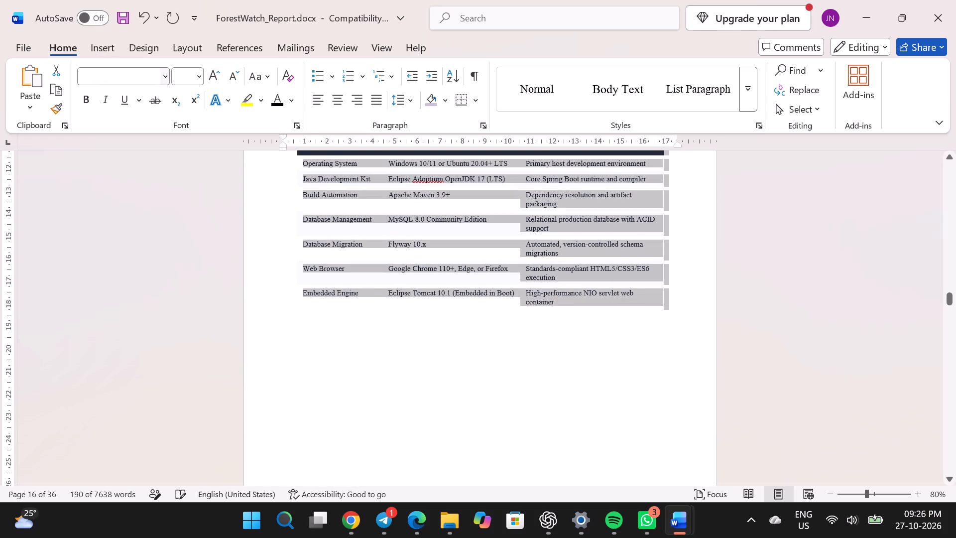
pyautogui.click(189, 72)
pyautogui.write('12')
pyautogui.press('Return')
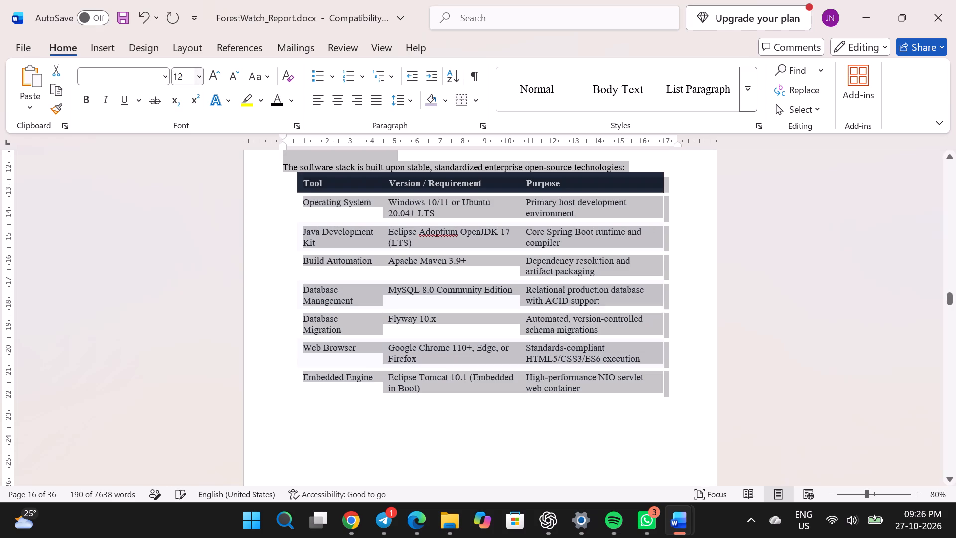
pyautogui.click(280, 96)
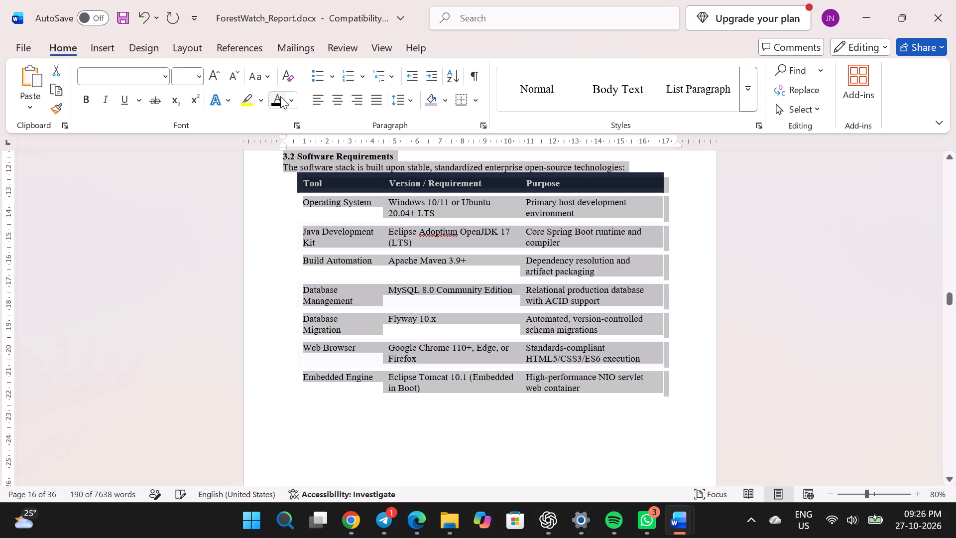
# Set the line spacing of the pasted Chapter 3 content to 1.5.
pyautogui.moveTo(404, 93); pyautogui.dragTo(432, 142)
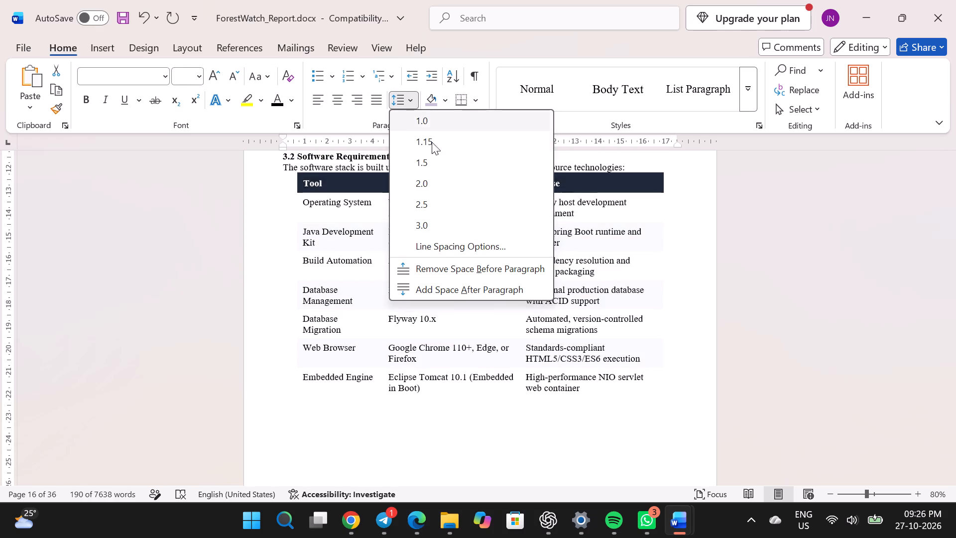
pyautogui.moveTo(432, 142); pyautogui.dragTo(432, 158)
pyautogui.click(432, 158)
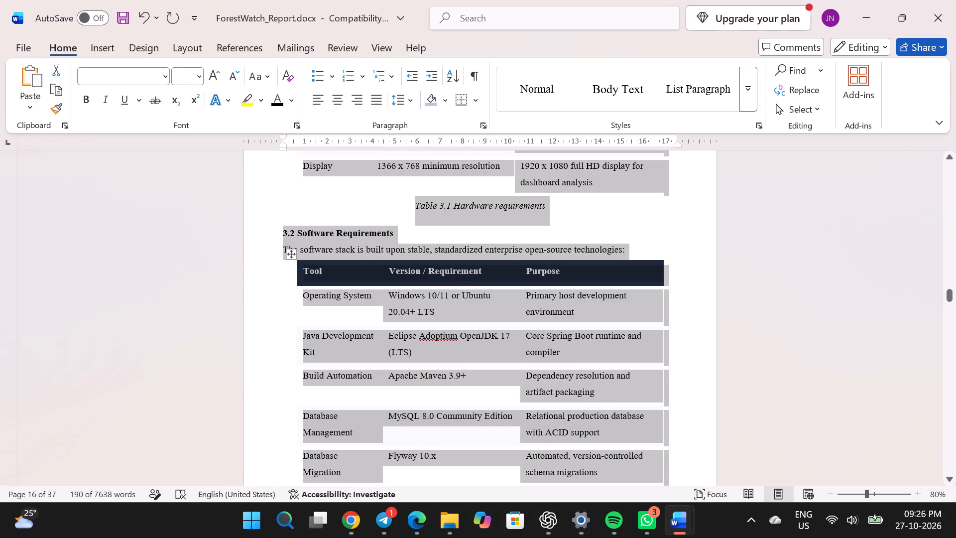
# Increase the 3.1 Hardware Requirements heading to 14 pt.
pyautogui.scroll(1, 452, 284)
pyautogui.click(452, 284)
pyautogui.scroll(1, 452, 284)
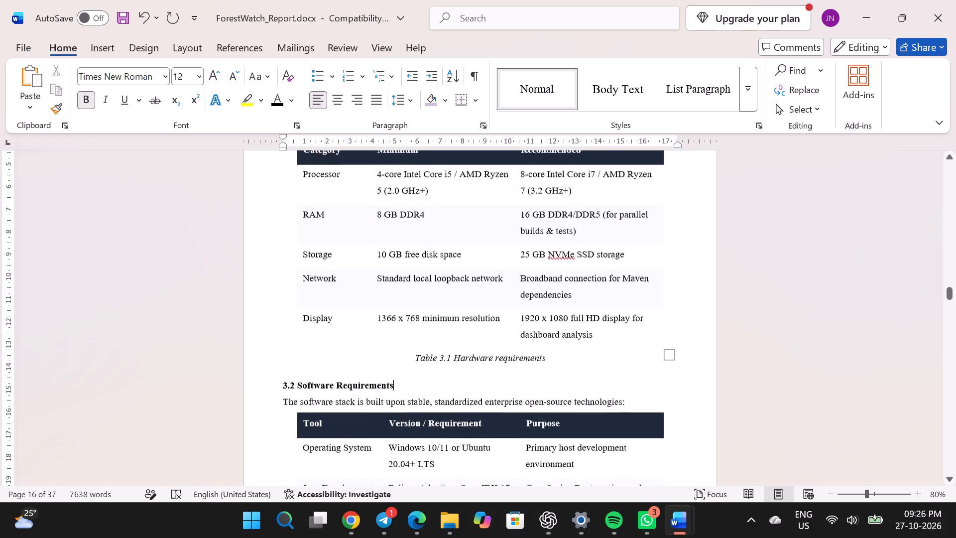
pyautogui.scroll(1, 452, 284)
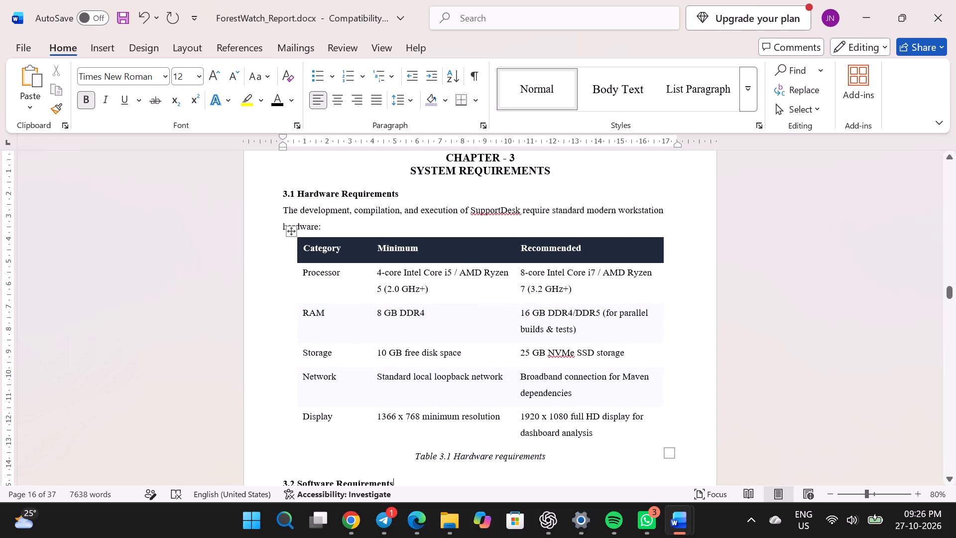
pyautogui.moveTo(282, 197); pyautogui.dragTo(392, 199)
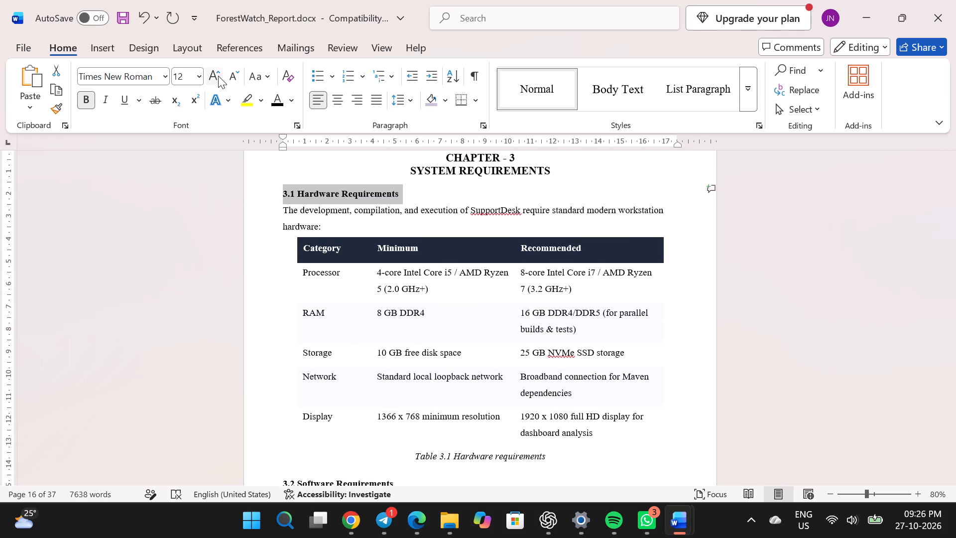
pyautogui.click(218, 76)
# Justify the introductory paragraph beneath the 3.1 Hardware Requirements heading.
pyautogui.moveTo(331, 229); pyautogui.dragTo(286, 214)
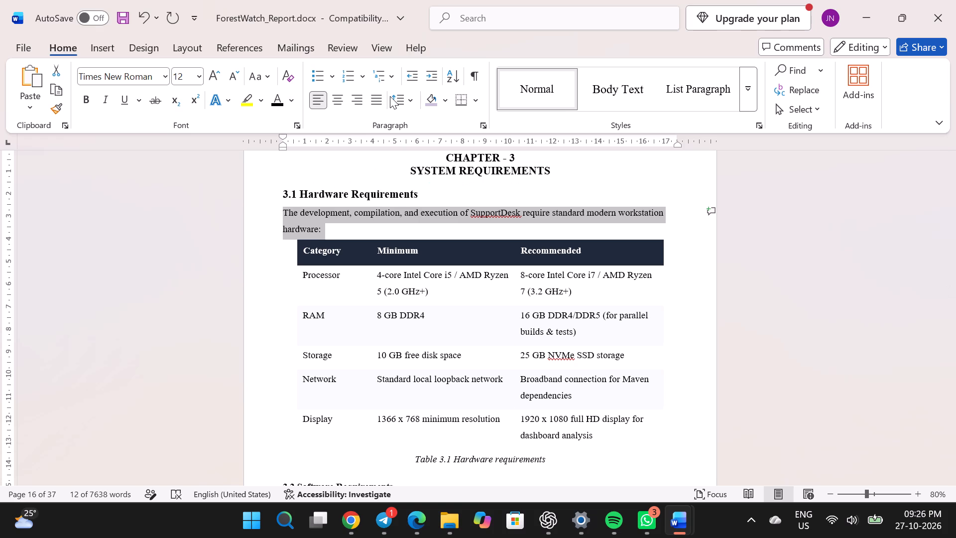
pyautogui.click(375, 102)
pyautogui.click(346, 245)
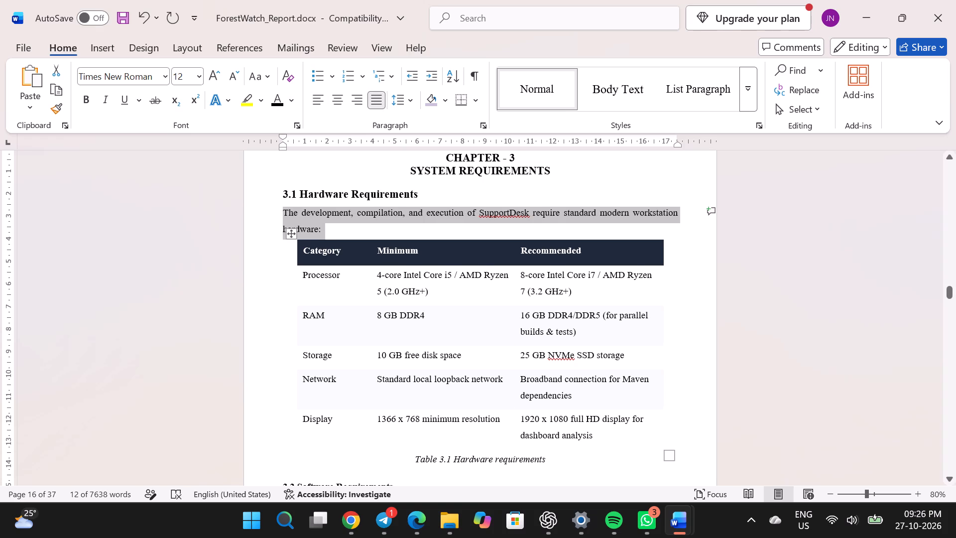
# Give the hardware requirements table black text and the plain bordered grid table style in place of its dark header and banding.
pyautogui.click(293, 236)
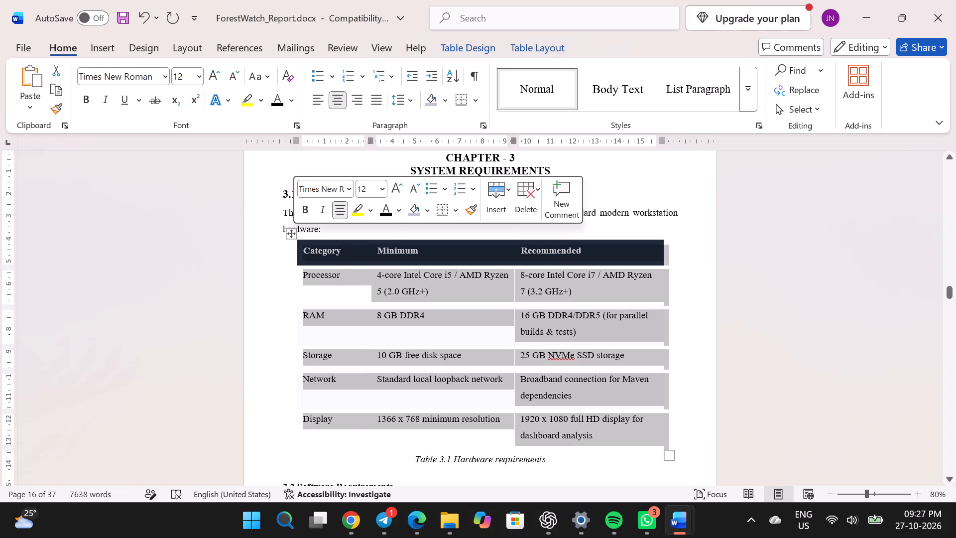
pyautogui.click(281, 96)
pyautogui.moveTo(457, 47); pyautogui.dragTo(217, 82)
pyautogui.click(217, 82)
pyautogui.moveTo(63, 53); pyautogui.dragTo(437, 338)
# In the hardware requirements table's properties, enable a preferred width and set it to 100, measured in centimetres.
pyautogui.rightClick(437, 338)
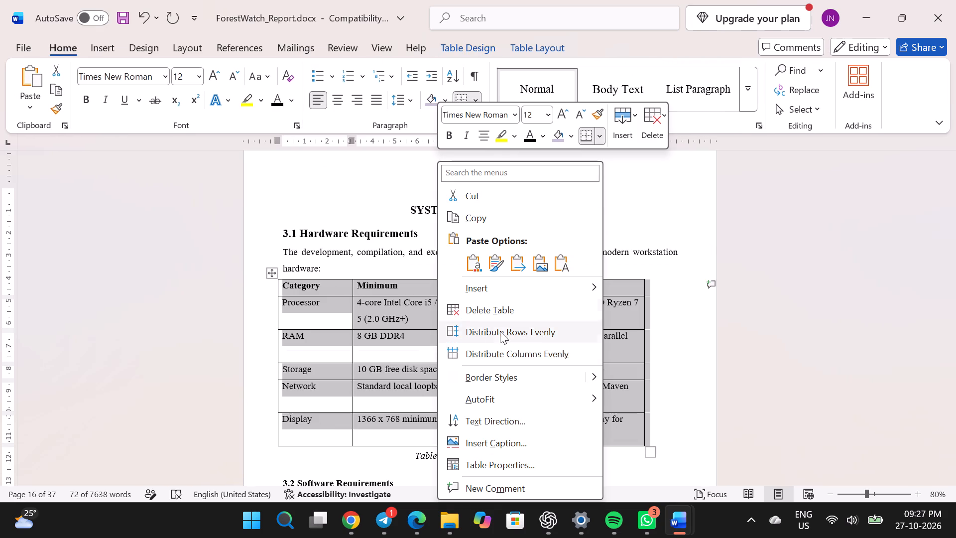
pyautogui.click(496, 463)
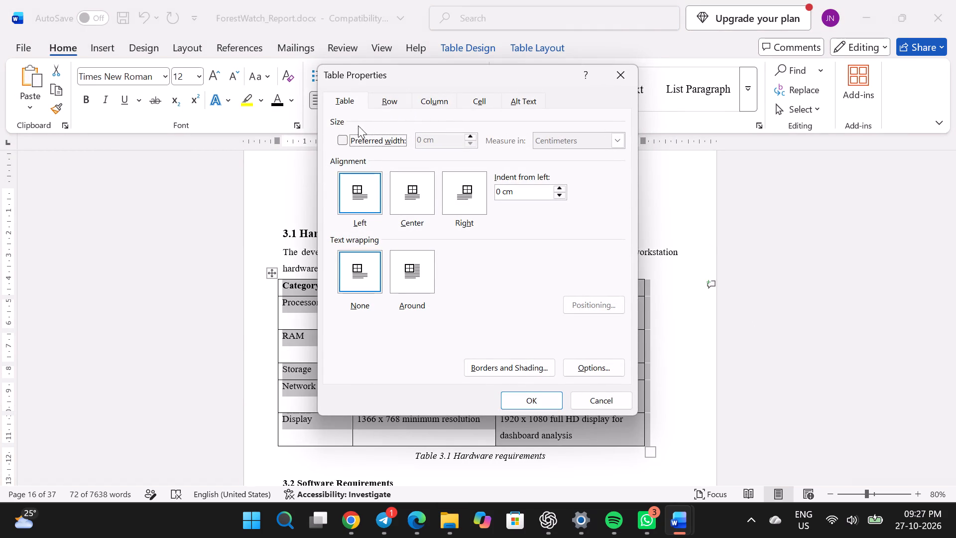
pyautogui.click(346, 135)
pyautogui.moveTo(448, 135); pyautogui.dragTo(367, 148)
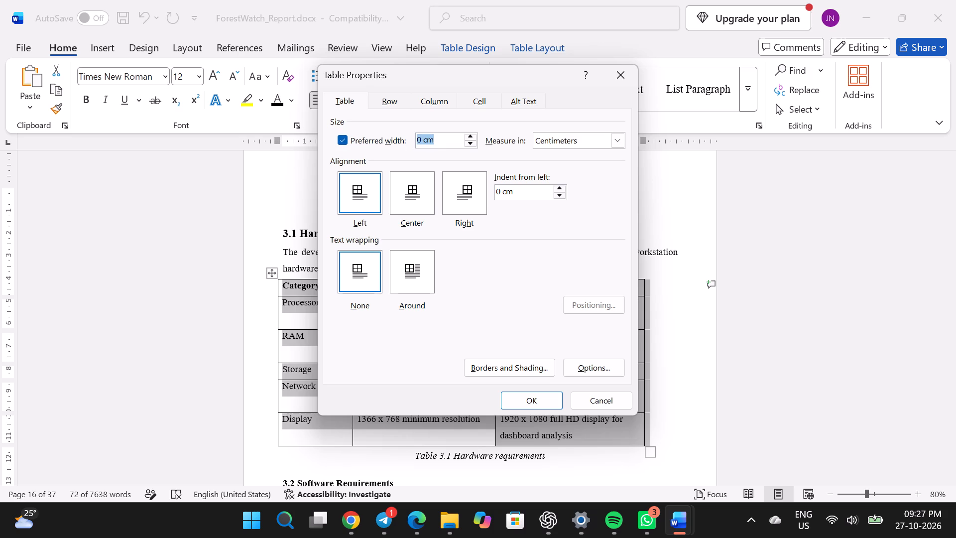
pyautogui.moveTo(367, 148); pyautogui.dragTo(365, 148)
pyautogui.write('100')
pyautogui.press('Return')
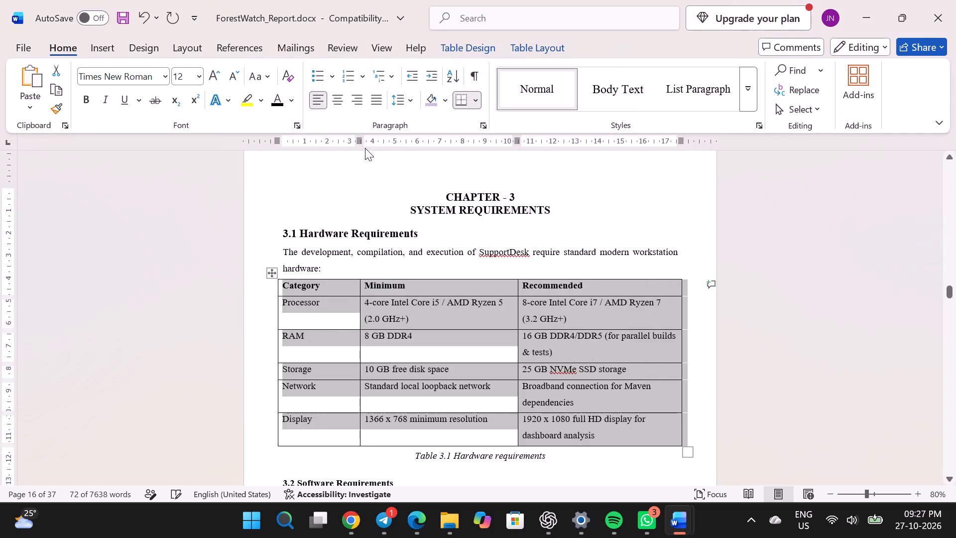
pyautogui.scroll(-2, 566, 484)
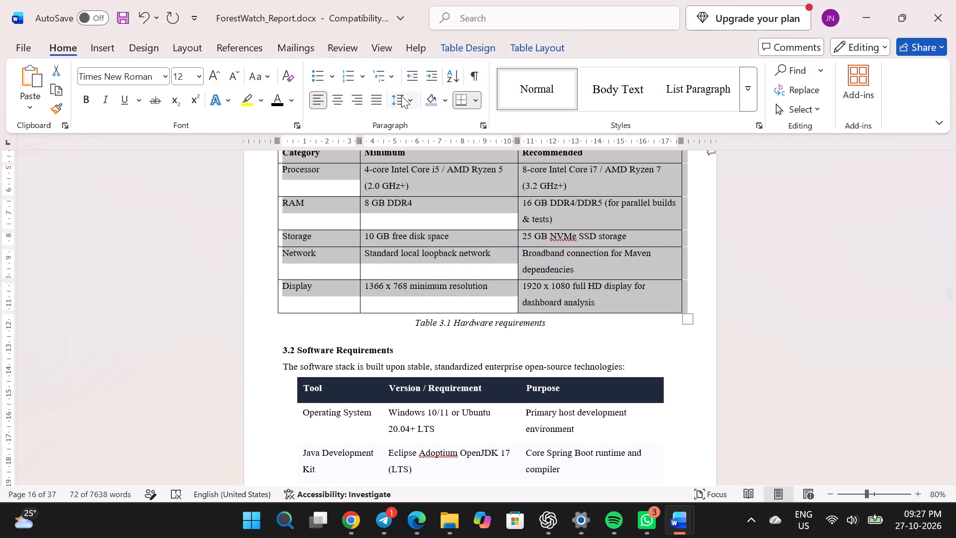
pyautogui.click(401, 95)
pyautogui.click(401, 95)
# Increase the 3.2 Software Requirements heading to 14 pt.
pyautogui.scroll(-1, 485, 381)
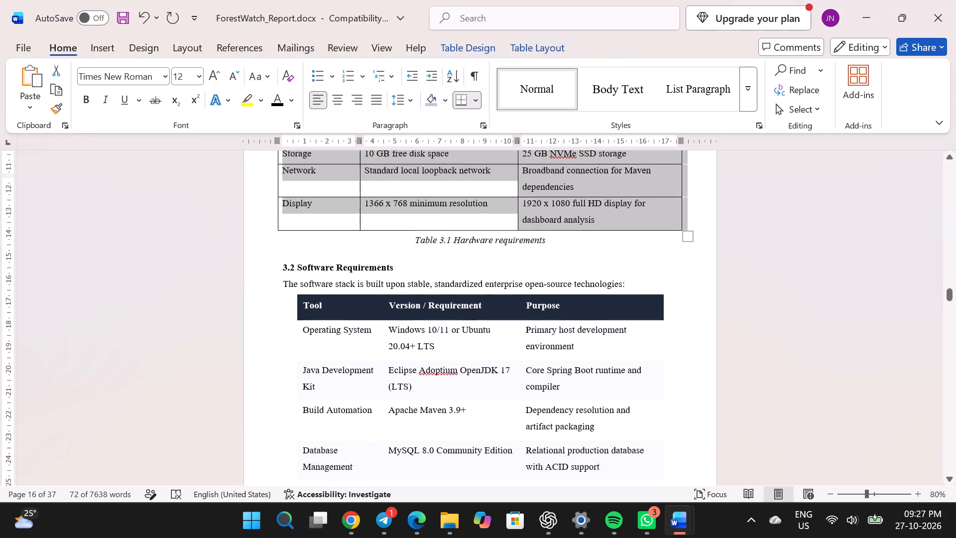
pyautogui.scroll(-2, 485, 381)
pyautogui.hscroll(1, 485, 381)
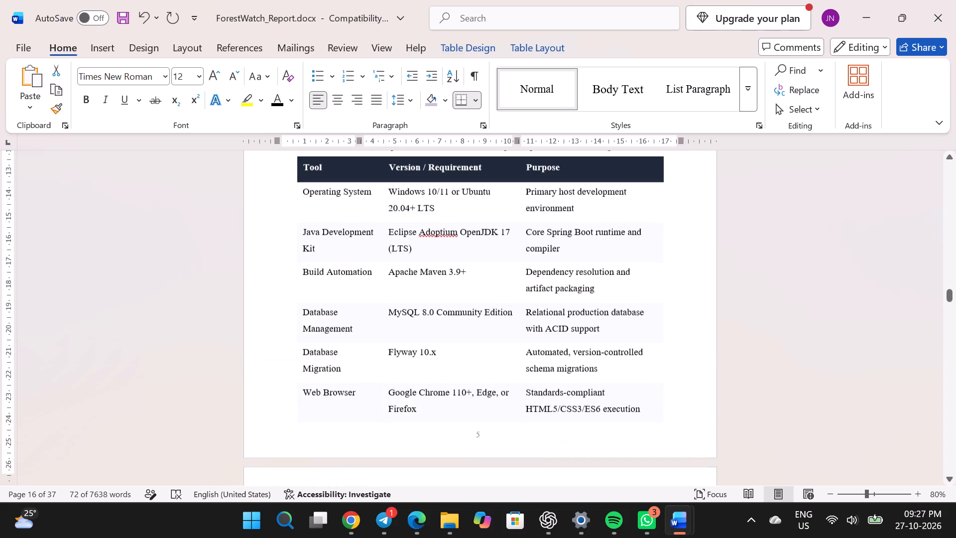
pyautogui.scroll(1, 485, 381)
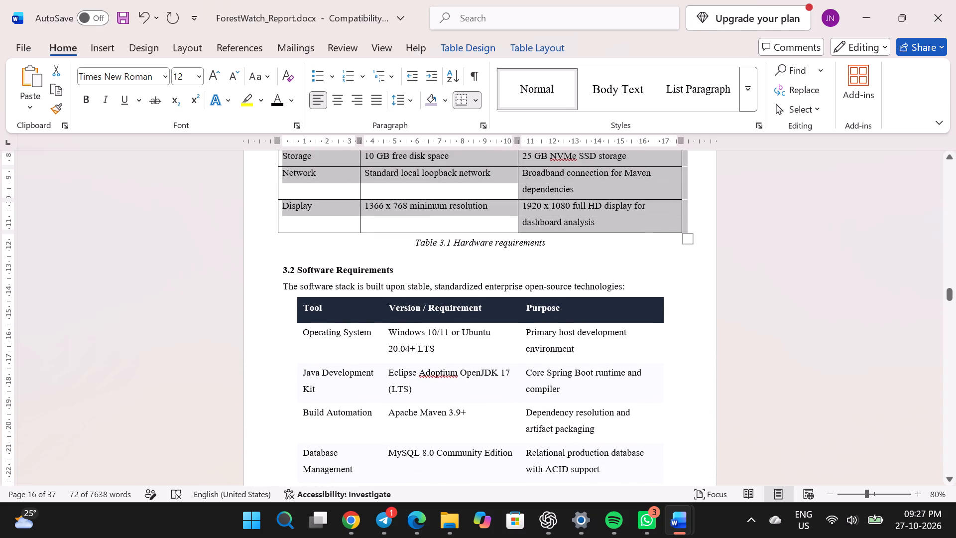
pyautogui.moveTo(398, 268); pyautogui.dragTo(277, 256)
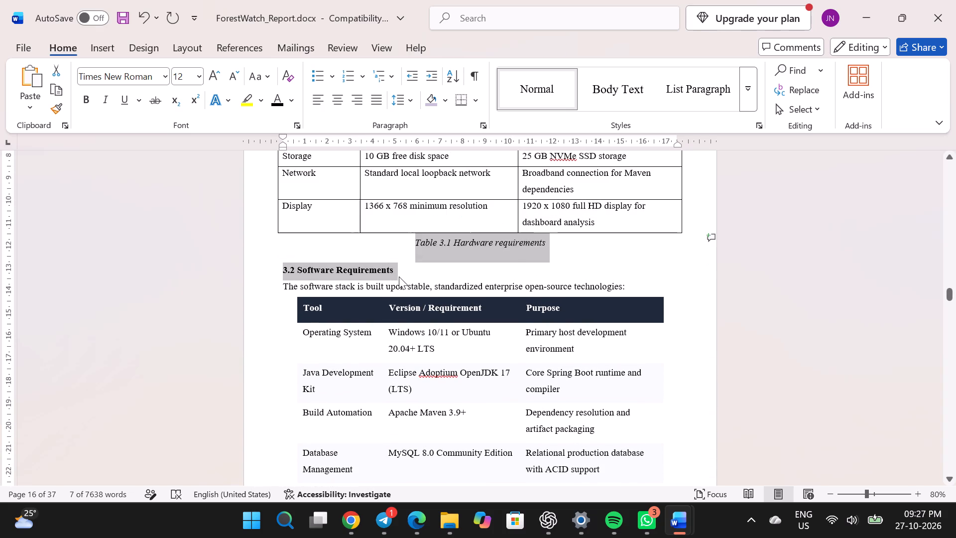
pyautogui.click(399, 276)
pyautogui.moveTo(403, 276); pyautogui.dragTo(283, 272)
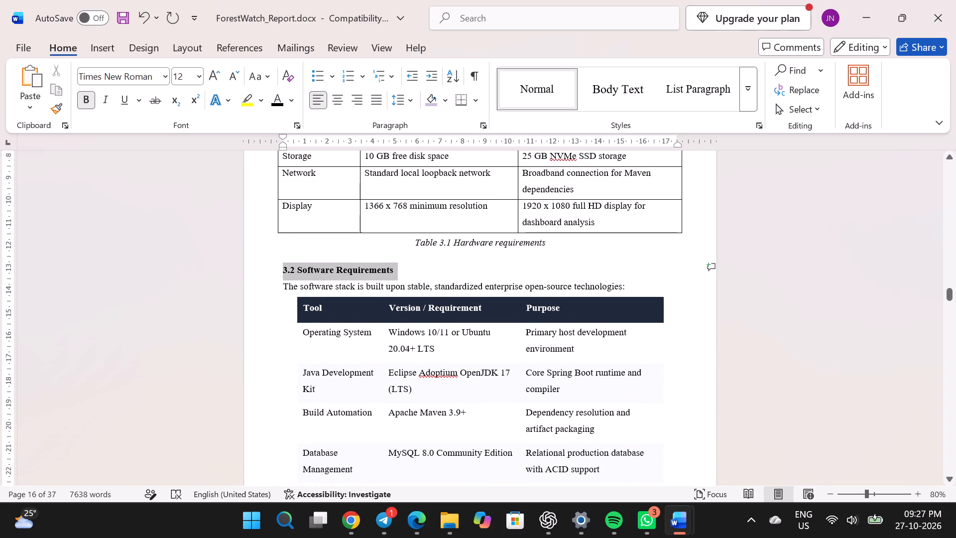
pyautogui.moveTo(283, 272); pyautogui.dragTo(283, 273)
pyautogui.click(221, 78)
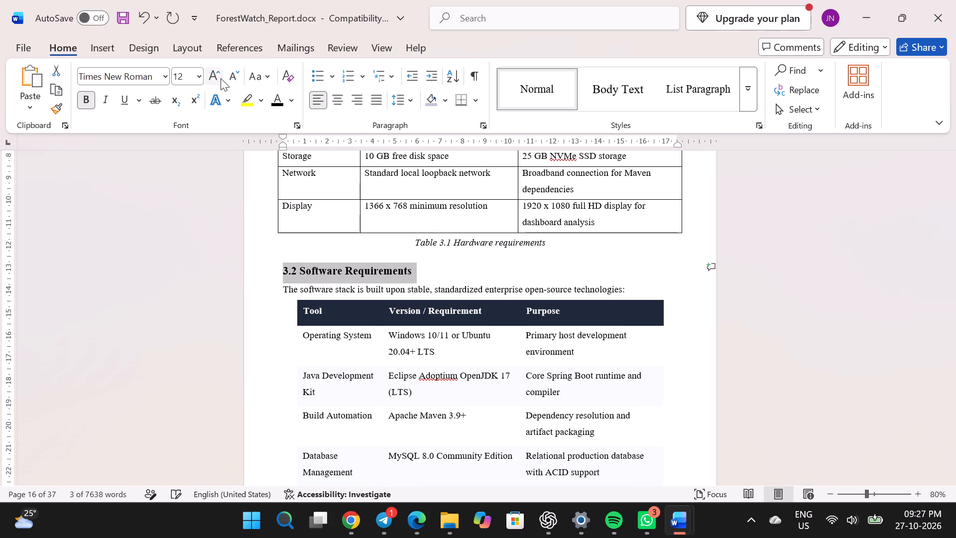
# Give the software requirements table black text and the same plain bordered grid style as the hardware table.
pyautogui.scroll(-1, 374, 272)
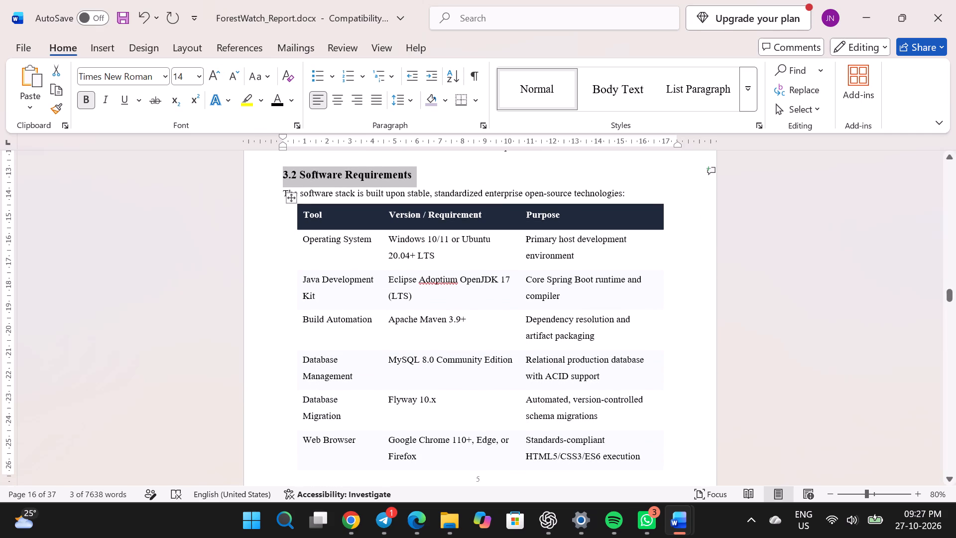
pyautogui.click(292, 201)
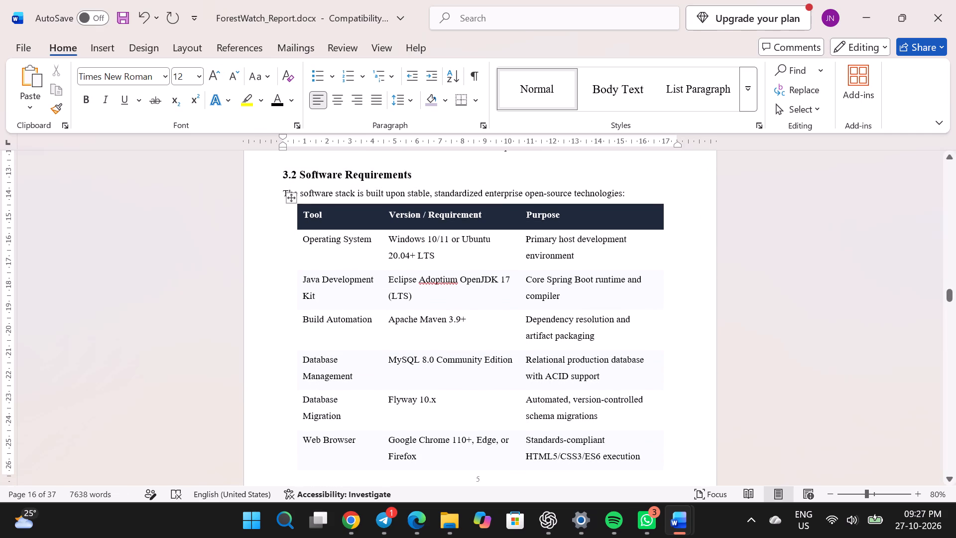
pyautogui.click(291, 200)
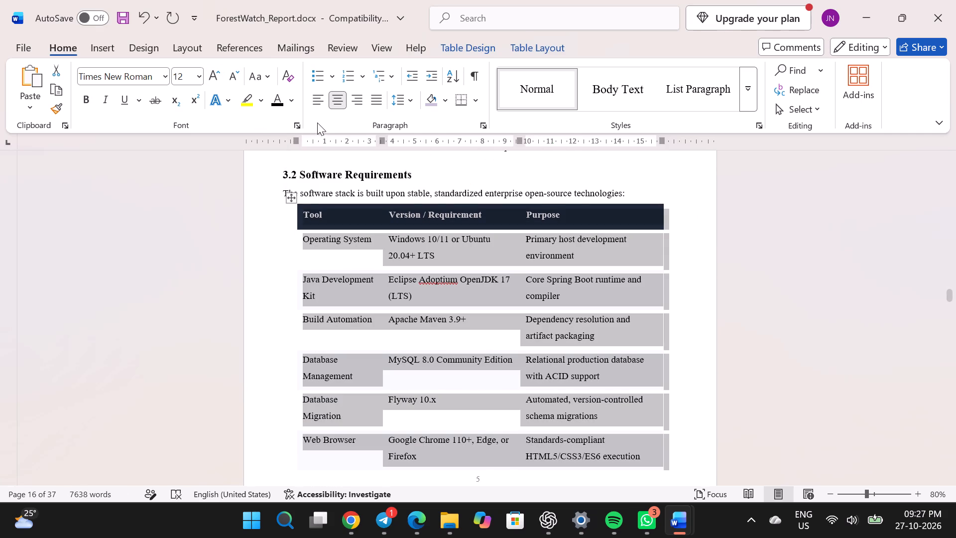
pyautogui.click(277, 106)
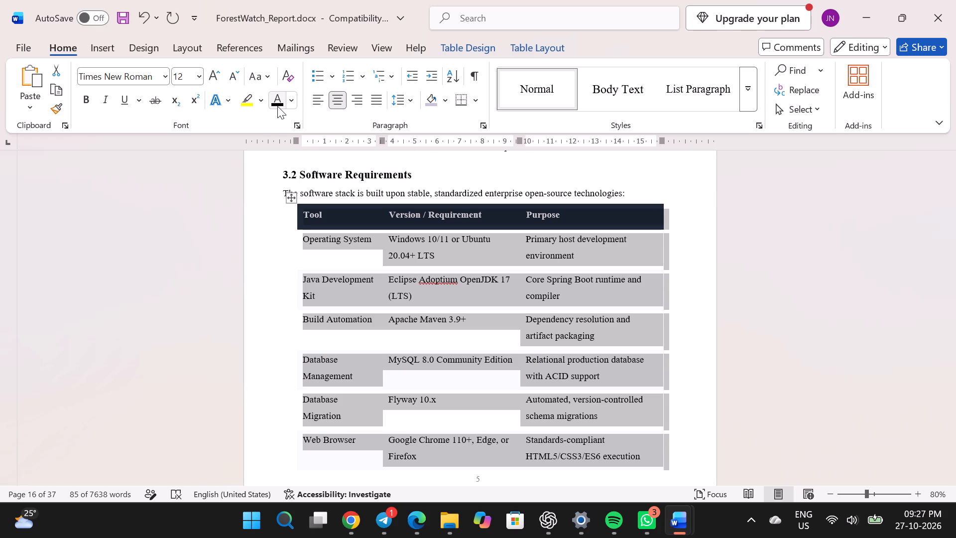
pyautogui.click(446, 45)
pyautogui.click(217, 91)
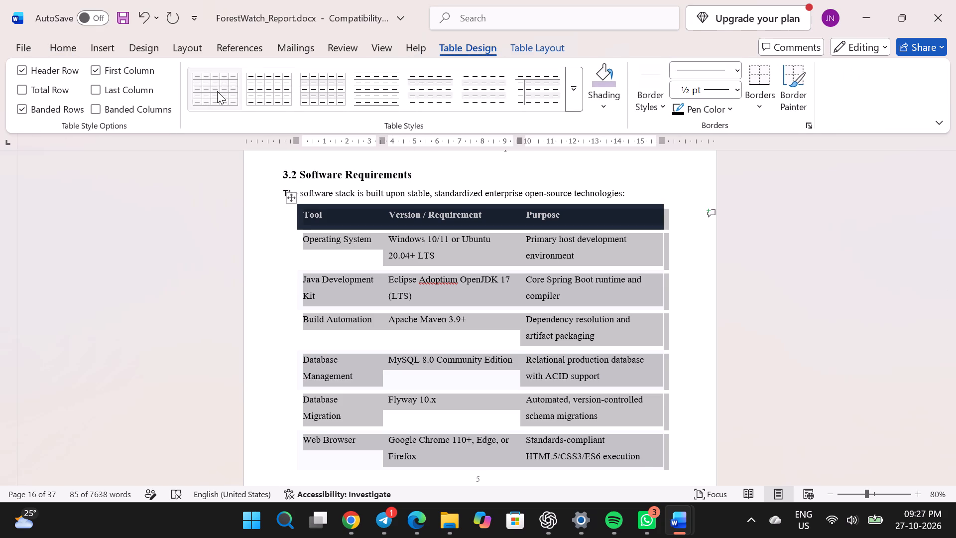
# In the software requirements table's properties, enable a preferred width and set it to 100, measured in centimetres.
pyautogui.scroll(-1, 418, 366)
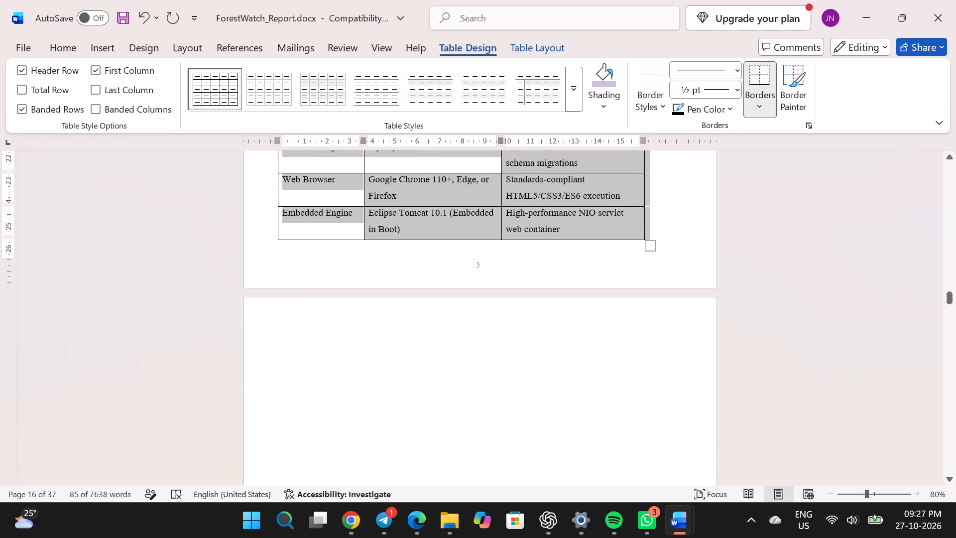
pyautogui.rightClick(497, 251)
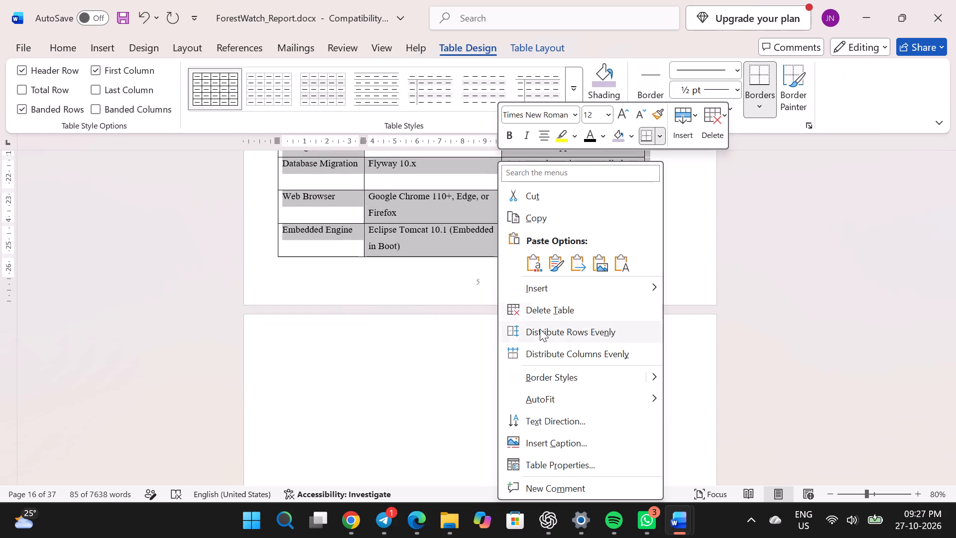
pyautogui.scroll(-1, 548, 370)
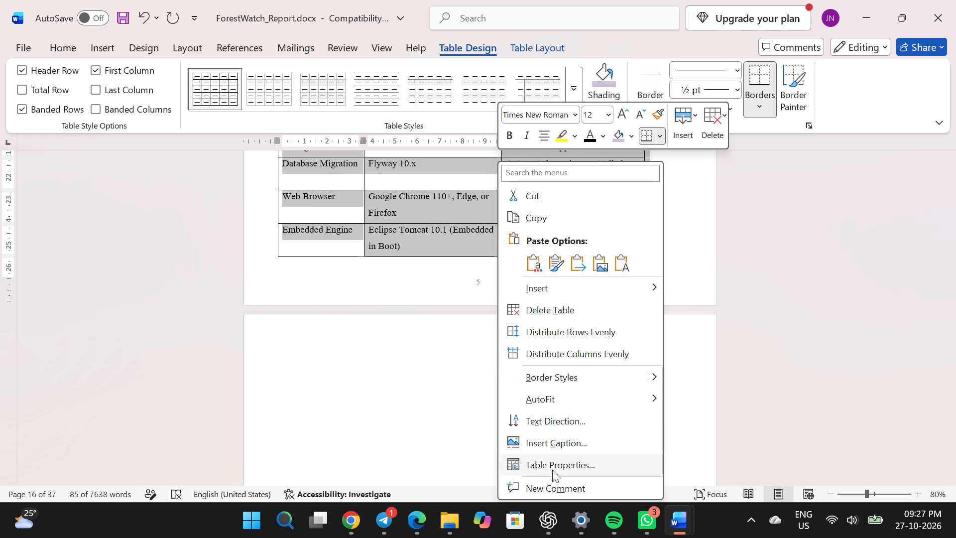
pyautogui.click(552, 470)
pyautogui.click(368, 141)
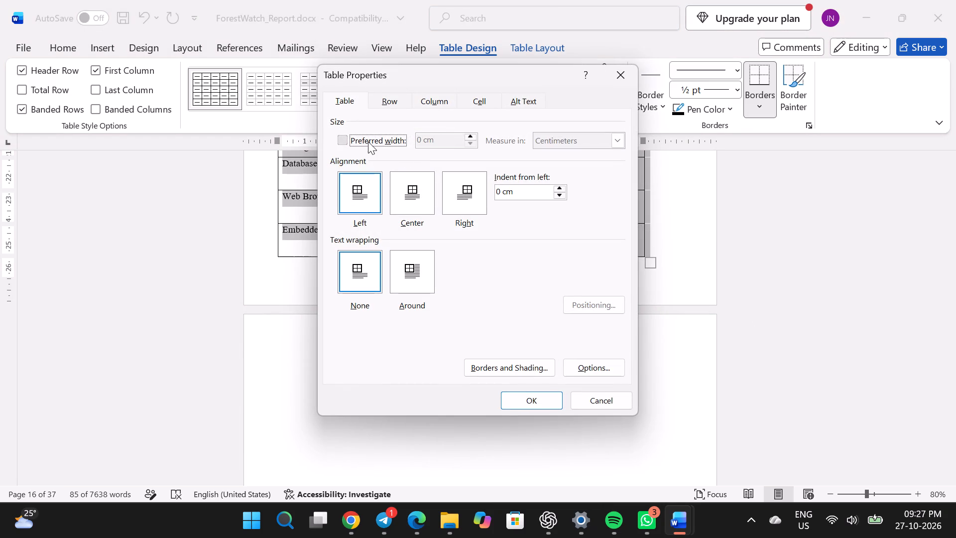
pyautogui.moveTo(442, 136); pyautogui.dragTo(358, 135)
pyautogui.write('100')
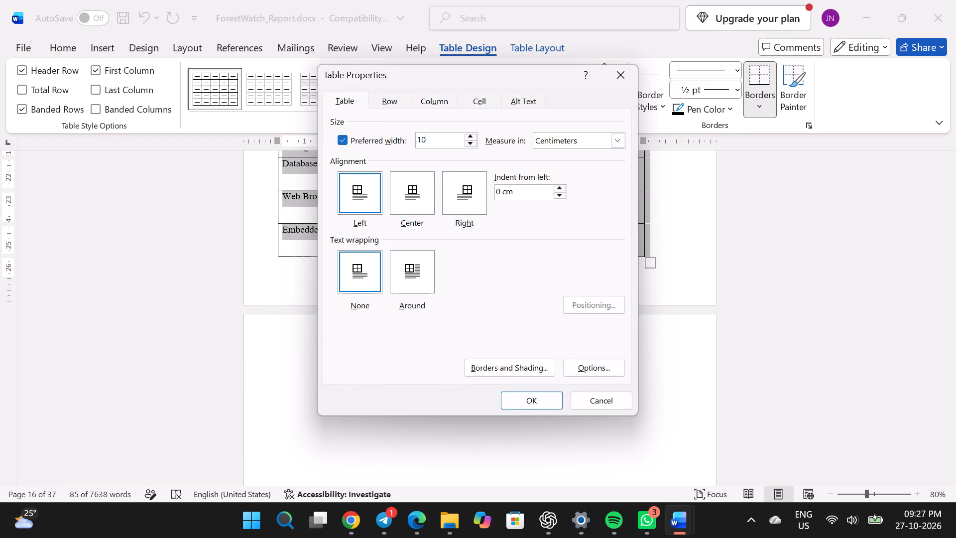
pyautogui.press('Return')
# Review the restyled hardware and software requirements tables and check the captions beneath them.
pyautogui.scroll(-1, 526, 459)
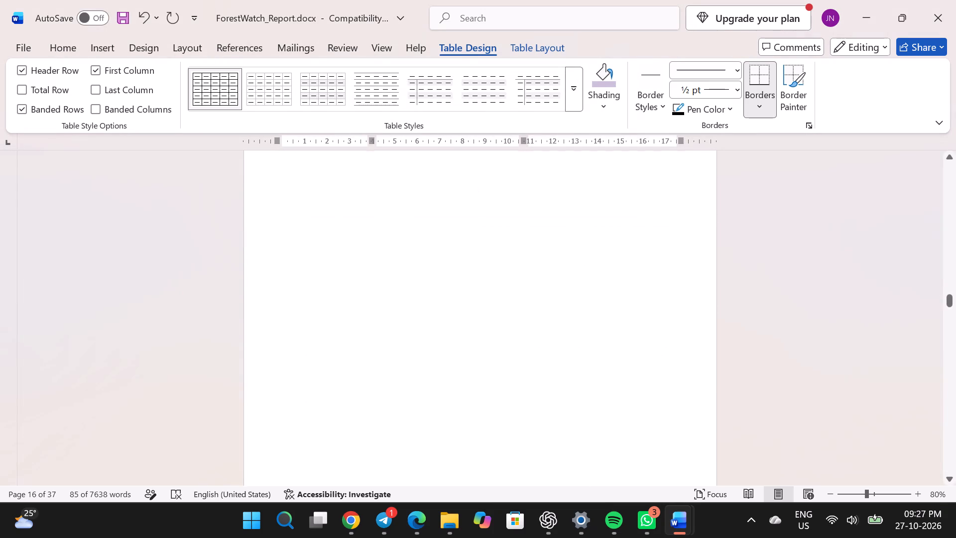
pyautogui.scroll(-3, 526, 459)
pyautogui.scroll(4, 526, 459)
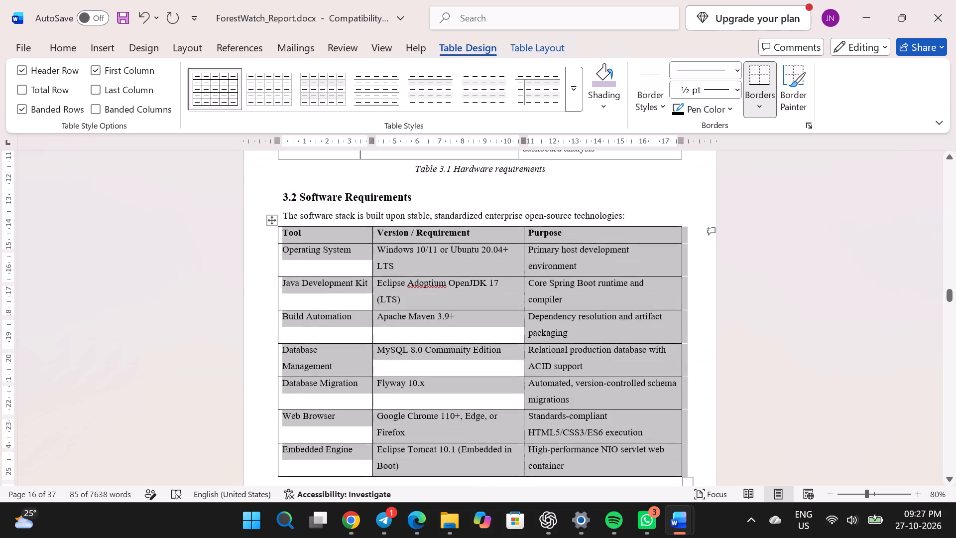
pyautogui.scroll(2, 526, 459)
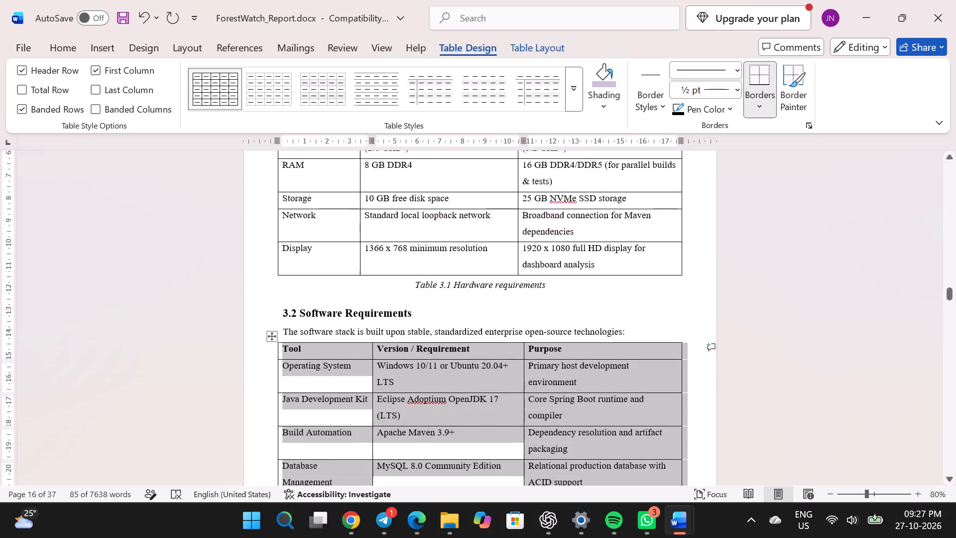
pyautogui.click(298, 300)
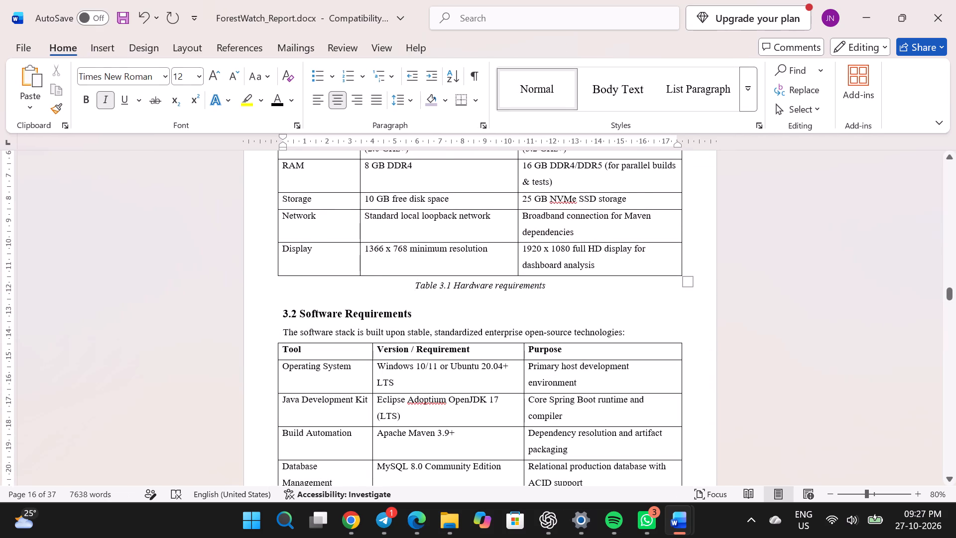
pyautogui.scroll(-2, 376, 335)
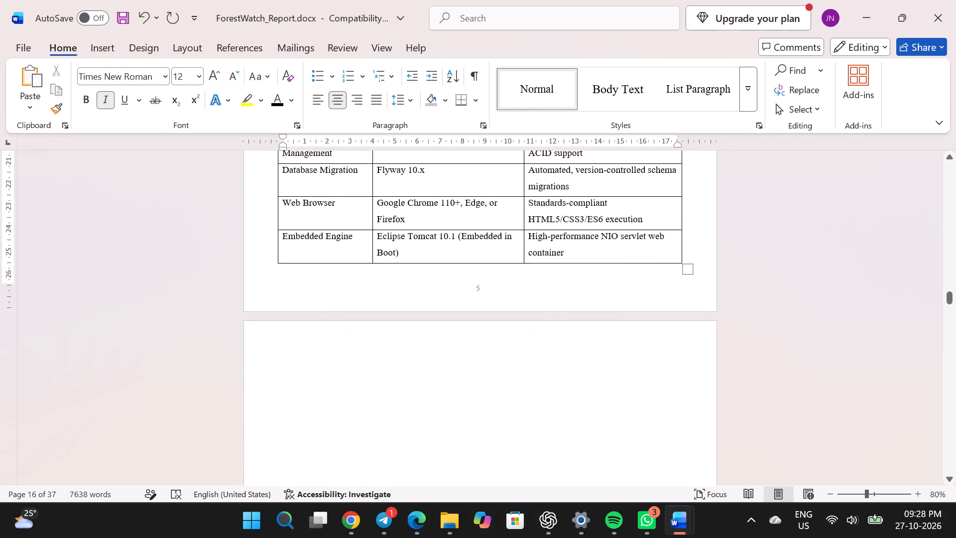
# Switch to SupportDesk_Project_Report.docx and copy the caption "Table 3.2 Software requirements", returning to ForestWatch_Report.docx.
pyautogui.hotkey('alt', 'Tab')
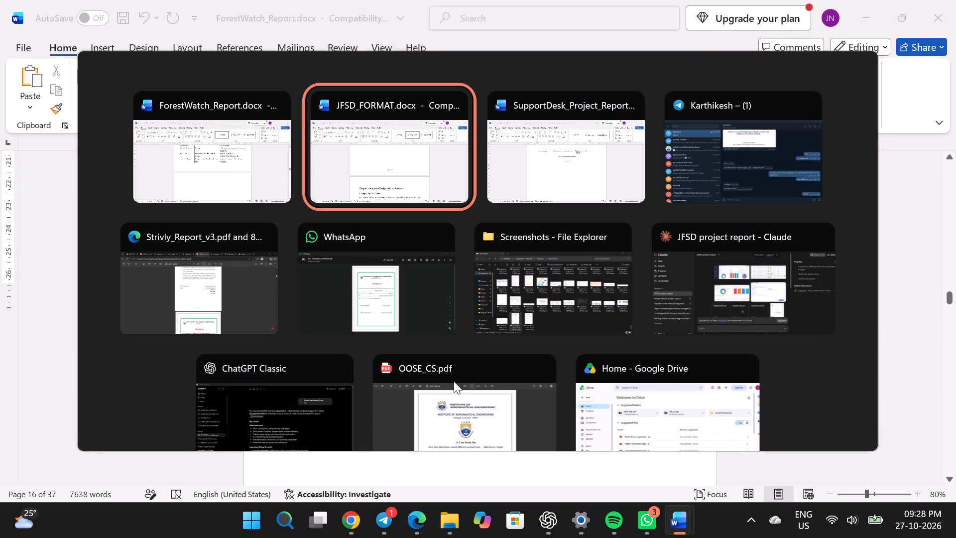
pyautogui.hotkey('alt', 'Tab')
pyautogui.scroll(-4, 454, 381)
pyautogui.scroll(3, 774, 294)
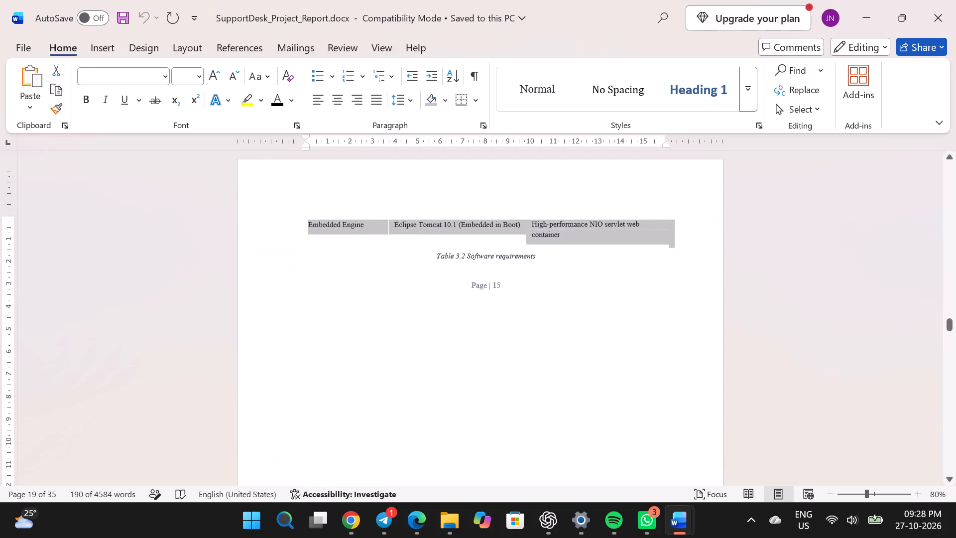
pyautogui.click(599, 293)
pyautogui.moveTo(543, 254); pyautogui.dragTo(432, 257)
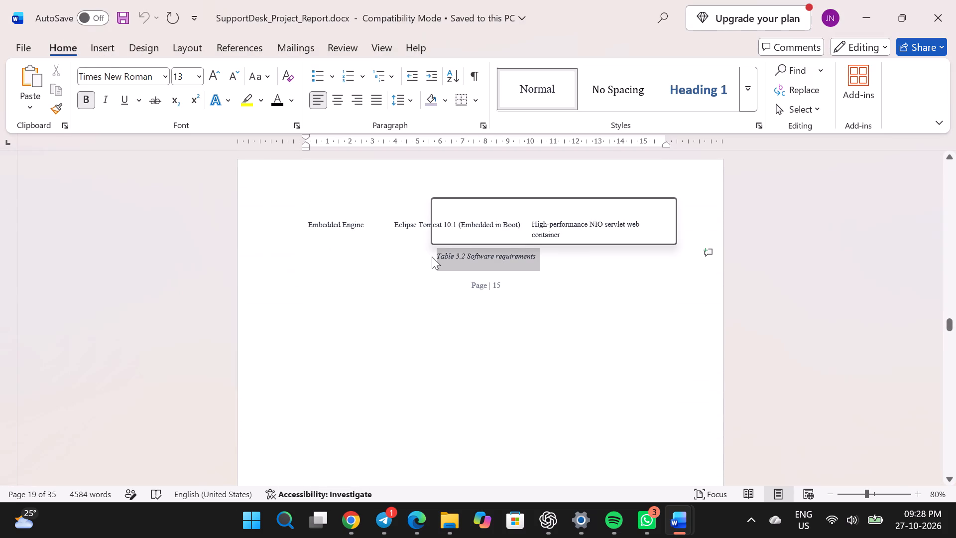
pyautogui.hotkey('ctrl', 'c')
pyautogui.hotkey('alt', 'Tab')
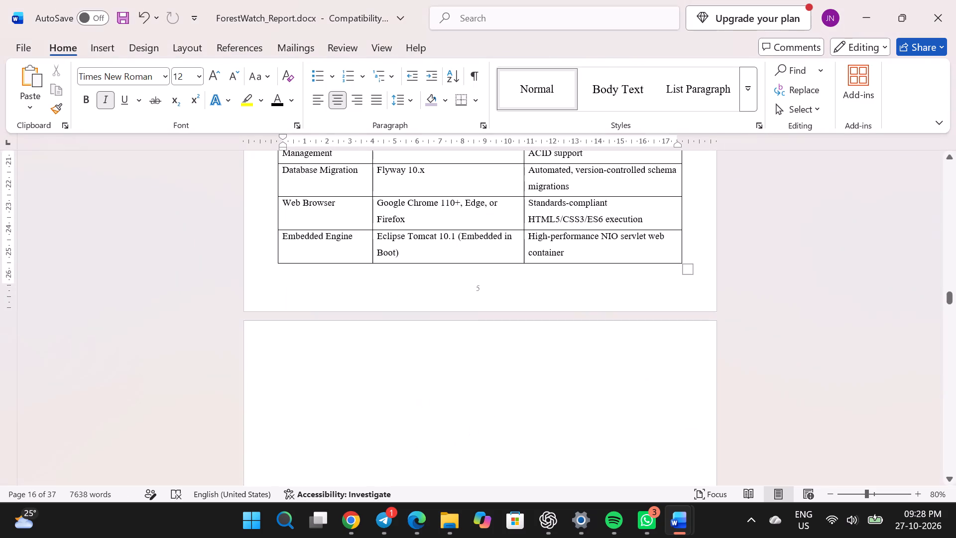
# Delete the introductory sentence about the software stack beneath the 3.2 Software Requirements heading.
pyautogui.scroll(3, 432, 257)
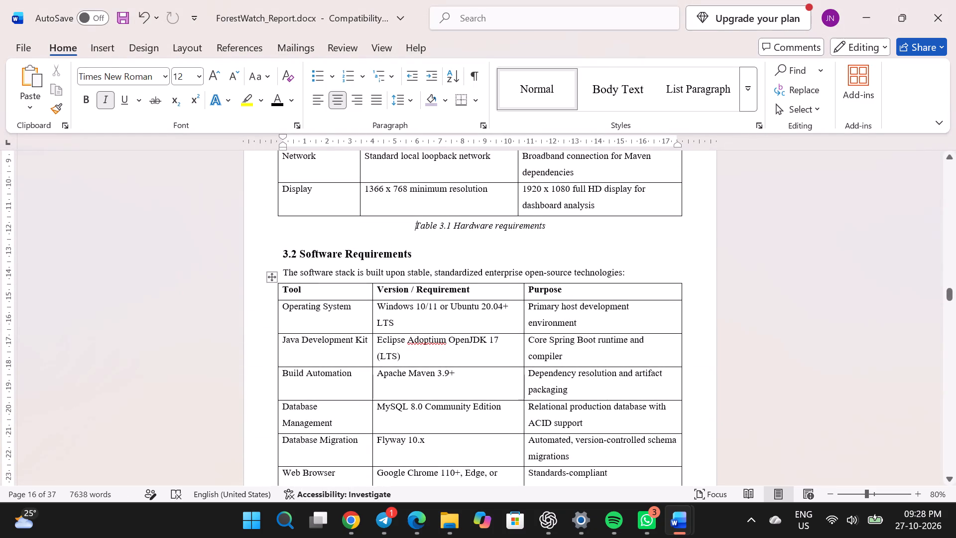
pyautogui.moveTo(629, 270); pyautogui.dragTo(288, 269)
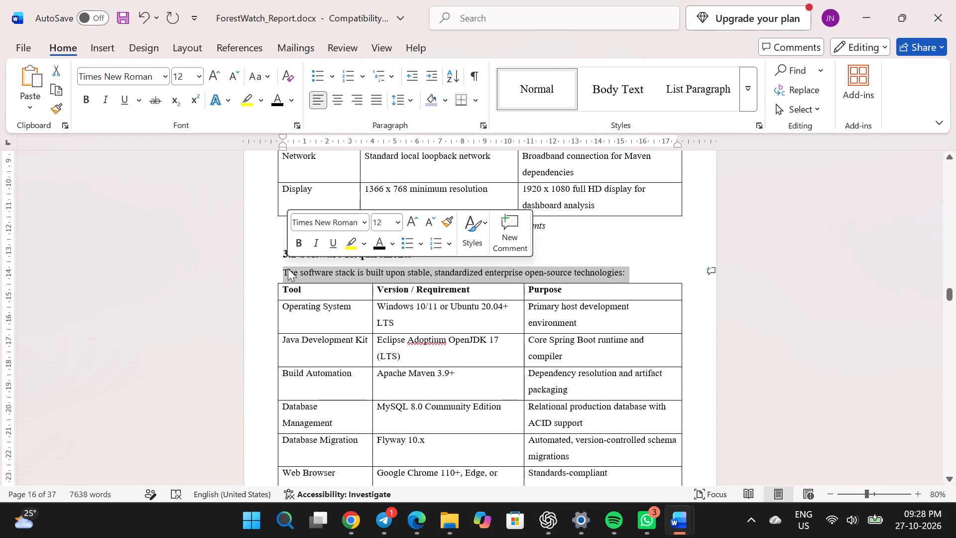
pyautogui.press('BackSpace')
pyautogui.press('BackSpace')
# Paste the copied Table 3.2 caption directly beneath the software requirements table.
pyautogui.scroll(-1, 374, 396)
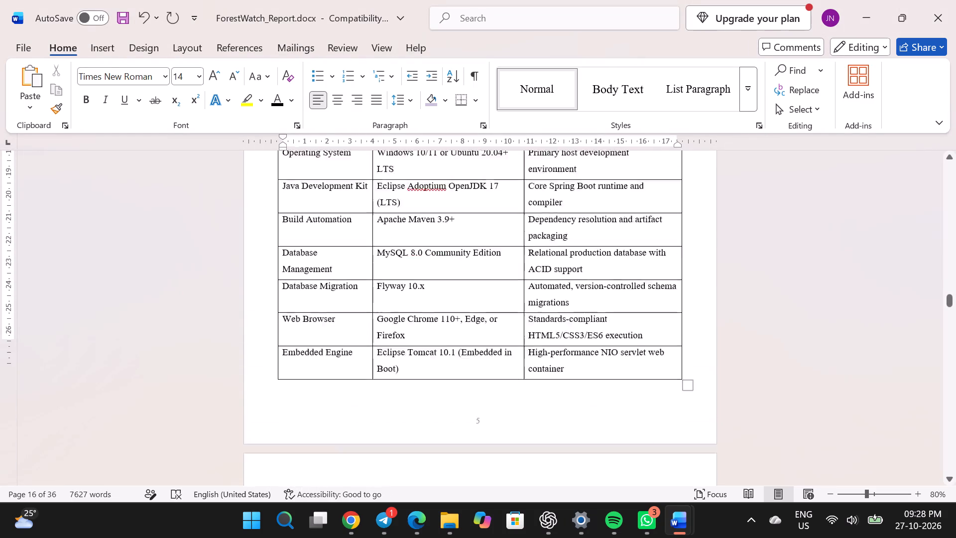
pyautogui.click(455, 318)
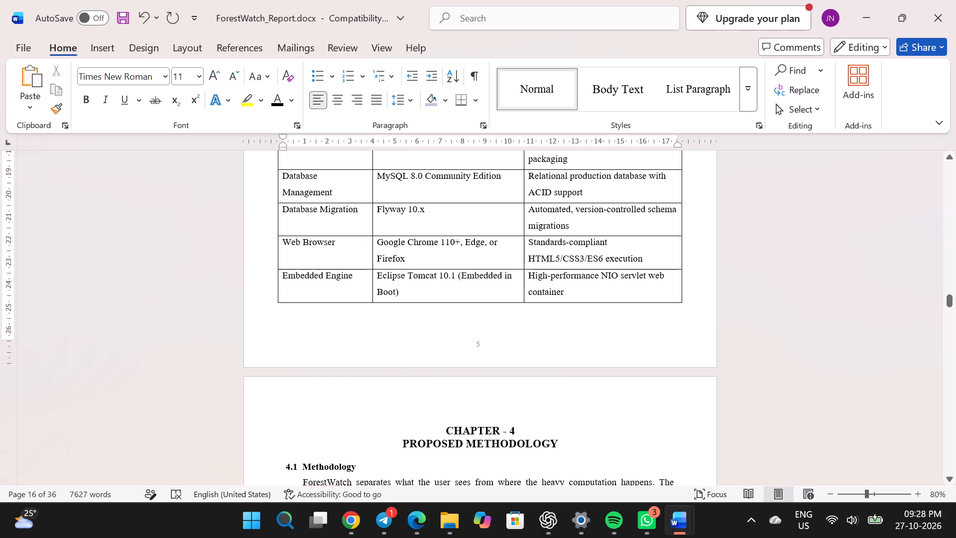
pyautogui.hotkey('ctrl', 'v')
pyautogui.scroll(-1, 497, 336)
pyautogui.scroll(-1, 400, 359)
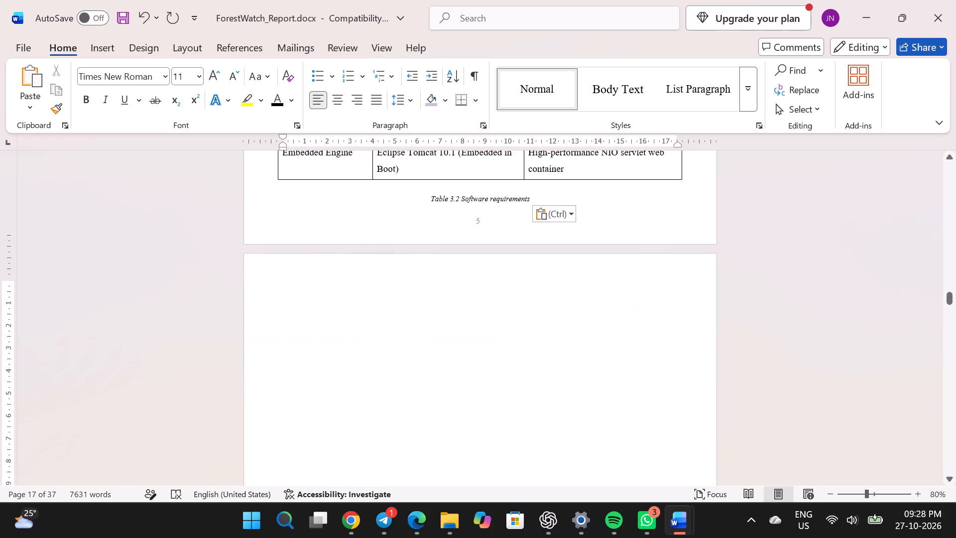
pyautogui.scroll(-1, 400, 359)
# Copy sections 3.3 Functional Requirements and 3.4 Non-Functional Requirements from SupportDesk_Project_Report.docx into ForestWatch_Report.docx after the Table 3.2 caption.
pyautogui.hotkey('alt', 'Tab')
pyautogui.click(411, 333)
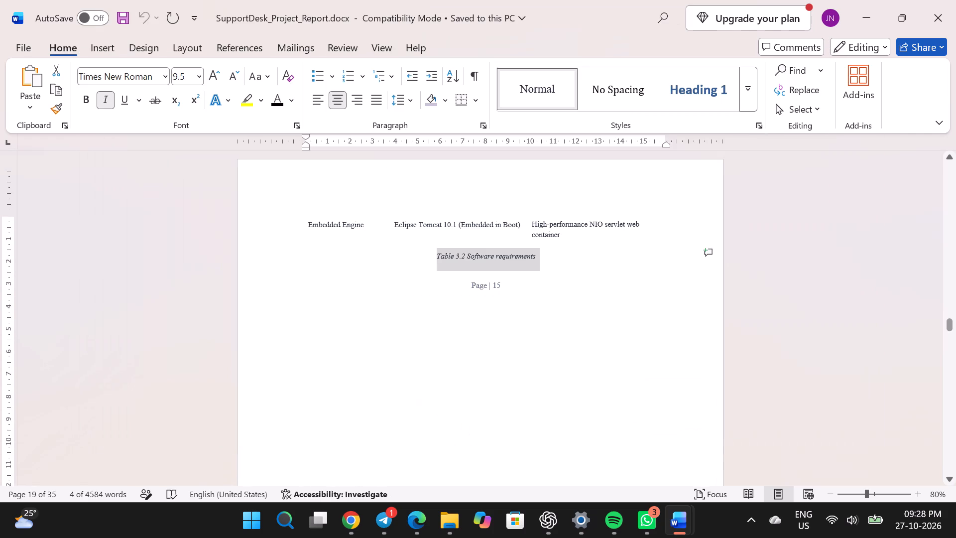
pyautogui.scroll(-6, 411, 333)
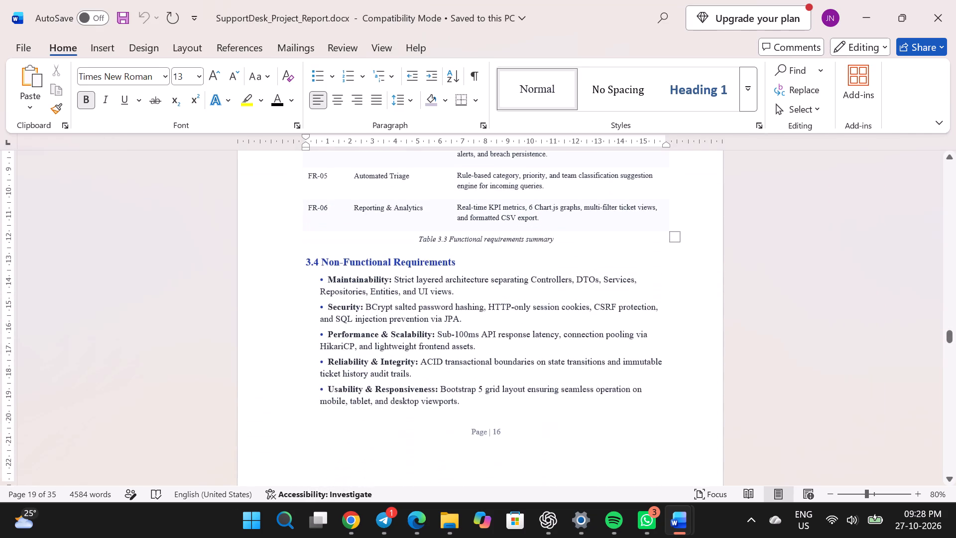
pyautogui.moveTo(466, 396); pyautogui.dragTo(337, 276)
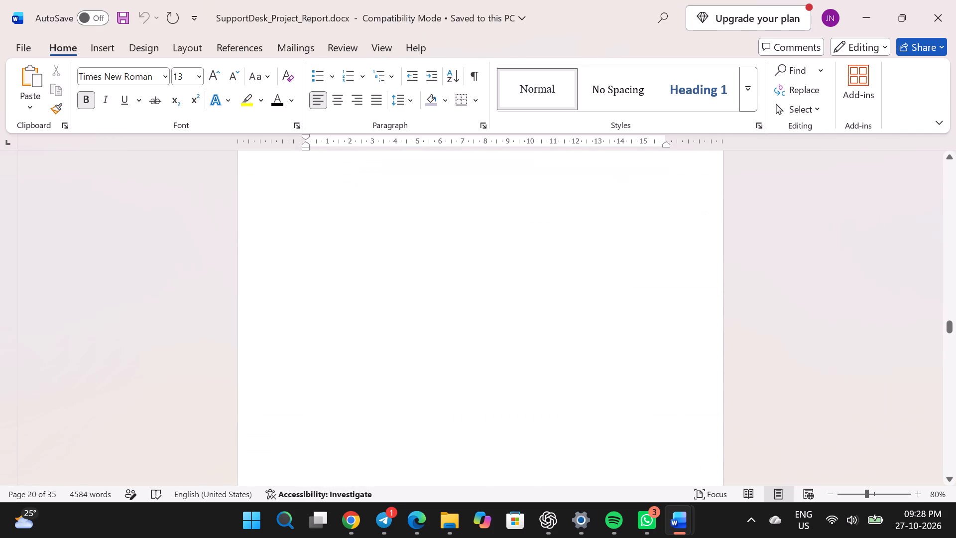
pyautogui.moveTo(337, 276); pyautogui.dragTo(324, 218)
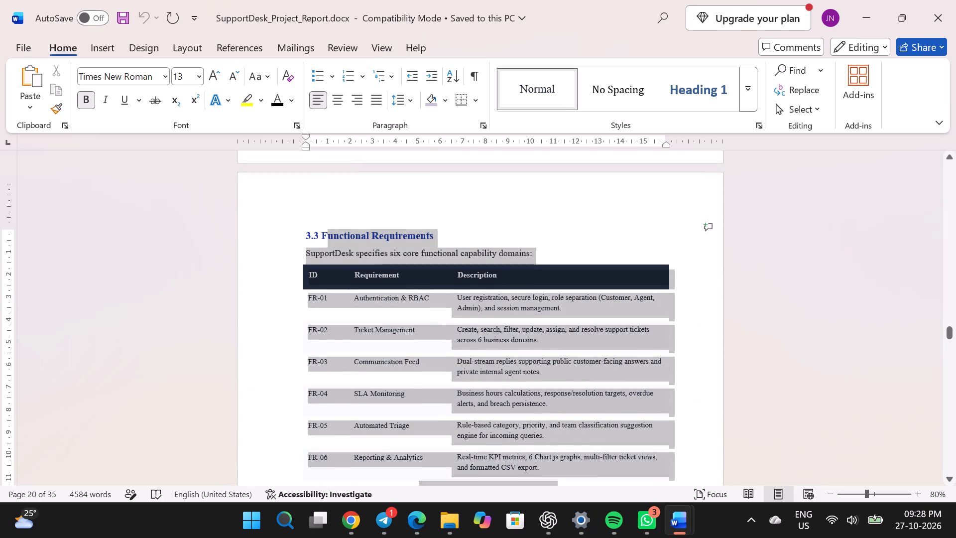
pyautogui.moveTo(324, 218); pyautogui.dragTo(303, 230)
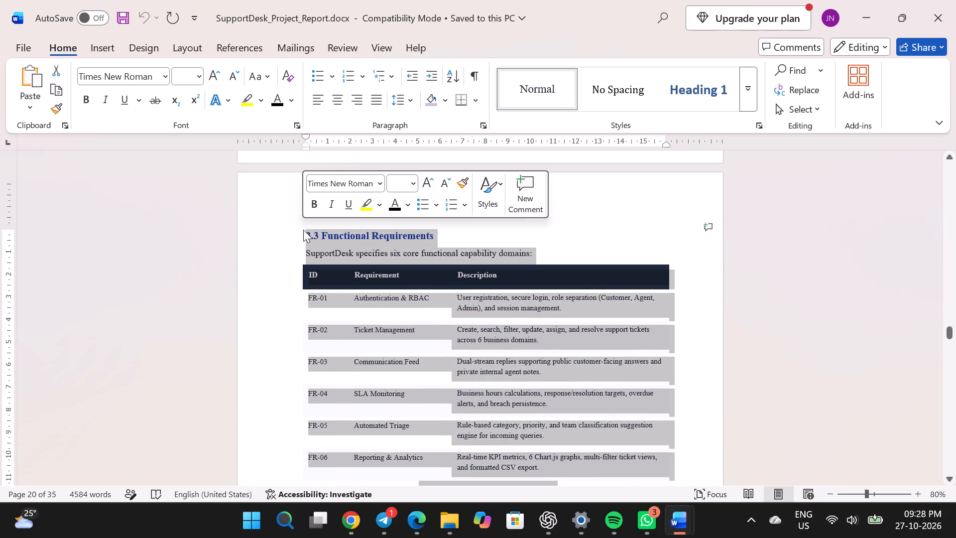
pyautogui.hotkey('ctrl', 'c')
pyautogui.hotkey('alt', 'Tab')
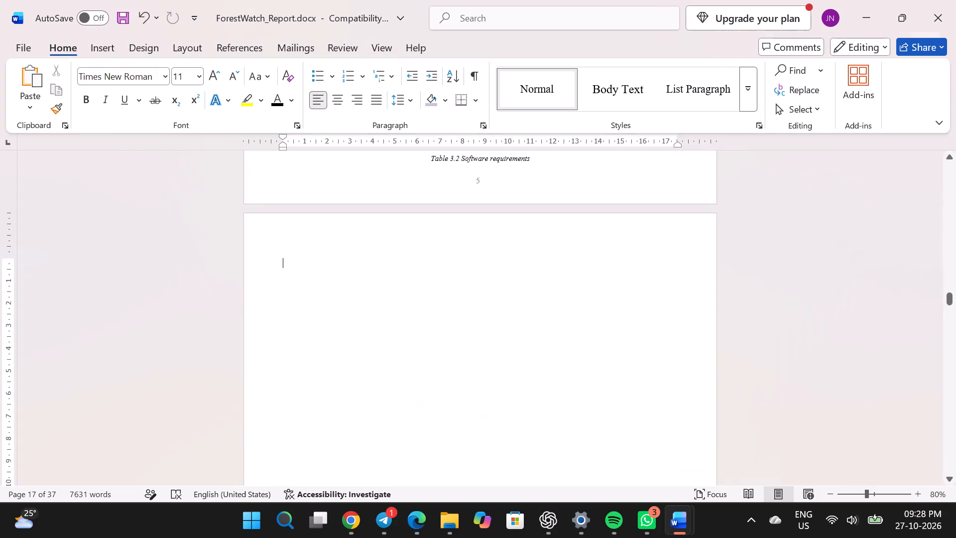
pyautogui.hotkey('ctrl', 'v')
pyautogui.scroll(-1, 464, 413)
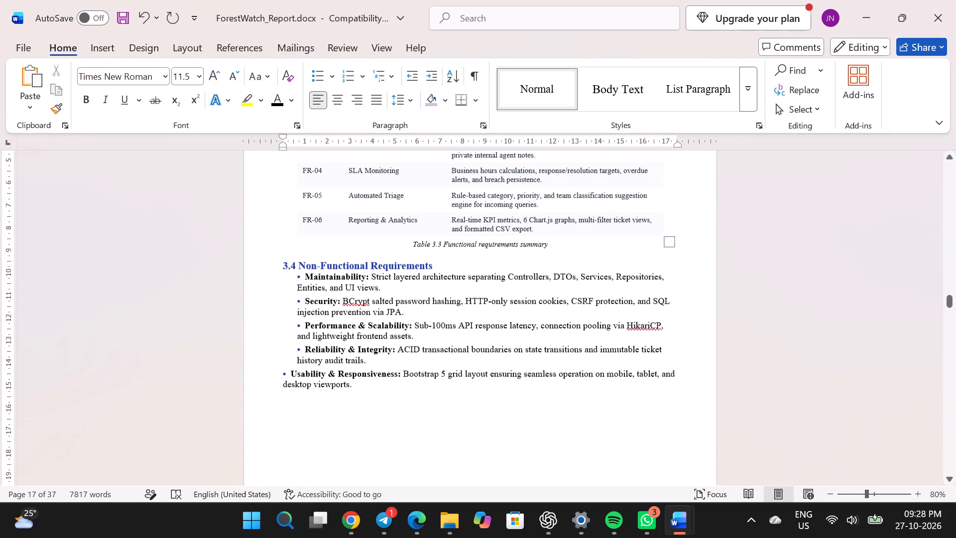
# Format the pasted sections 3.3 and 3.4 with black text, 12 pt size and the wider line spacing used in the software requirements table.
pyautogui.moveTo(362, 383); pyautogui.dragTo(345, 221)
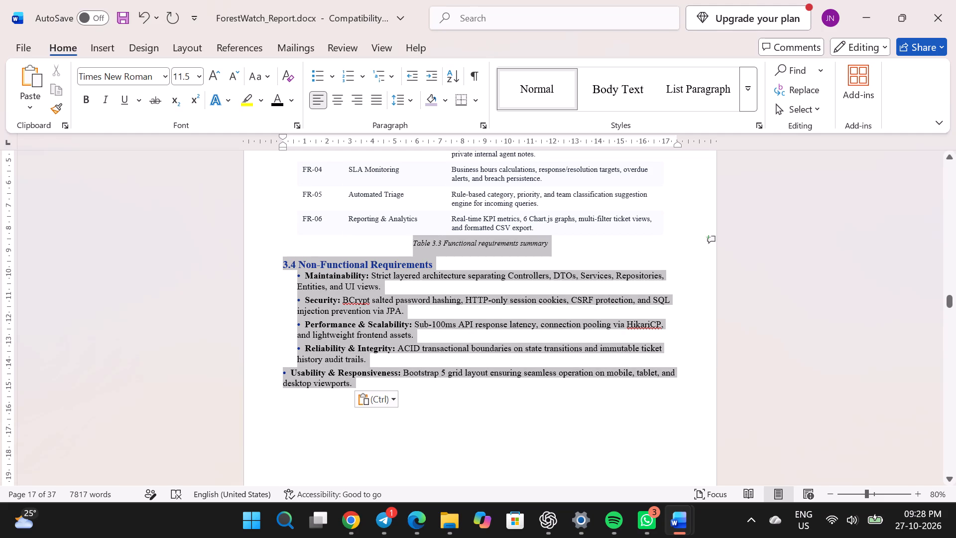
pyautogui.moveTo(345, 221); pyautogui.dragTo(279, 481)
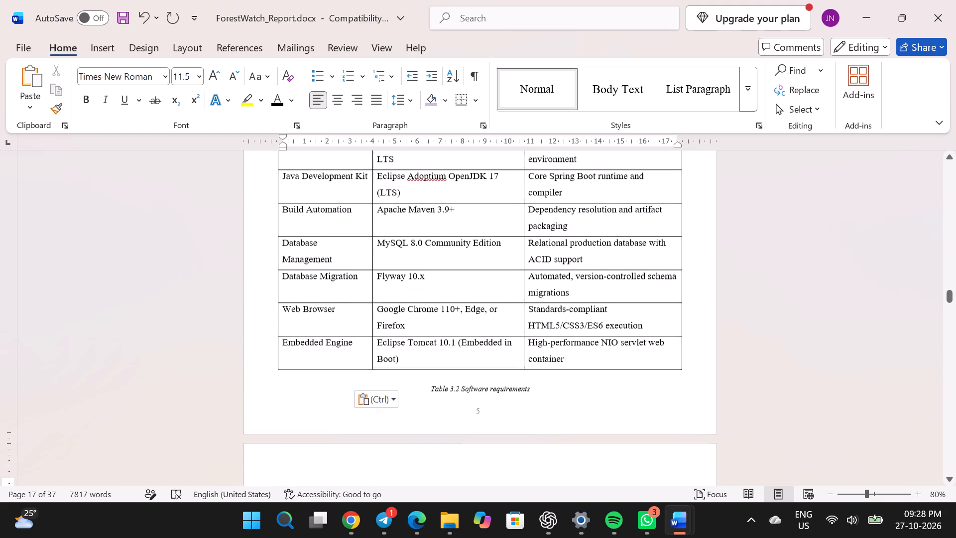
pyautogui.moveTo(279, 481); pyautogui.dragTo(279, 479)
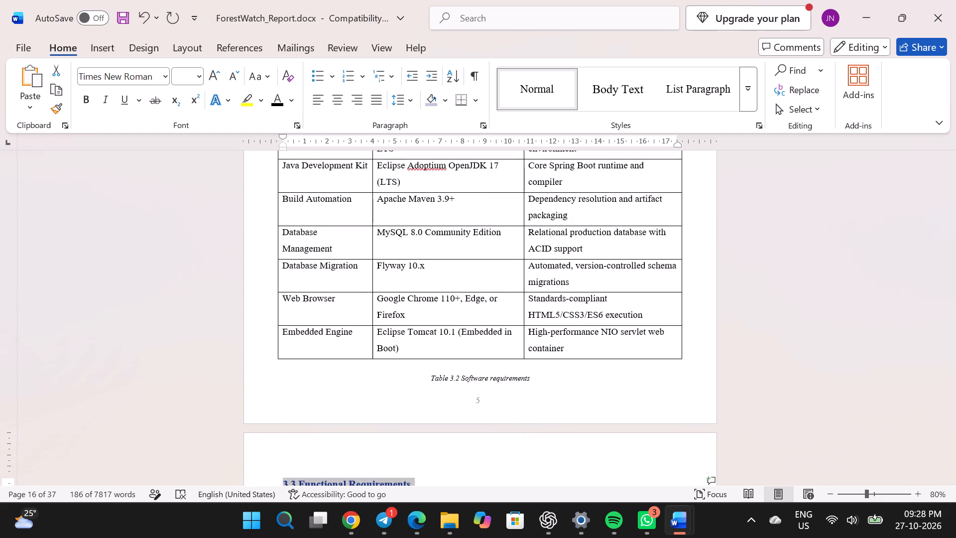
pyautogui.click(275, 98)
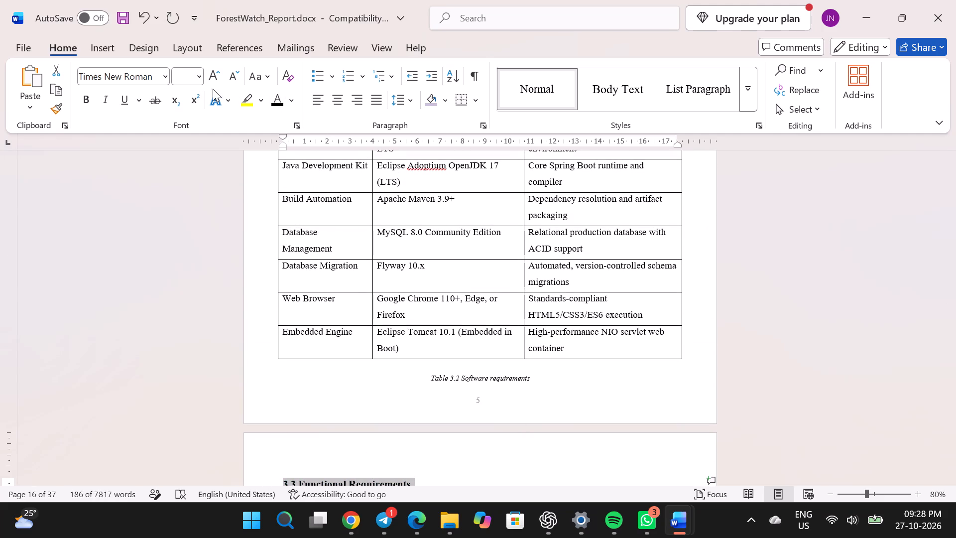
pyautogui.click(189, 78)
pyautogui.write('12')
pyautogui.press('Return')
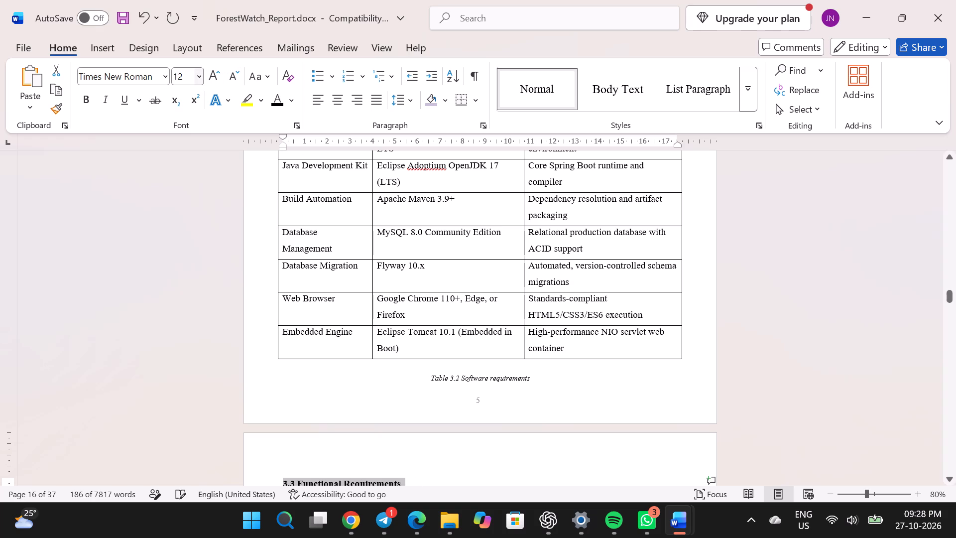
pyautogui.moveTo(408, 101); pyautogui.dragTo(425, 161)
pyautogui.click(425, 161)
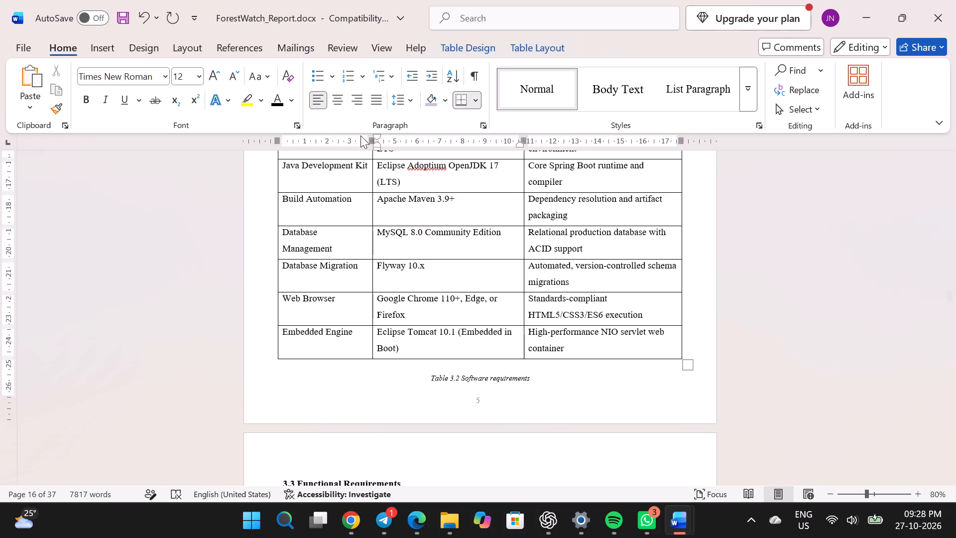
# Increase the 3.3 Functional Requirements heading to 14 pt.
pyautogui.scroll(-2, 320, 125)
pyautogui.scroll(-1, 389, 344)
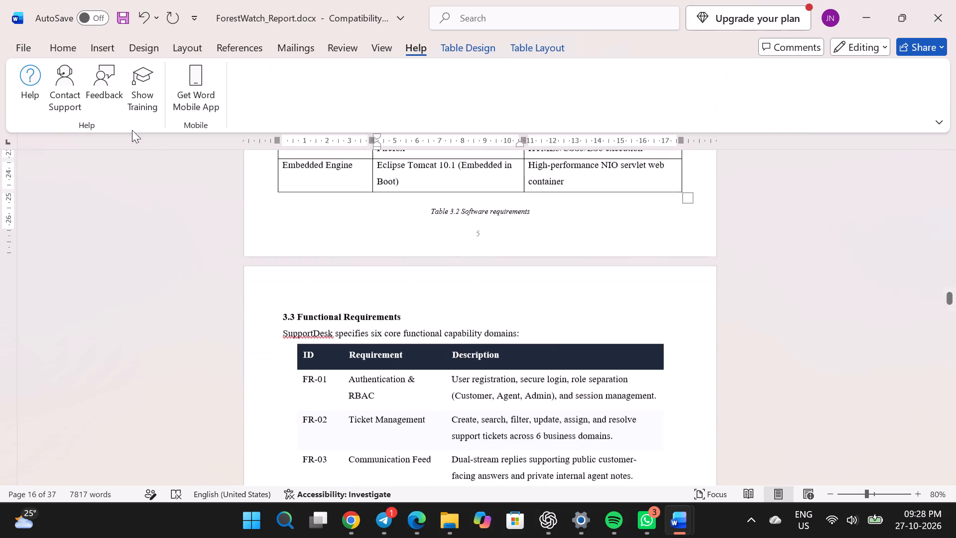
pyautogui.click(57, 50)
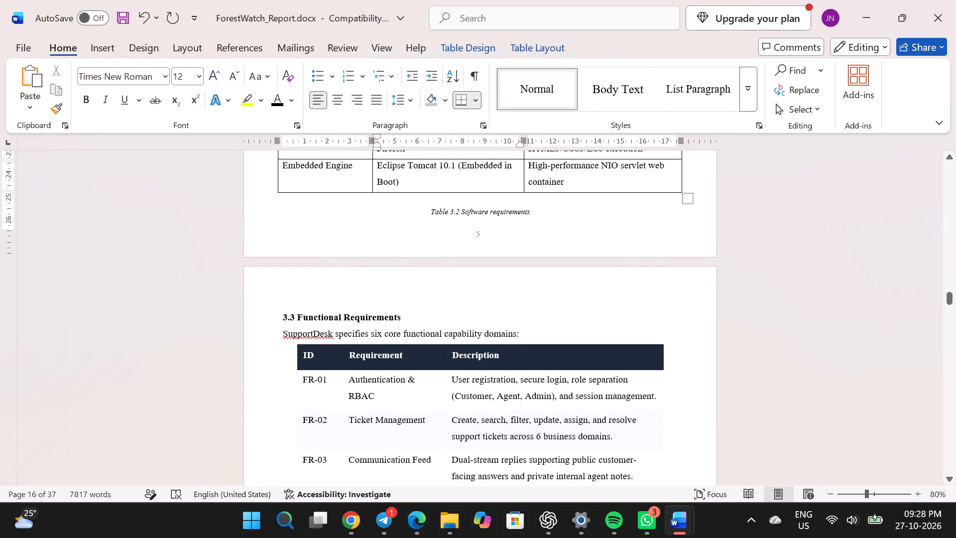
pyautogui.scroll(-1, 38, 189)
pyautogui.scroll(1, 56, 183)
pyautogui.moveTo(409, 326); pyautogui.dragTo(282, 321)
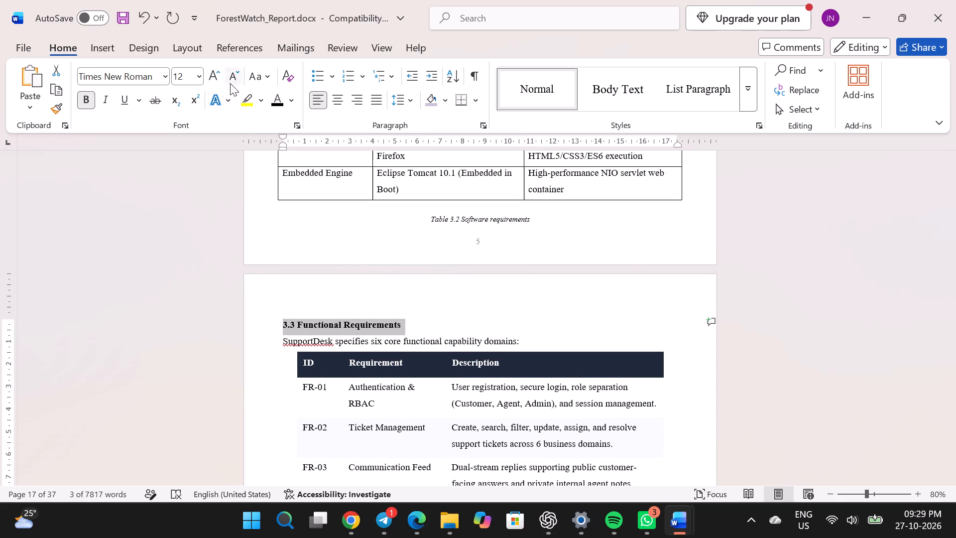
pyautogui.click(213, 73)
pyautogui.scroll(-1, 386, 342)
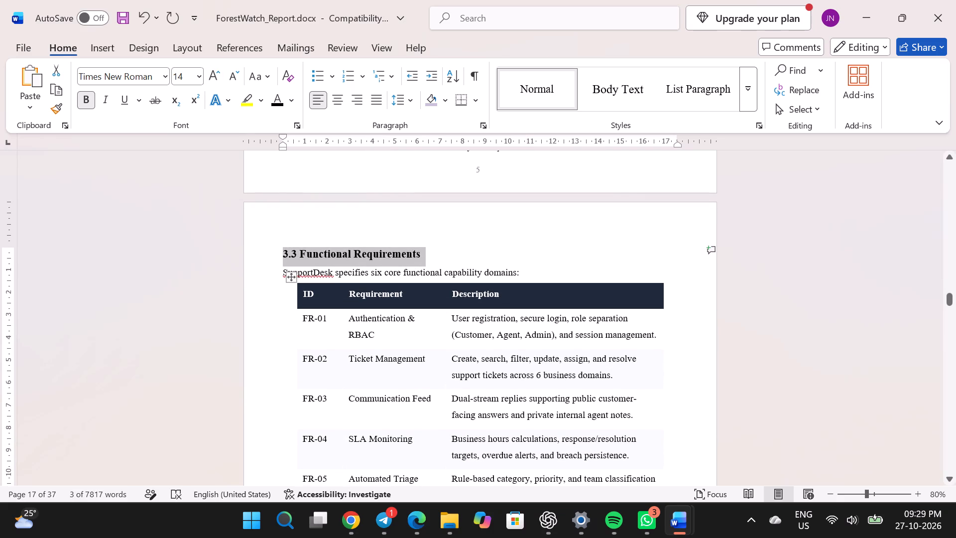
# Give the functional requirements table black text and the plain bordered grid table style.
pyautogui.click(293, 282)
pyautogui.click(351, 309)
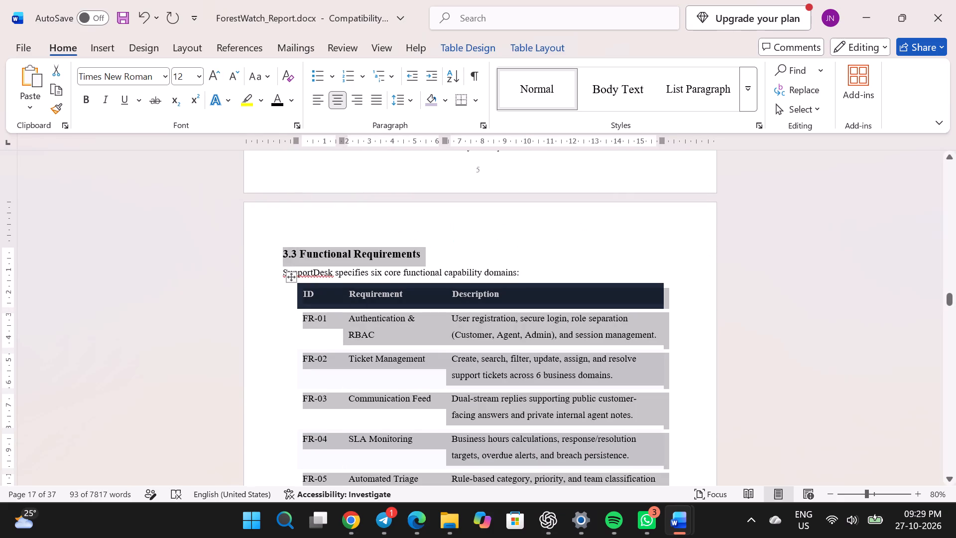
pyautogui.click(276, 101)
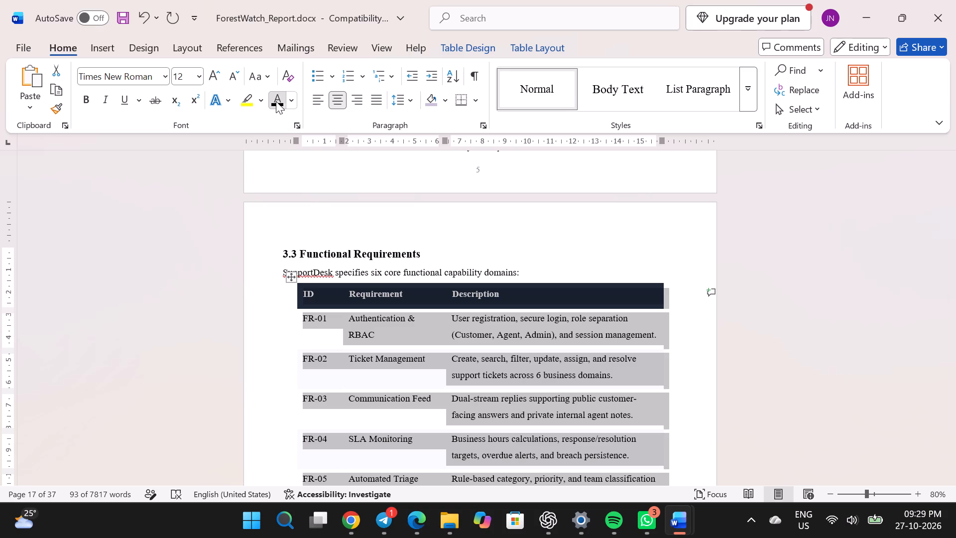
pyautogui.moveTo(453, 54); pyautogui.dragTo(210, 94)
pyautogui.click(210, 94)
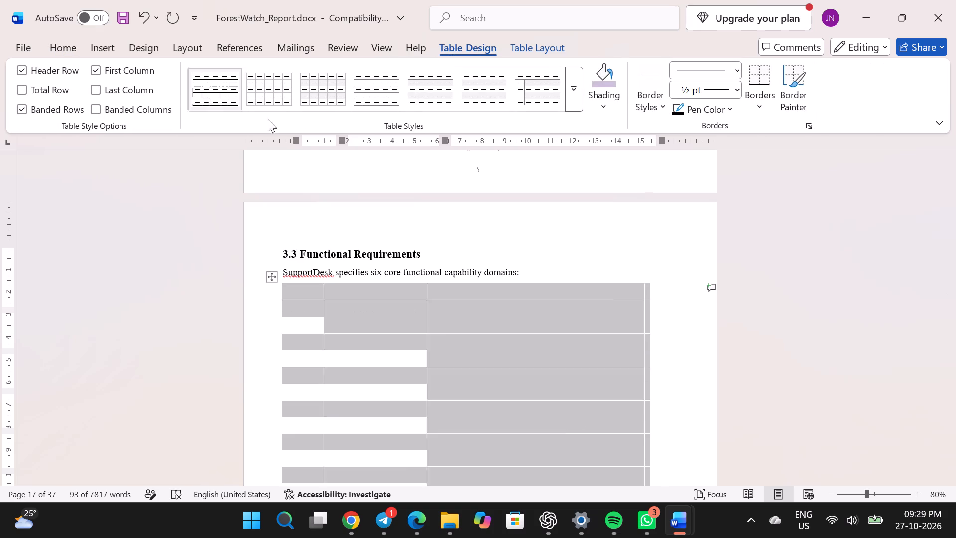
# In the functional requirements table's properties, enable a preferred width and set it to 100, measured in percent.
pyautogui.rightClick(478, 359)
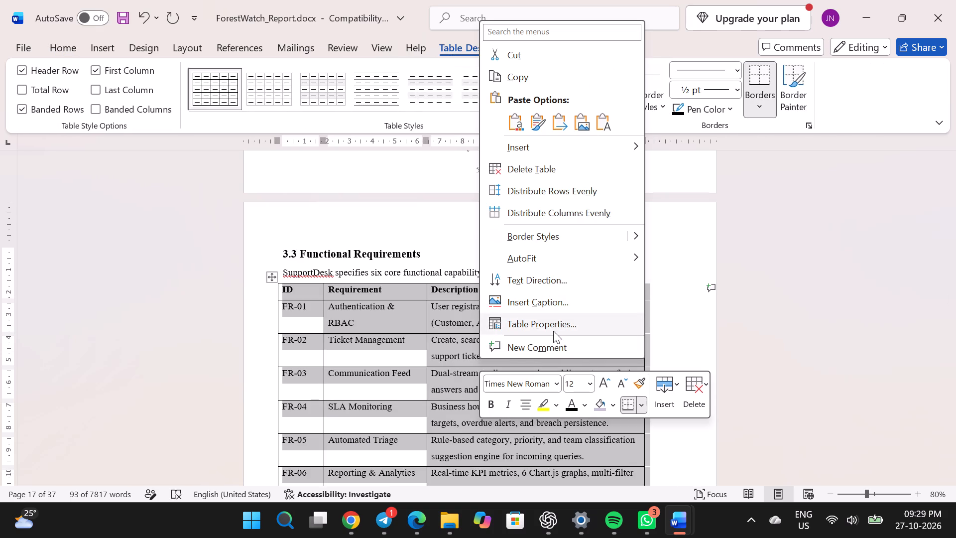
pyautogui.click(553, 331)
pyautogui.moveTo(369, 142); pyautogui.dragTo(373, 142)
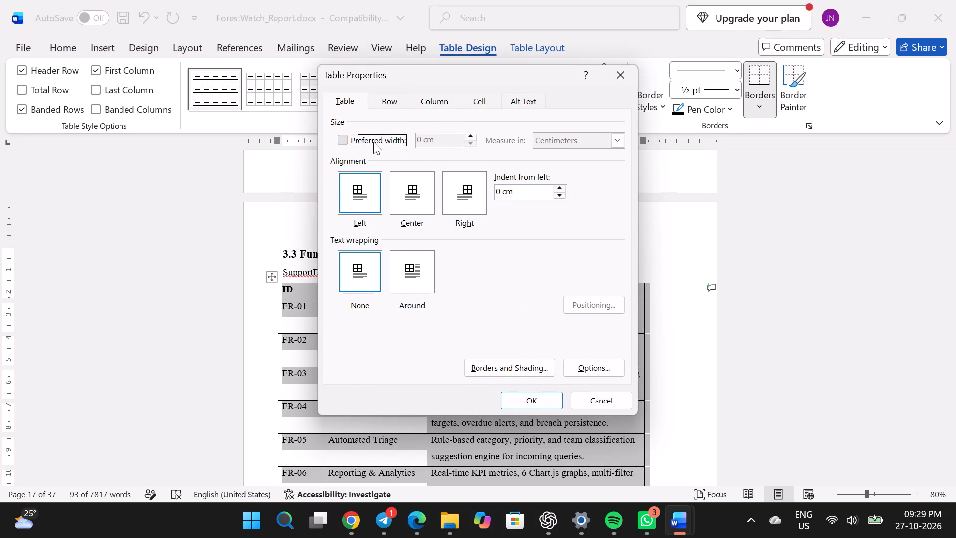
pyautogui.moveTo(373, 142); pyautogui.dragTo(381, 130)
pyautogui.click(355, 140)
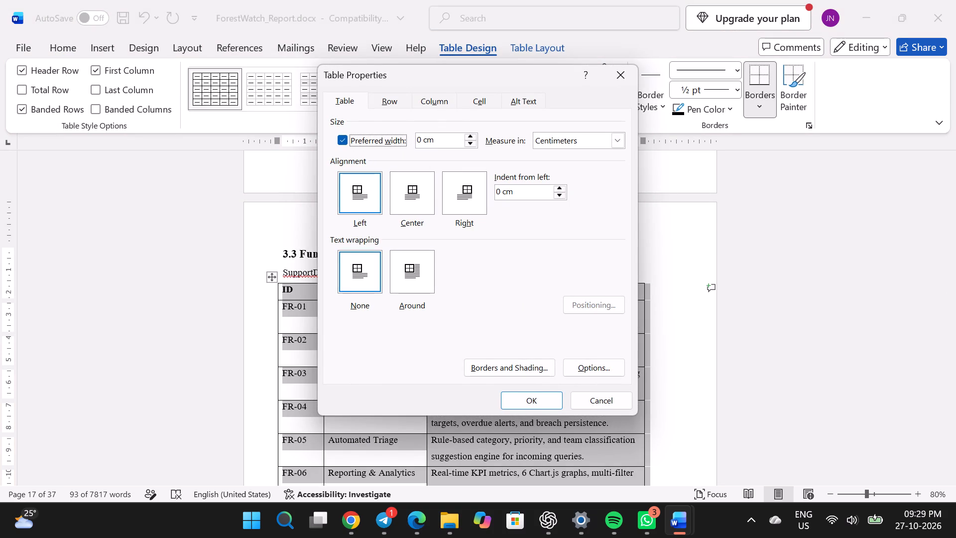
pyautogui.moveTo(440, 138); pyautogui.dragTo(365, 146)
pyautogui.write('100')
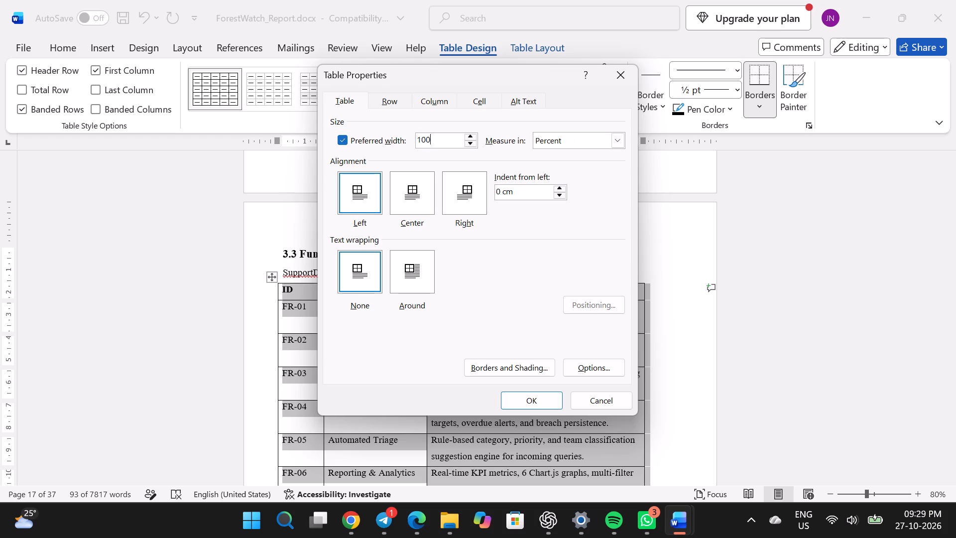
pyautogui.press('Return')
pyautogui.scroll(-1, 564, 421)
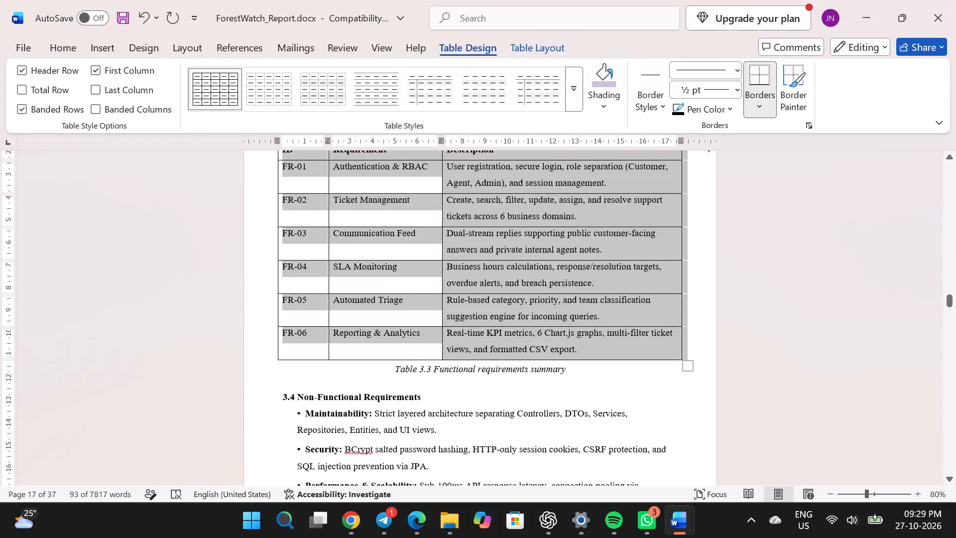
pyautogui.click(69, 43)
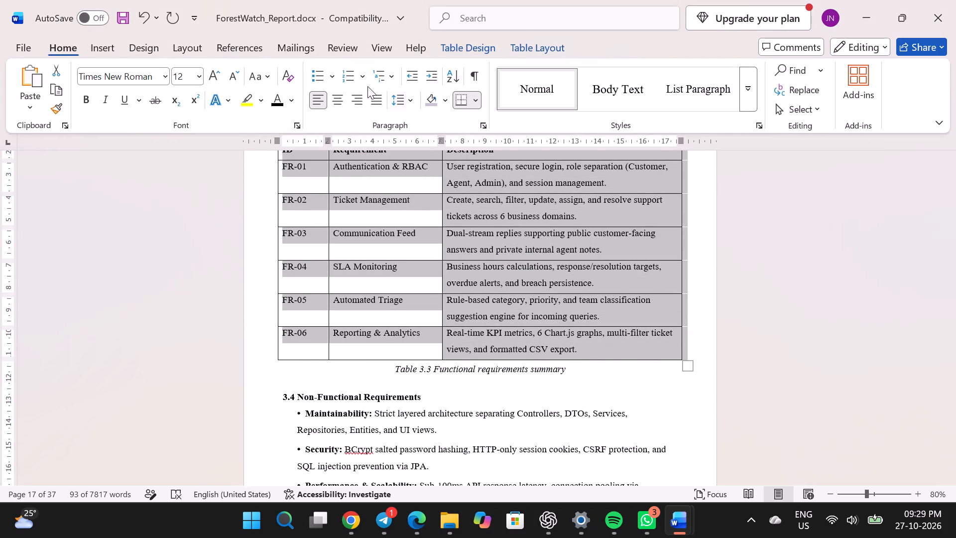
# Increase the 3.4 Non-Functional Requirements heading to 14 pt.
pyautogui.click(401, 93)
pyautogui.click(401, 93)
pyautogui.scroll(-1, 477, 386)
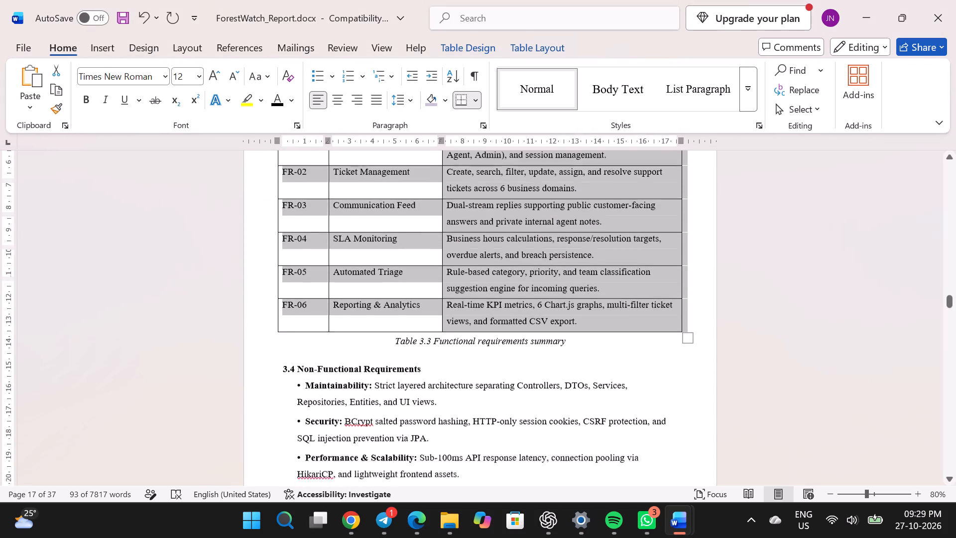
pyautogui.scroll(-1, 477, 386)
pyautogui.moveTo(284, 267); pyautogui.dragTo(425, 267)
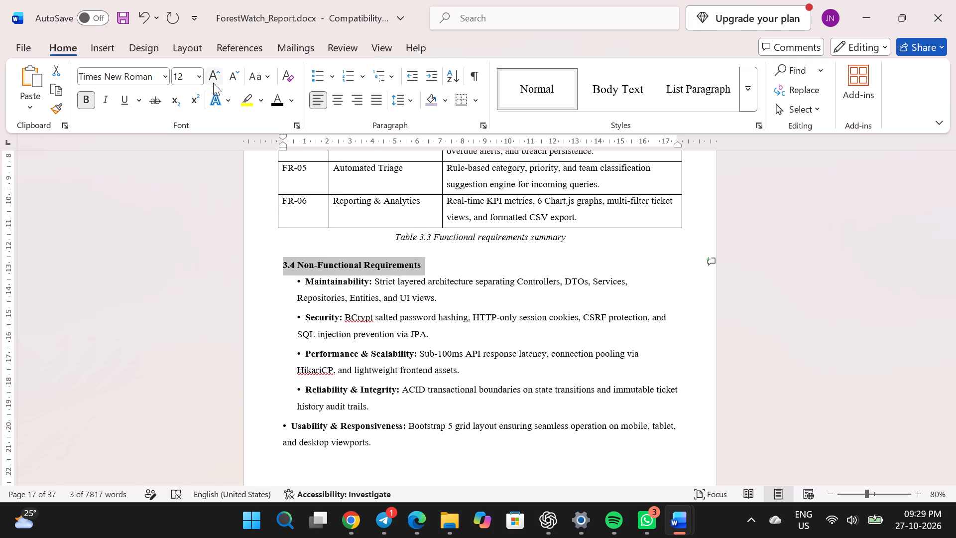
pyautogui.click(213, 83)
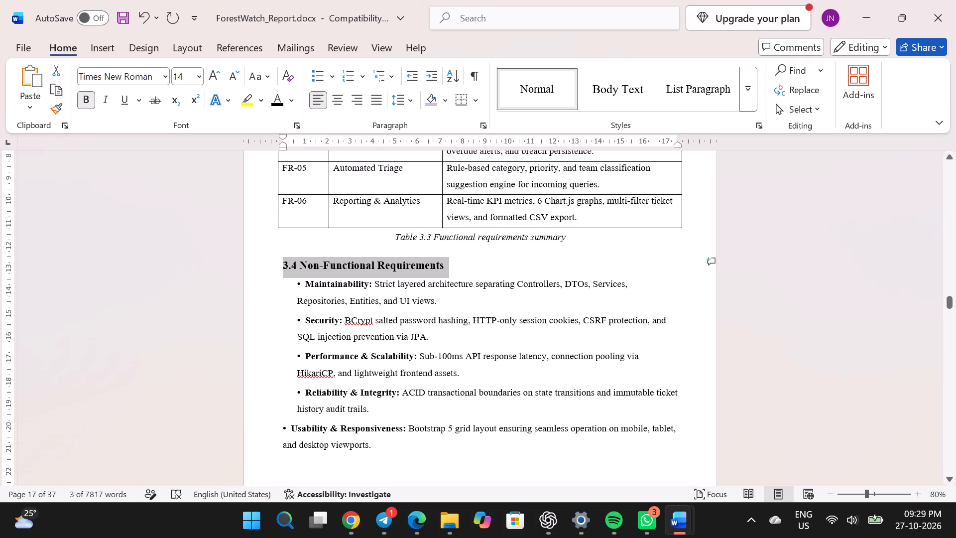
# Justify the bulleted non-functional requirements under section 3.4, from Maintainability to Usability & Responsiveness.
pyautogui.moveTo(294, 285); pyautogui.dragTo(412, 473)
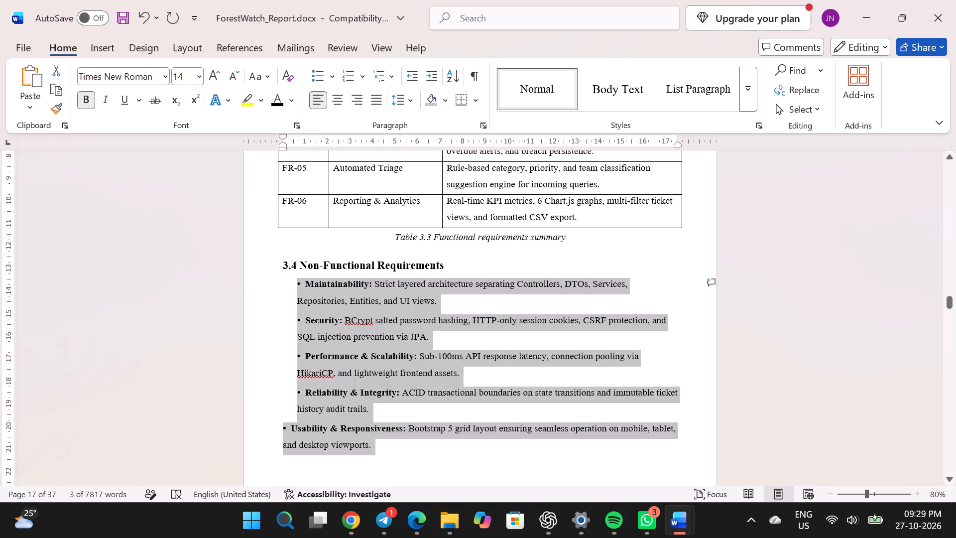
pyautogui.moveTo(412, 473); pyautogui.dragTo(409, 472)
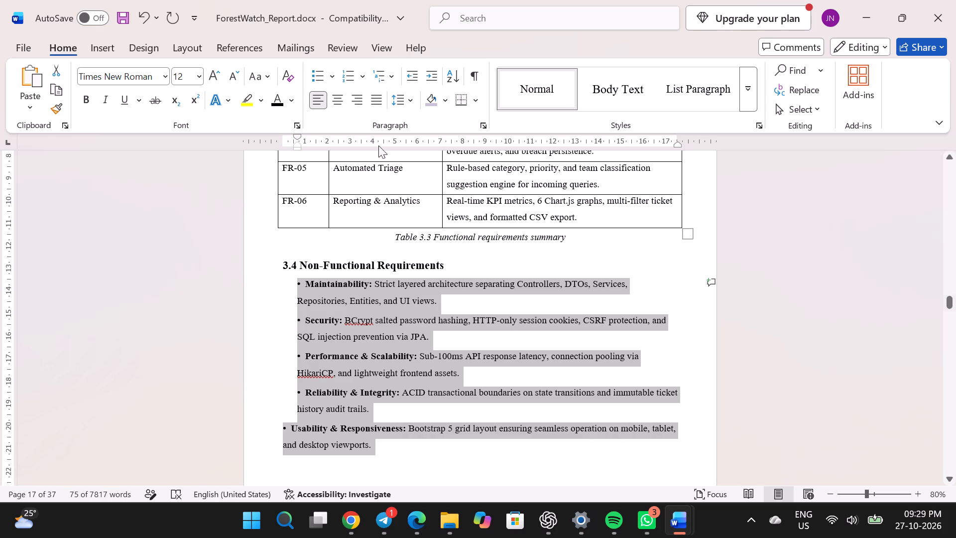
pyautogui.click(379, 99)
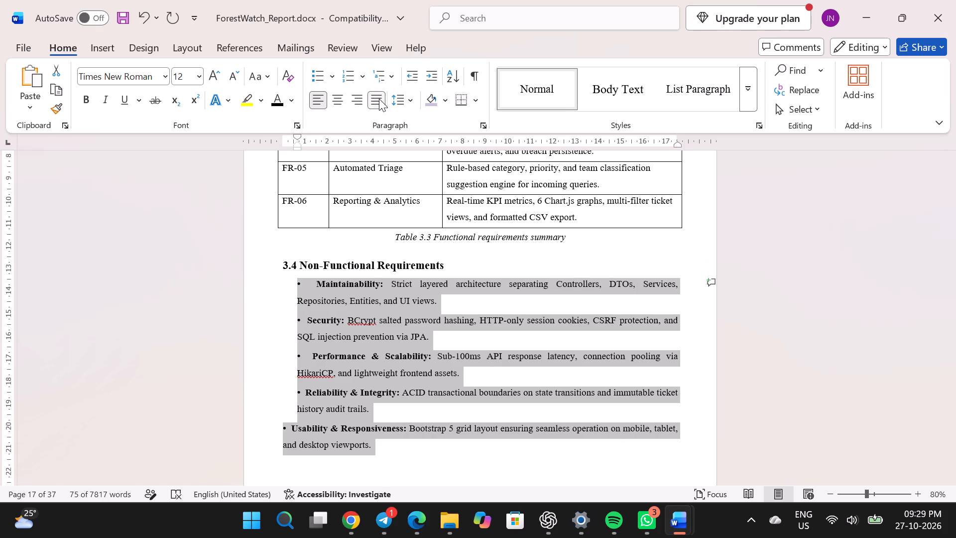
pyautogui.click(417, 106)
pyautogui.click(417, 106)
# Delete the Usability & Responsiveness bullet text from section 3.4.
pyautogui.click(392, 462)
pyautogui.moveTo(364, 456); pyautogui.dragTo(273, 433)
pyautogui.press('BackSpace')
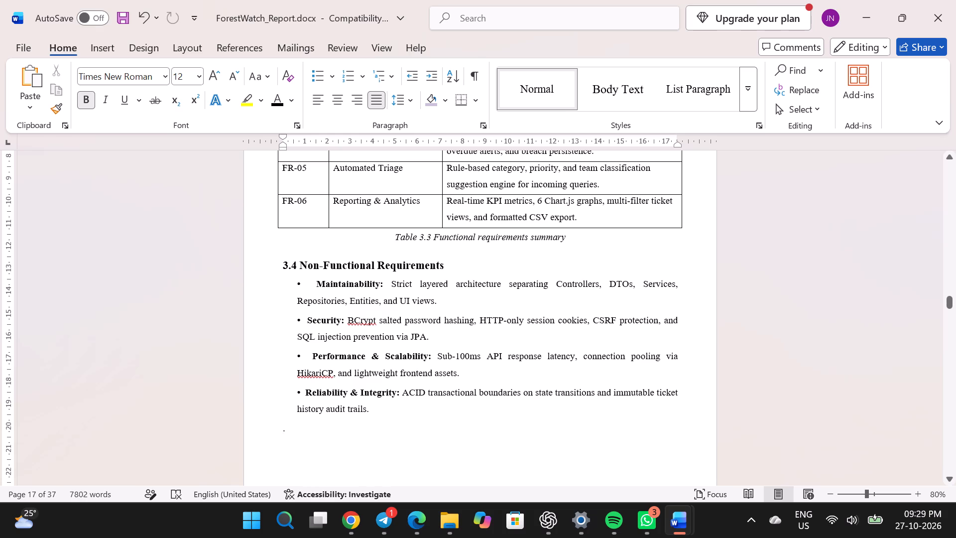
# Remove the extra space between the bullet marker and Maintainability in section 3.4.
pyautogui.moveTo(374, 411); pyautogui.dragTo(322, 298)
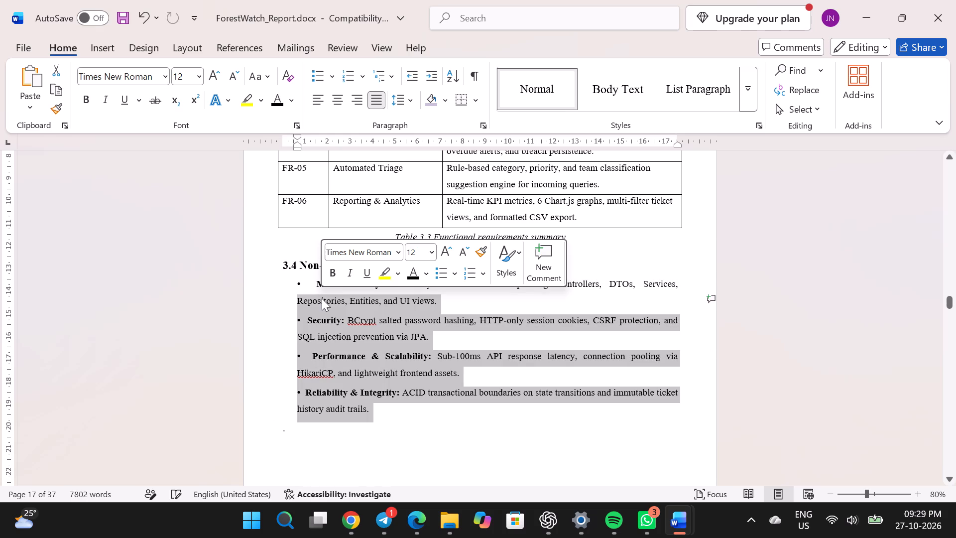
pyautogui.click(317, 287)
pyautogui.press('BackSpace')
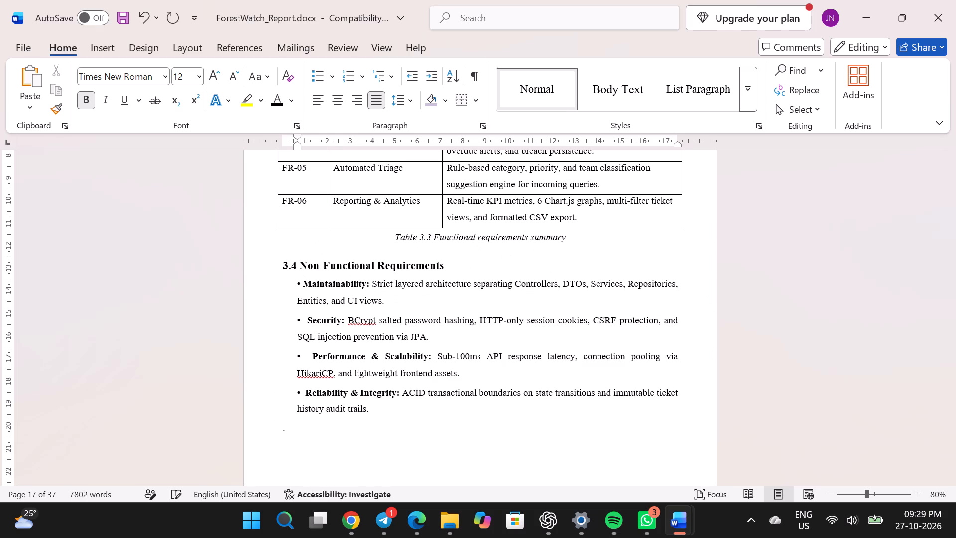
pyautogui.click(374, 412)
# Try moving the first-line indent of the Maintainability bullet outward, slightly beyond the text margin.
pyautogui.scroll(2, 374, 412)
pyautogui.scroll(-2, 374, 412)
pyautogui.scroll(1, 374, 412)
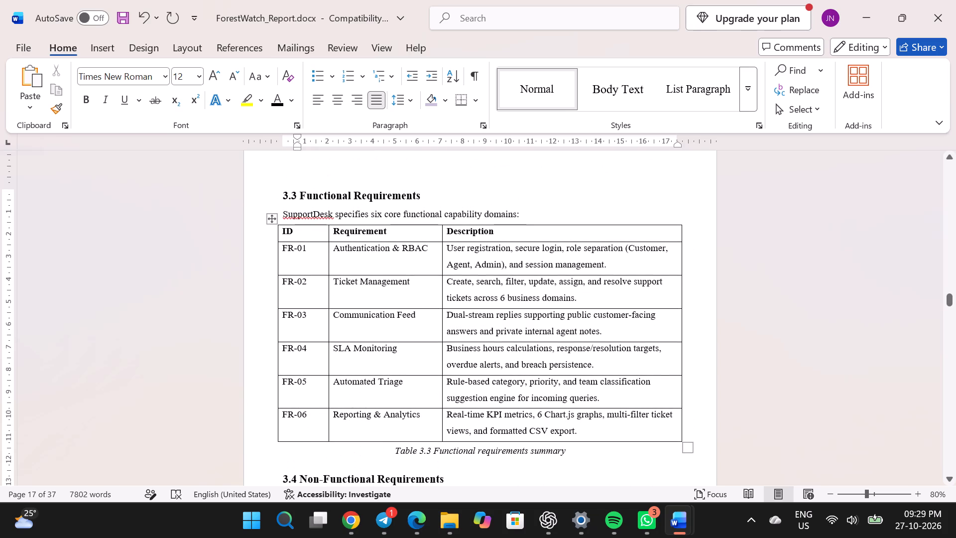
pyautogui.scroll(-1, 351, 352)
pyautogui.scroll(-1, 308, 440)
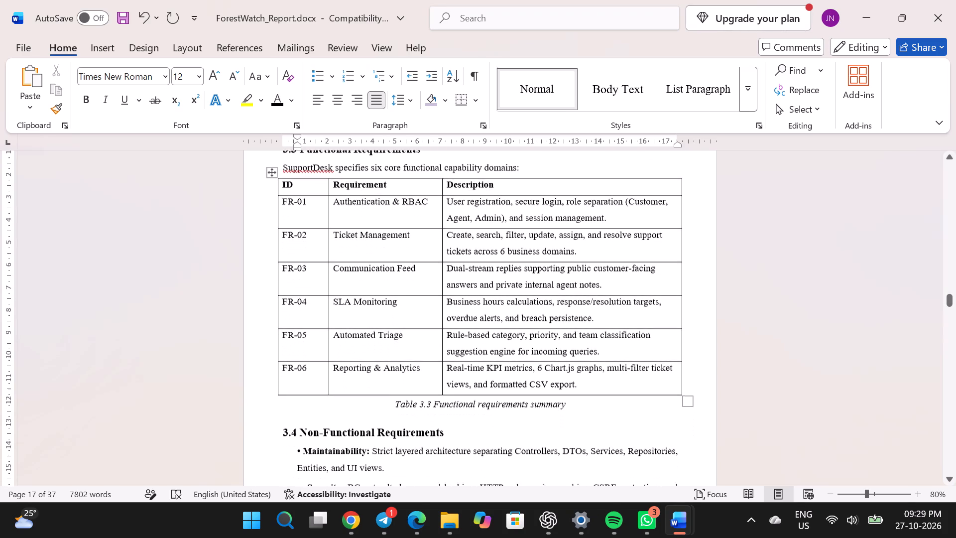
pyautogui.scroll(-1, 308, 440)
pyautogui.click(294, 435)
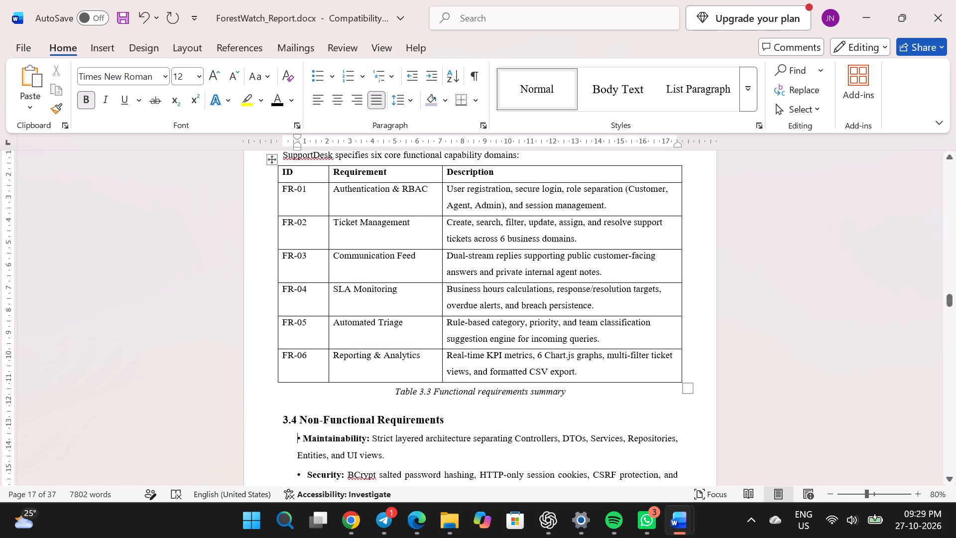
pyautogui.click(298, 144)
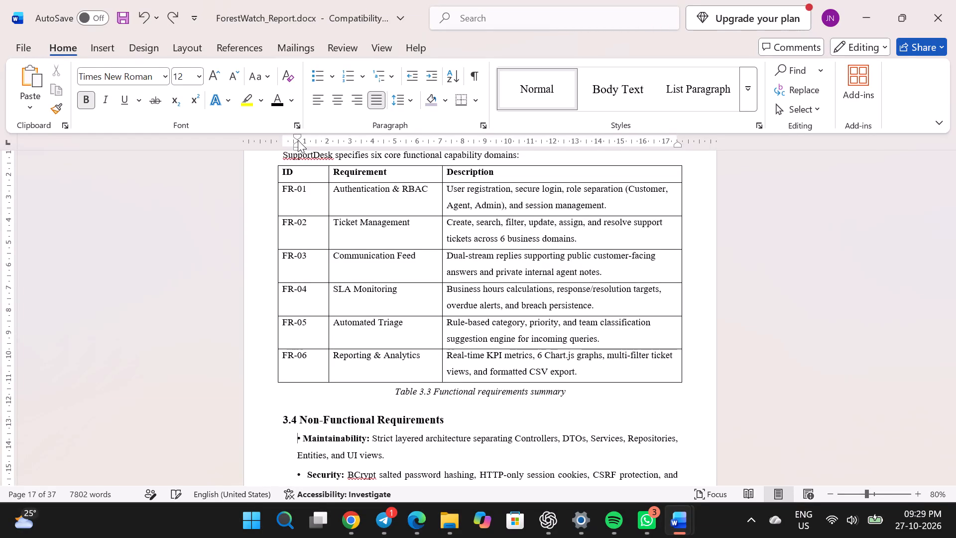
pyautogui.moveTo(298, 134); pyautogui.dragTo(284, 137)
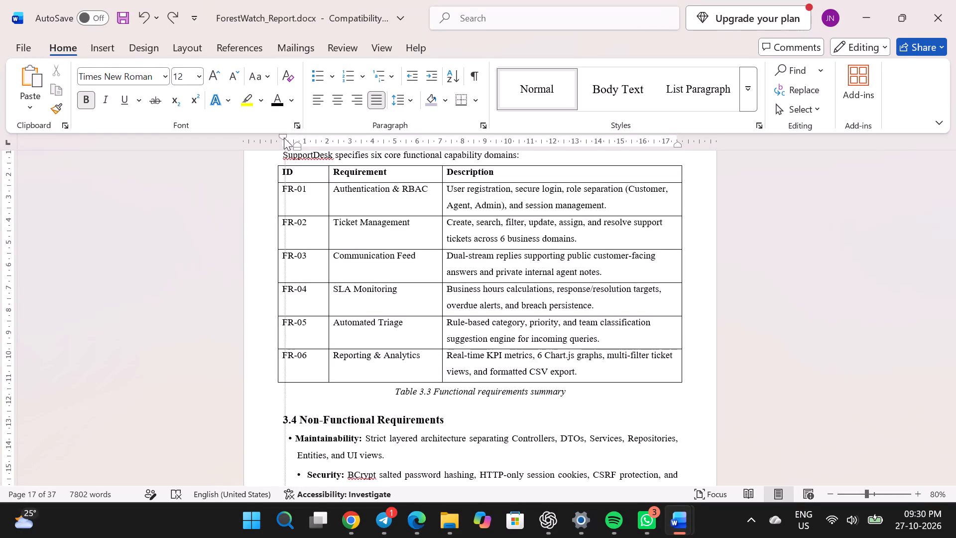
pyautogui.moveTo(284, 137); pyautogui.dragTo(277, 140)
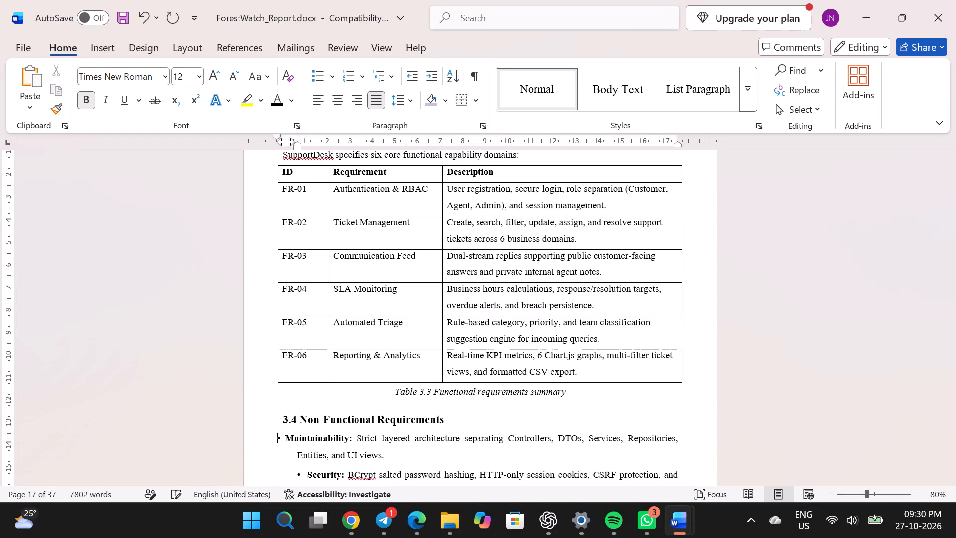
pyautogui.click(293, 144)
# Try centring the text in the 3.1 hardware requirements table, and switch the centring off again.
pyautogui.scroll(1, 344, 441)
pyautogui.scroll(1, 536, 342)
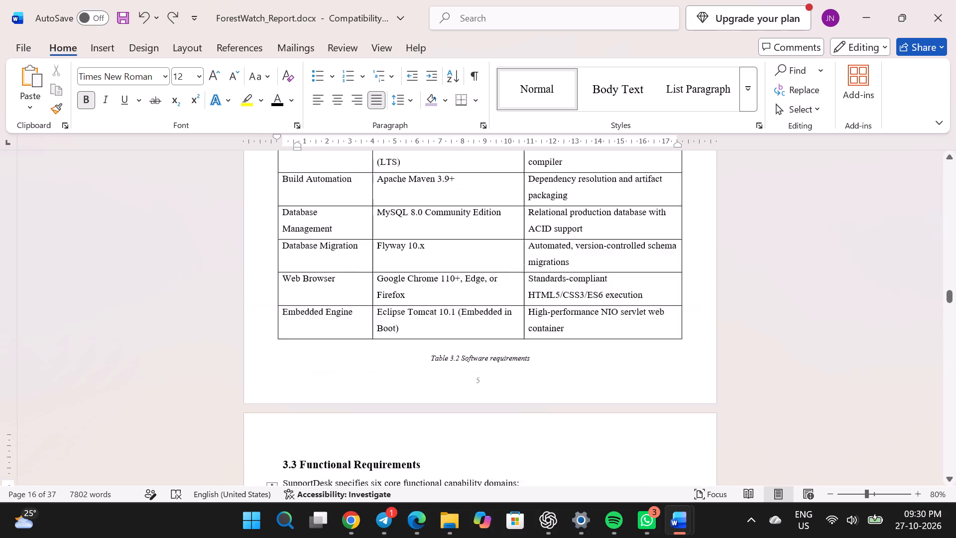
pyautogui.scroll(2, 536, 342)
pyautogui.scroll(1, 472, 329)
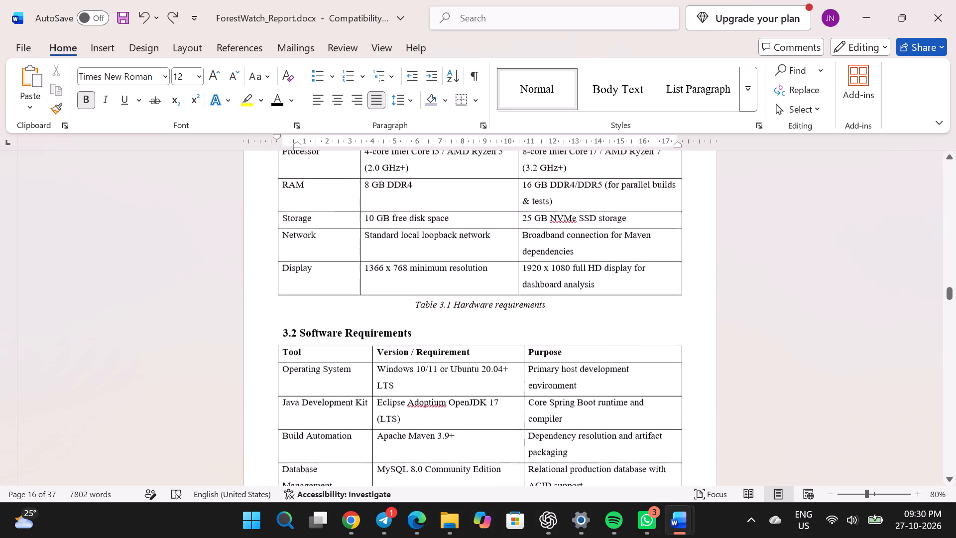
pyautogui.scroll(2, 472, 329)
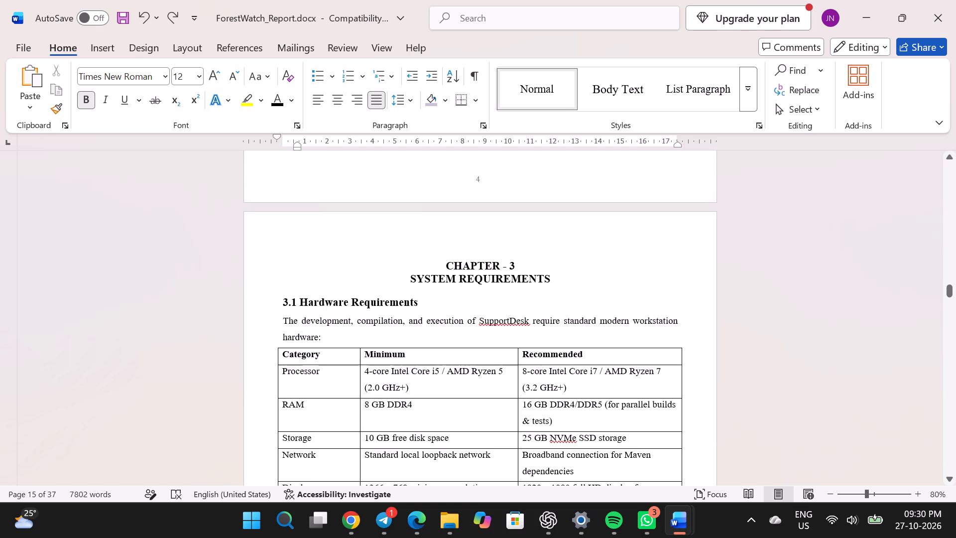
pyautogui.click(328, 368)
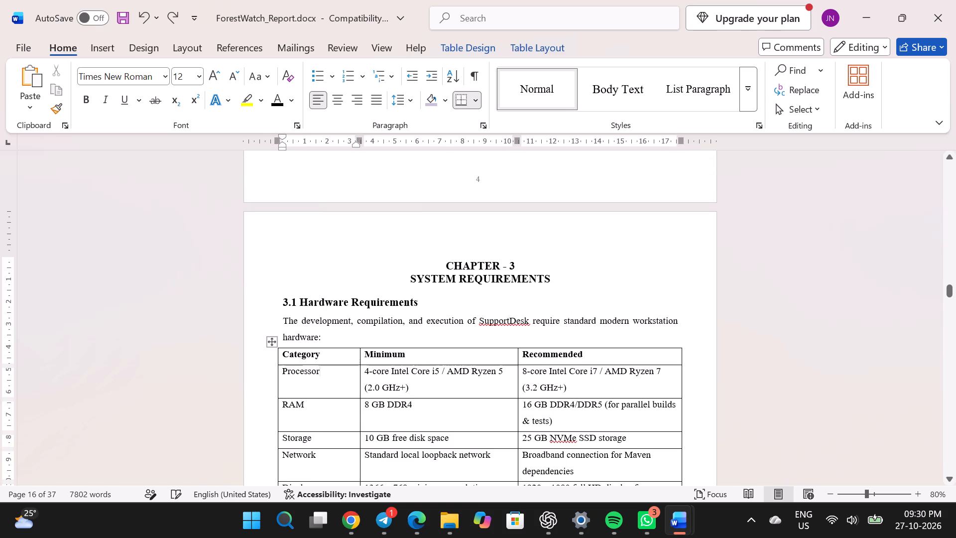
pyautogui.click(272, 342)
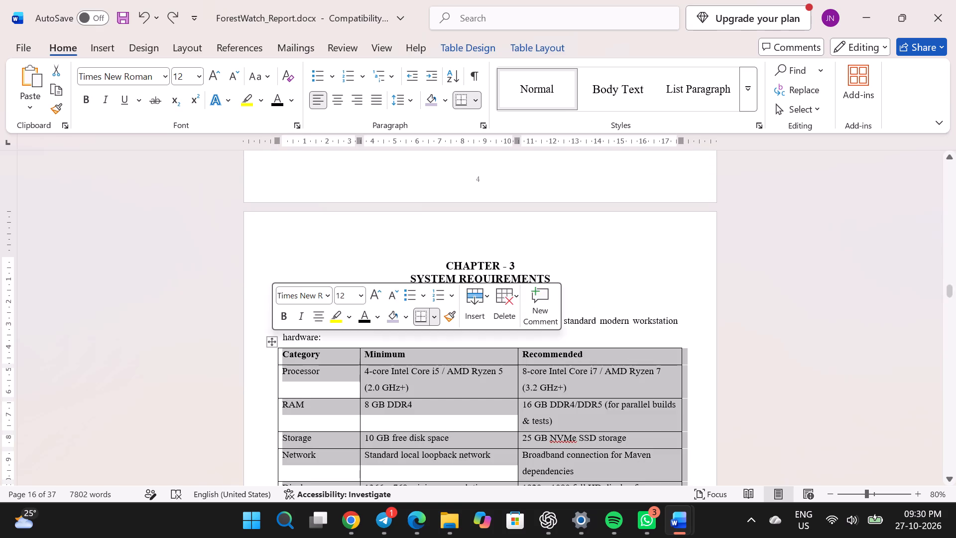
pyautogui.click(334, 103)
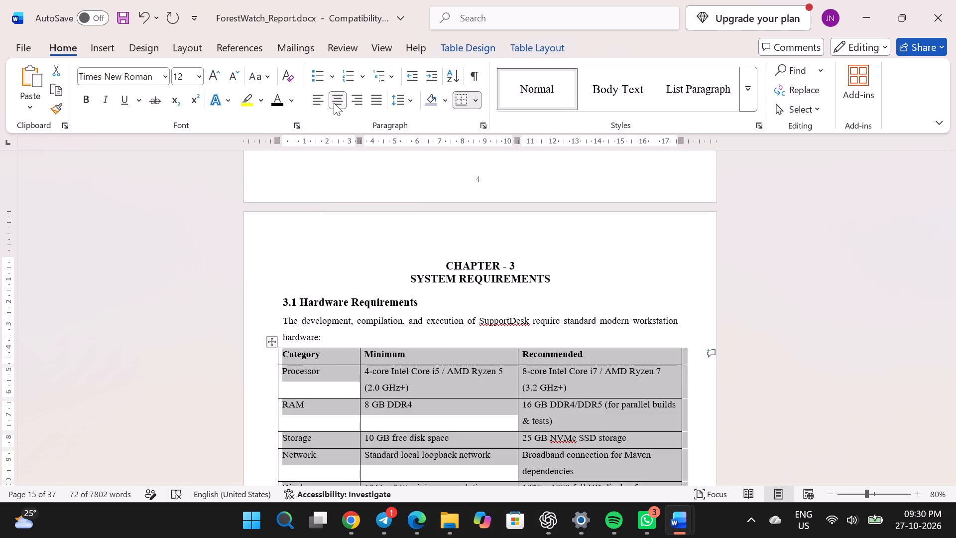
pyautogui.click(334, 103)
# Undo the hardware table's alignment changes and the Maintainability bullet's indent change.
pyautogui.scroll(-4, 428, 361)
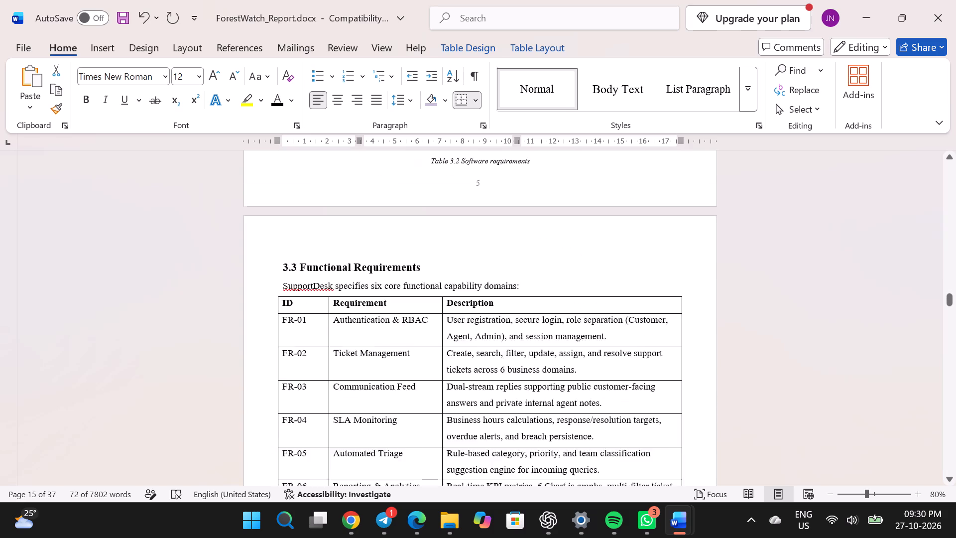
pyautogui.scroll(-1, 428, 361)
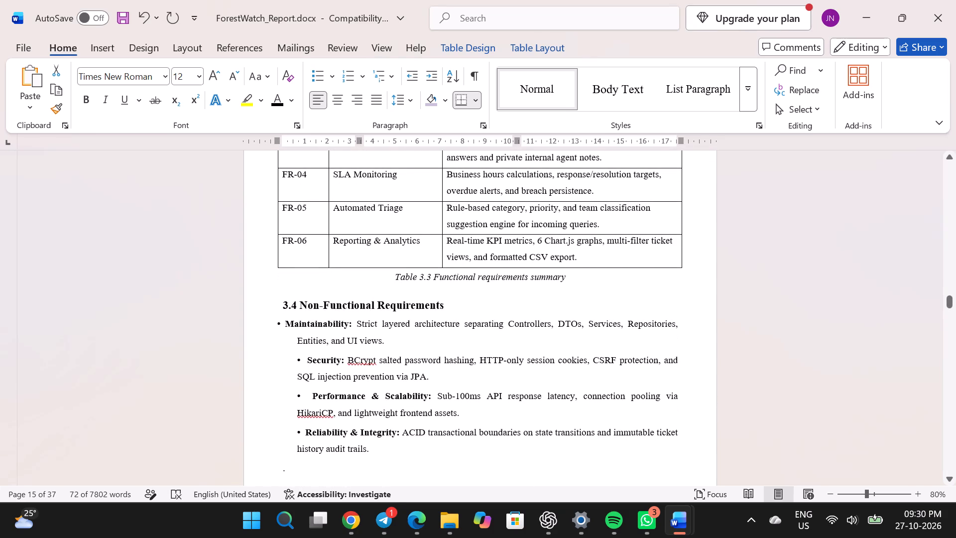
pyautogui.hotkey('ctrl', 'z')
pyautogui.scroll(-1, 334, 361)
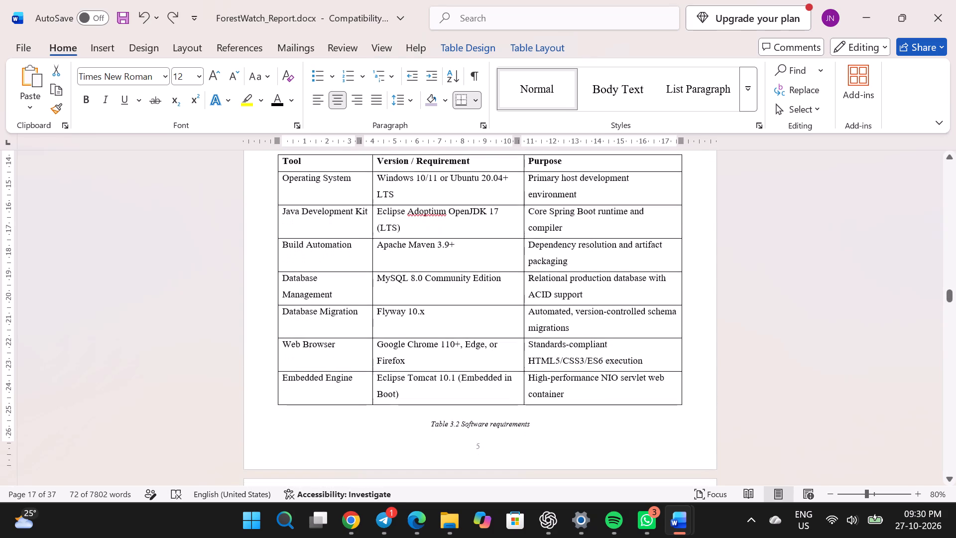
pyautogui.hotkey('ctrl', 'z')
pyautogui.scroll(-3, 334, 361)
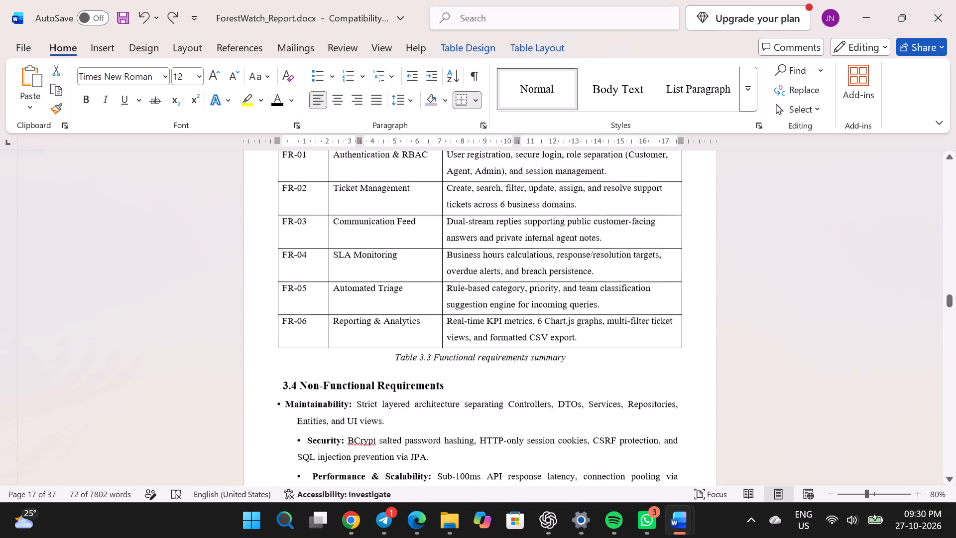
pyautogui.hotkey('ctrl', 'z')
# Delete Chapter 4's old ForestWatch content below the PROPOSED METHODOLOGY title, from 4.1 Methodology through Table 4.5.
pyautogui.scroll(-1, 334, 361)
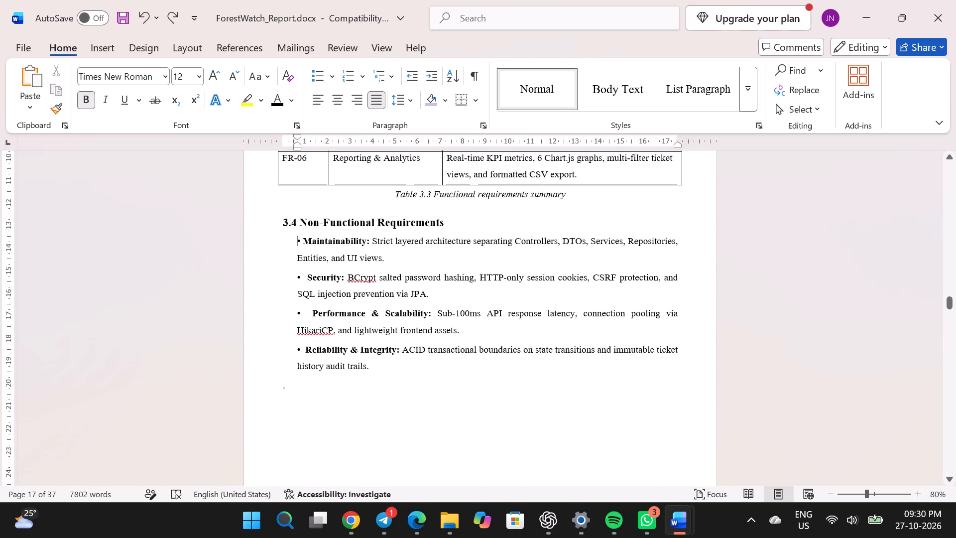
pyautogui.scroll(-2, 357, 389)
pyautogui.click(395, 353)
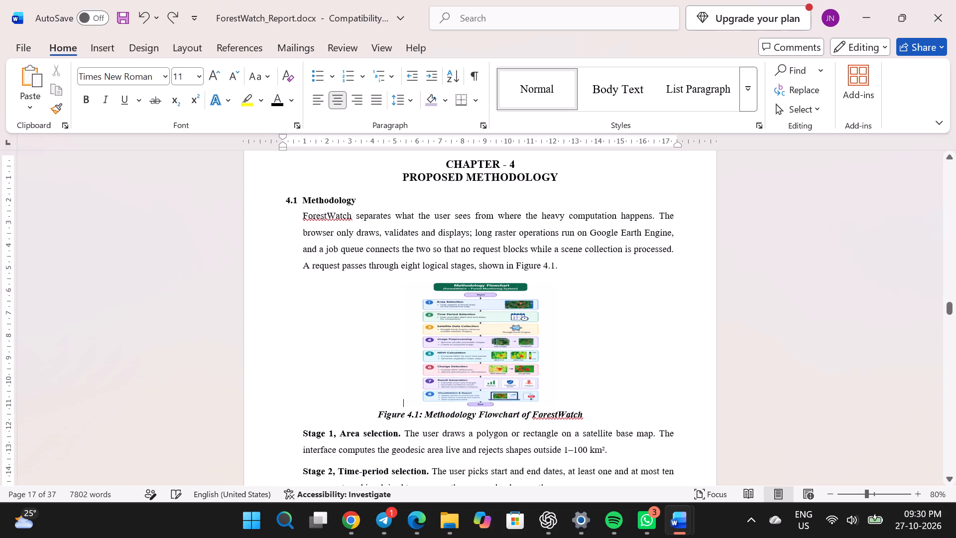
pyautogui.moveTo(284, 199); pyautogui.dragTo(385, 535)
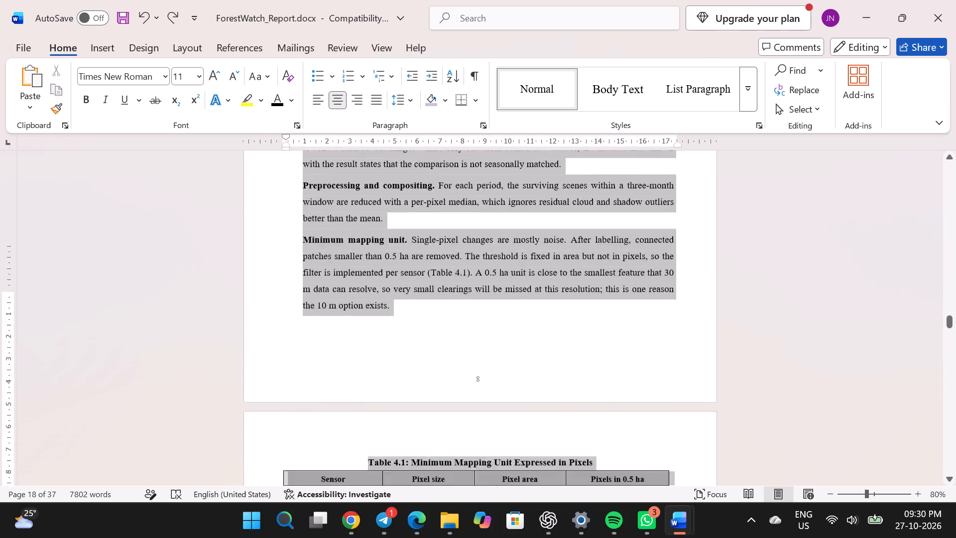
pyautogui.moveTo(385, 535); pyautogui.dragTo(453, 495)
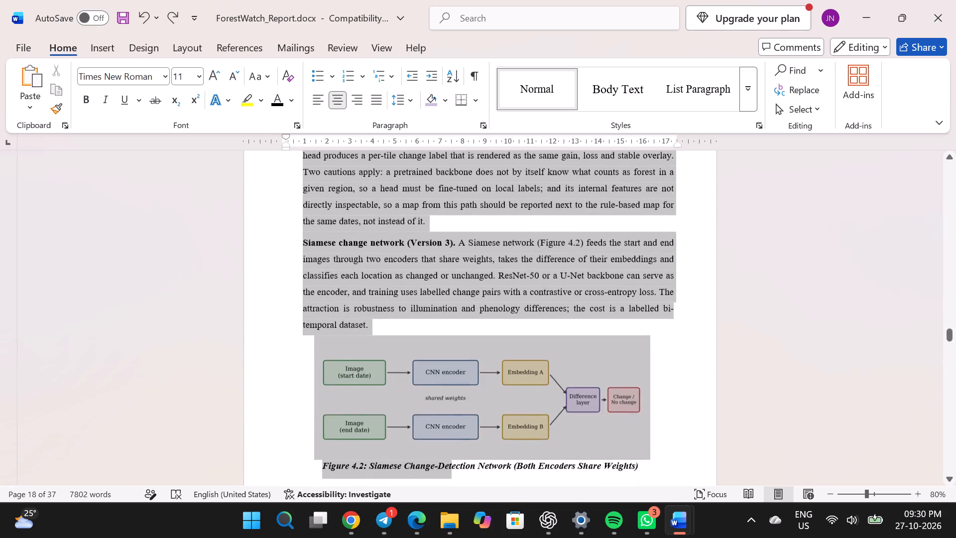
pyautogui.moveTo(453, 495); pyautogui.dragTo(433, 521)
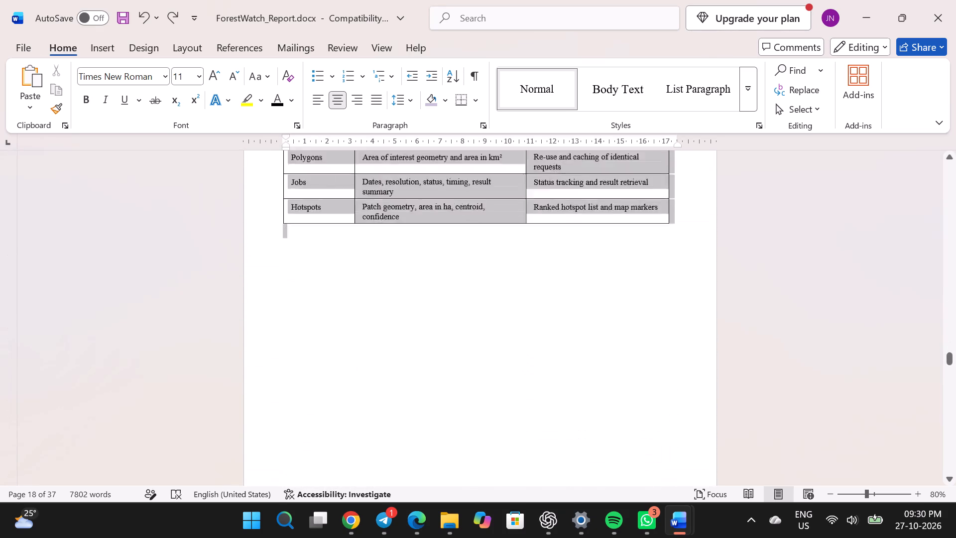
pyautogui.moveTo(433, 521); pyautogui.dragTo(618, 118)
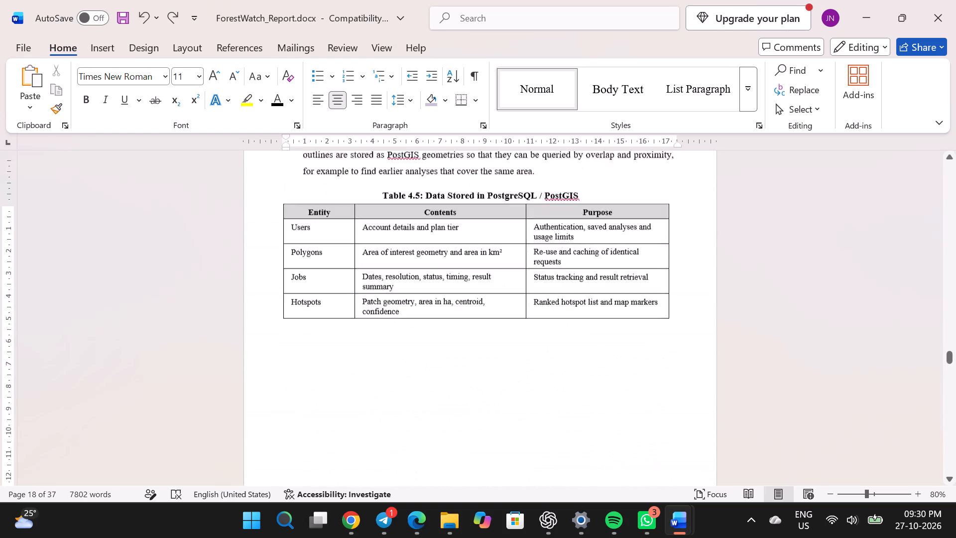
pyautogui.moveTo(618, 118); pyautogui.dragTo(604, 425)
pyautogui.press('BackSpace')
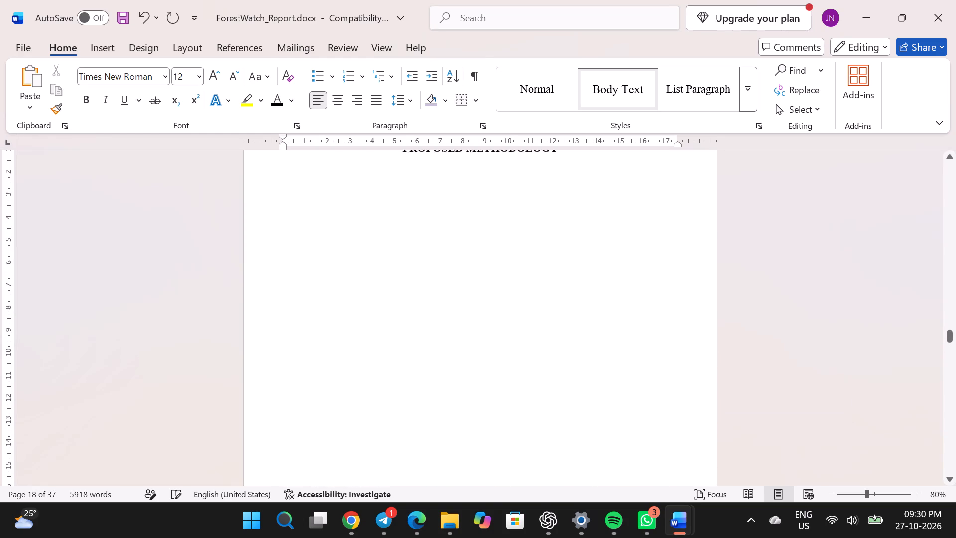
# Switch to SupportDesk_Project_Report.docx and look through Chapter 4 – System Design and Architecture up to section 5.2.
pyautogui.scroll(1, 604, 425)
pyautogui.hotkey('alt', 'Tab')
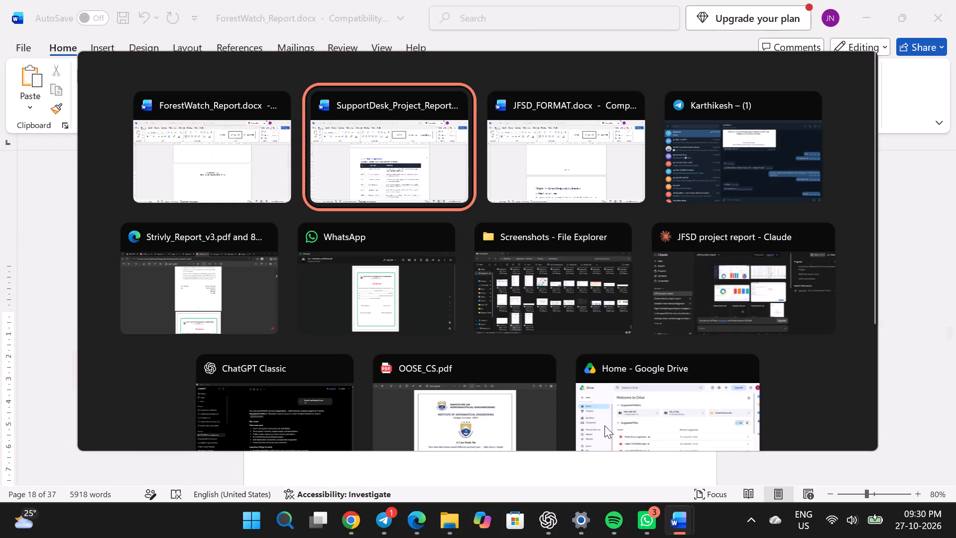
pyautogui.scroll(-3, 519, 382)
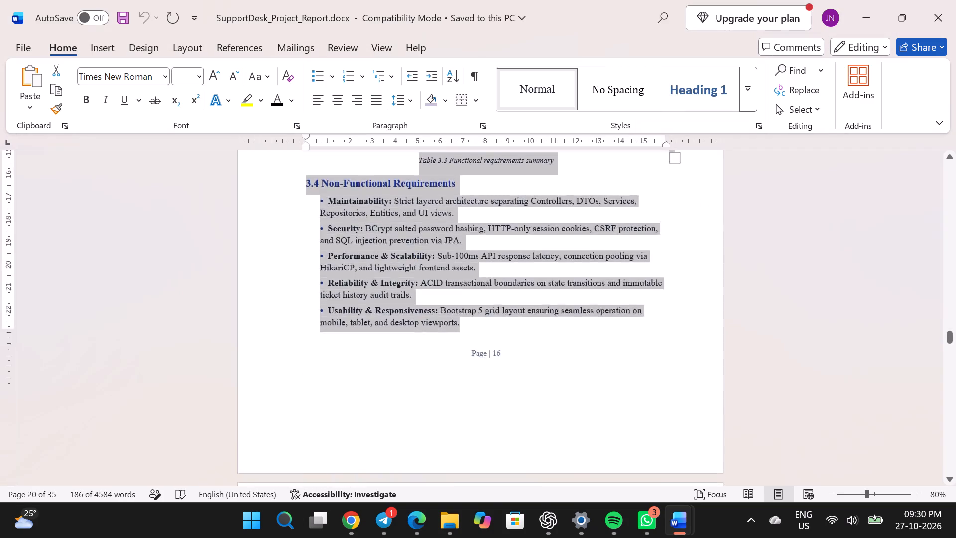
pyautogui.scroll(-1, 519, 382)
pyautogui.click(752, 277)
pyautogui.scroll(-1, 752, 277)
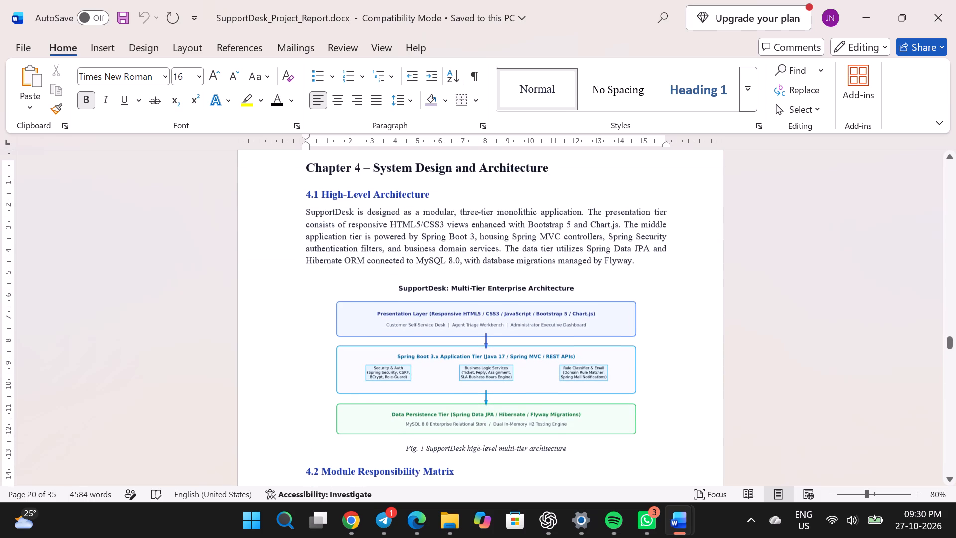
pyautogui.scroll(-1, 752, 277)
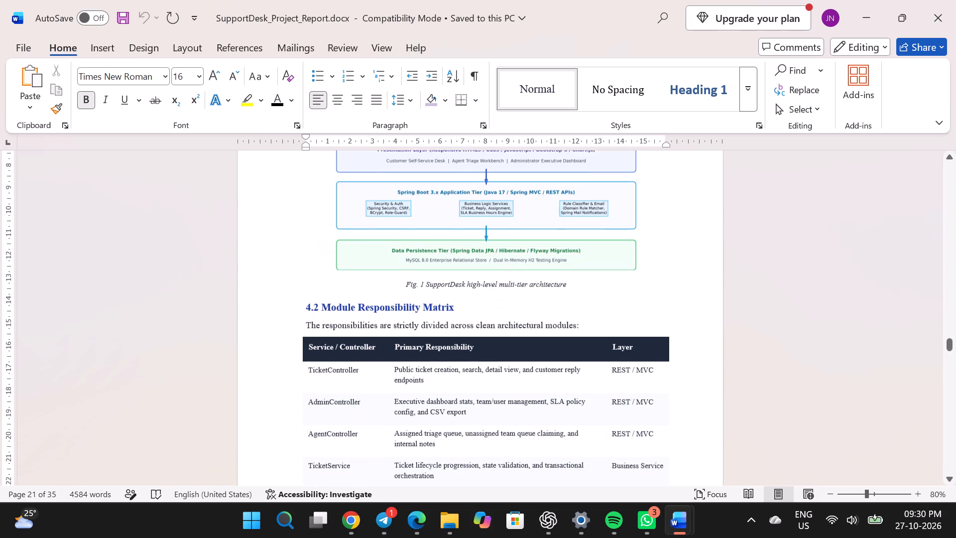
pyautogui.scroll(-3, 752, 277)
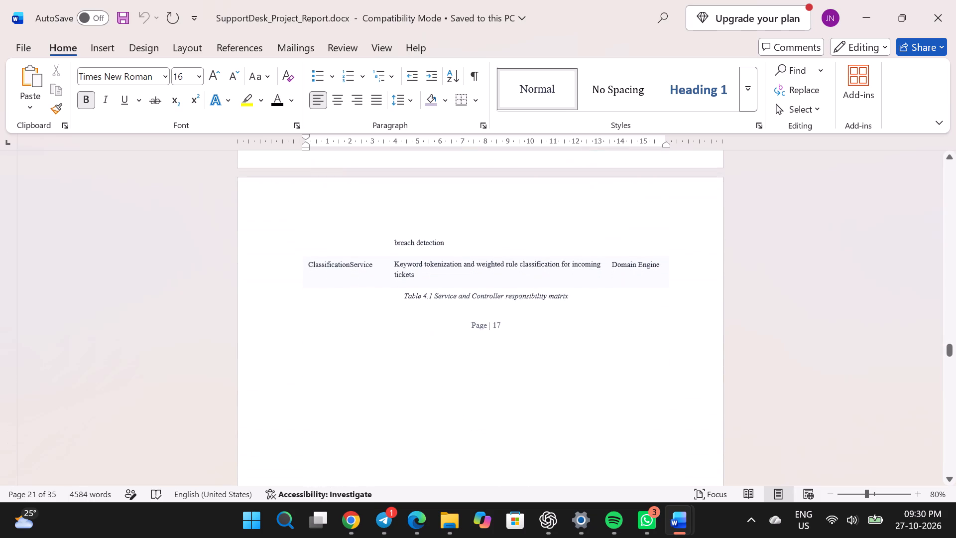
pyautogui.scroll(-4, 752, 277)
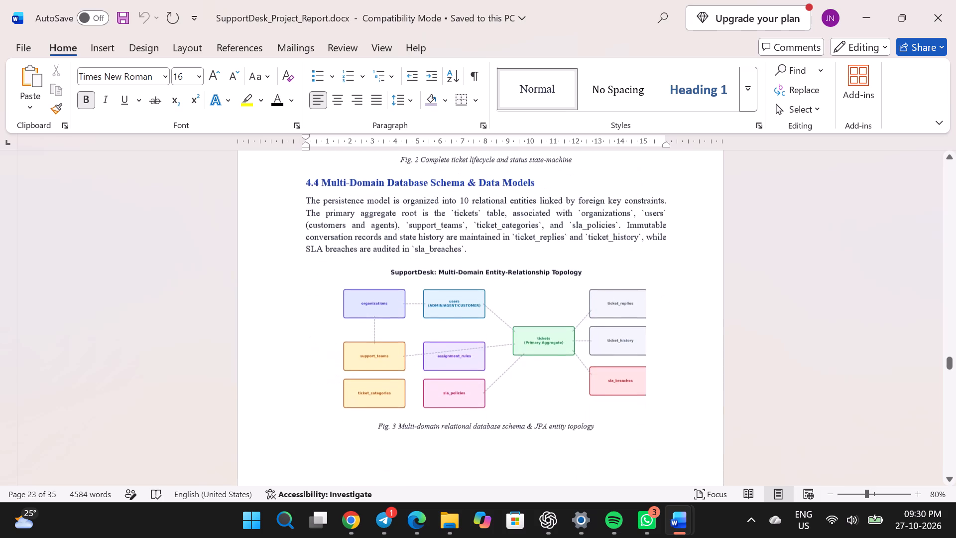
pyautogui.scroll(-3, 752, 277)
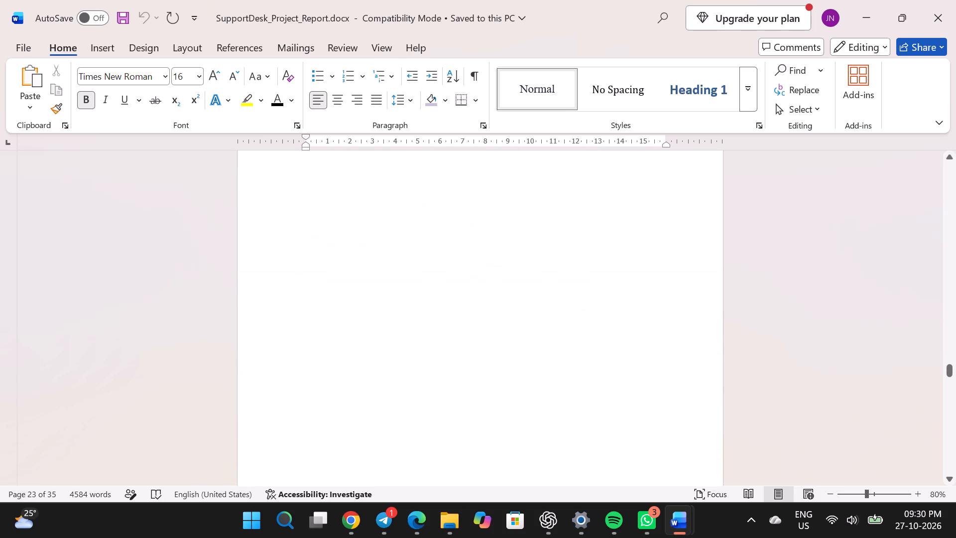
pyautogui.scroll(-4, 752, 277)
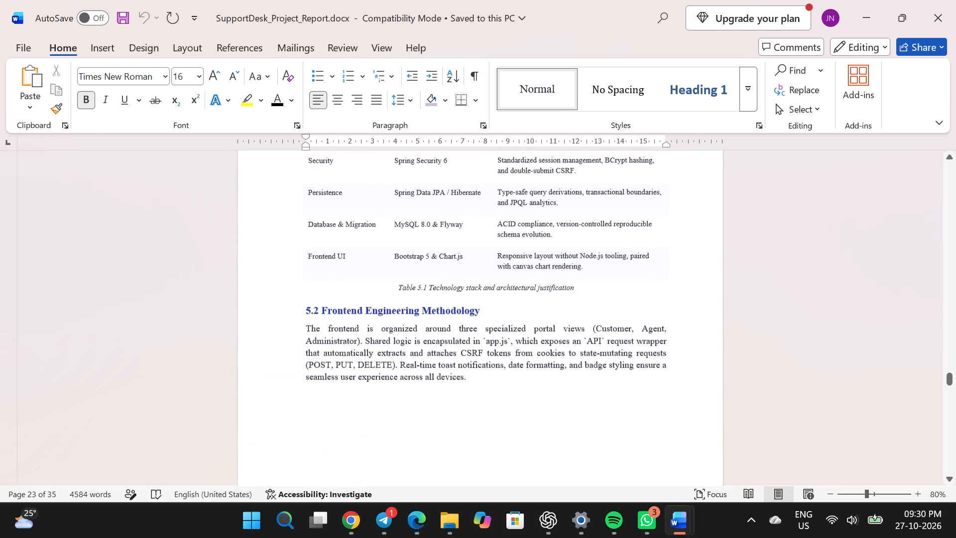
pyautogui.scroll(-1, 752, 277)
# Copy sections 4.1 High-Level Architecture through the Table 4.1 caption from the SupportDesk report and paste them under PROPOSED METHODOLOGY in ForestWatch_Report.docx.
pyautogui.scroll(8, 752, 277)
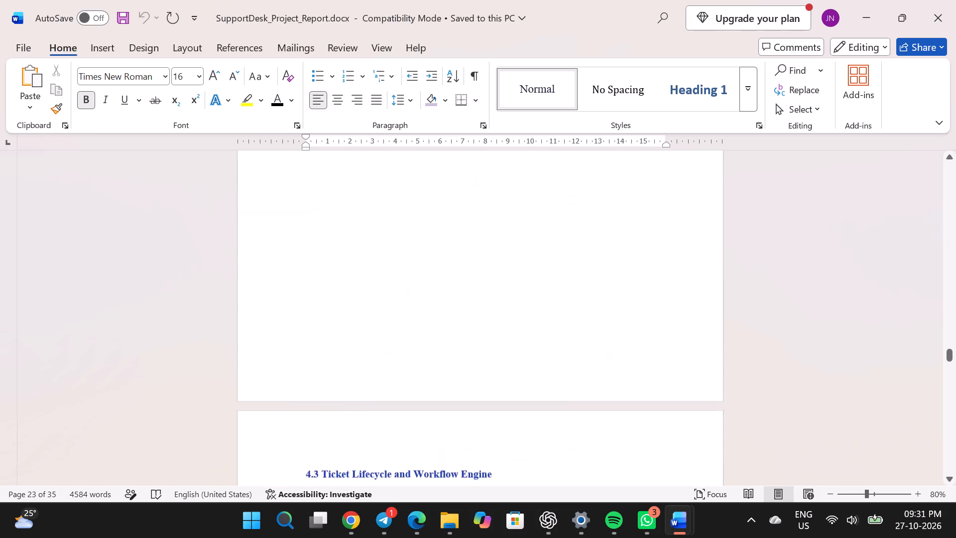
pyautogui.scroll(2, 752, 277)
pyautogui.scroll(1, 589, 314)
pyautogui.scroll(-2, 589, 314)
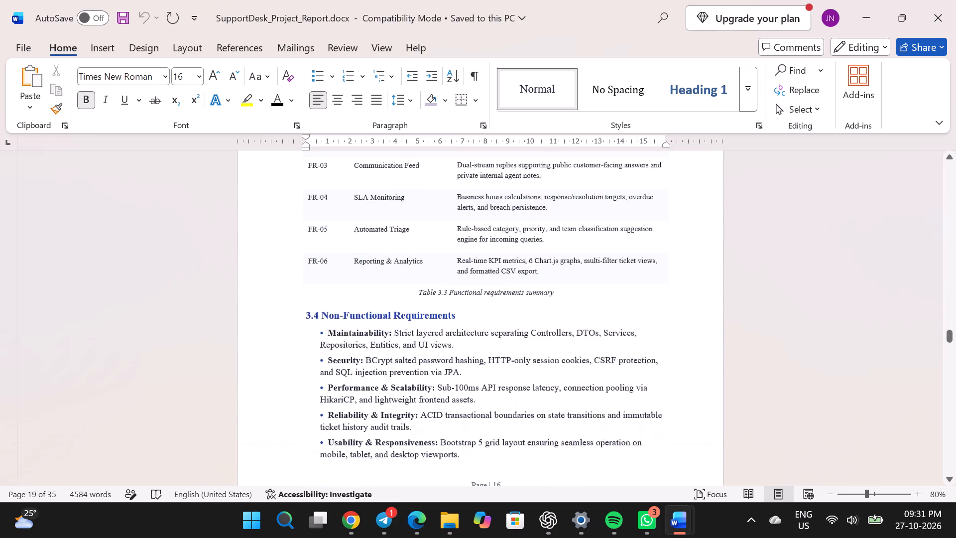
pyautogui.scroll(-2, 589, 314)
pyautogui.scroll(1, 391, 256)
pyautogui.scroll(-2, 391, 256)
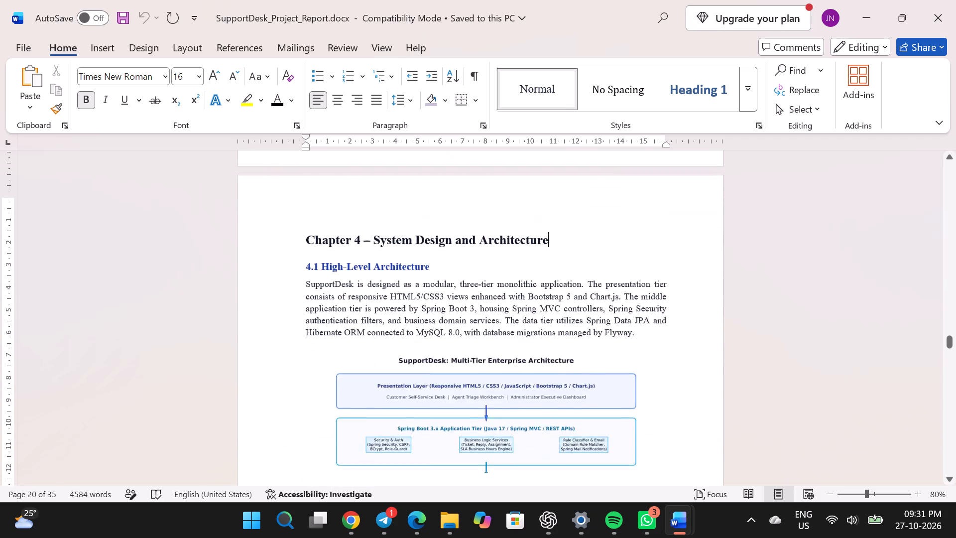
pyautogui.scroll(-1, 391, 256)
pyautogui.moveTo(300, 225); pyautogui.dragTo(383, 537)
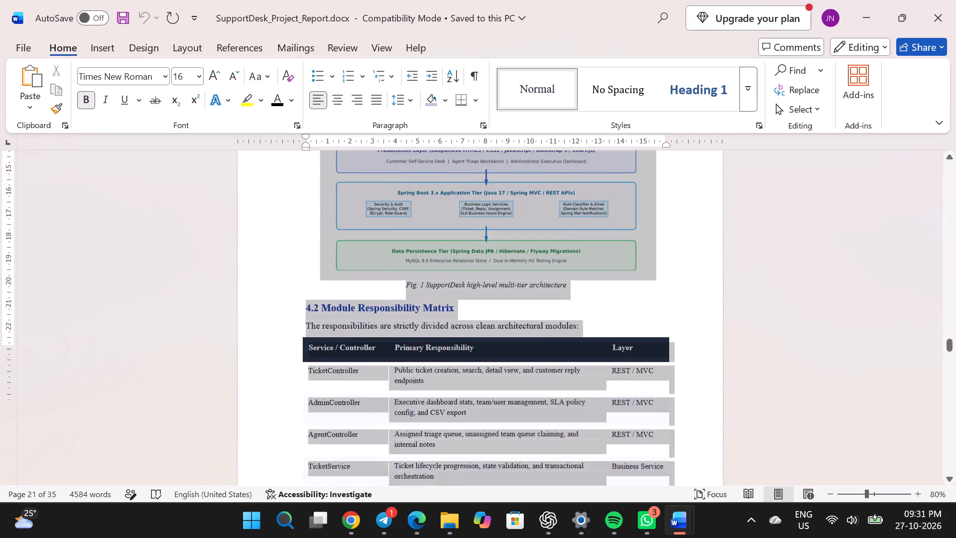
pyautogui.moveTo(383, 537); pyautogui.dragTo(602, 131)
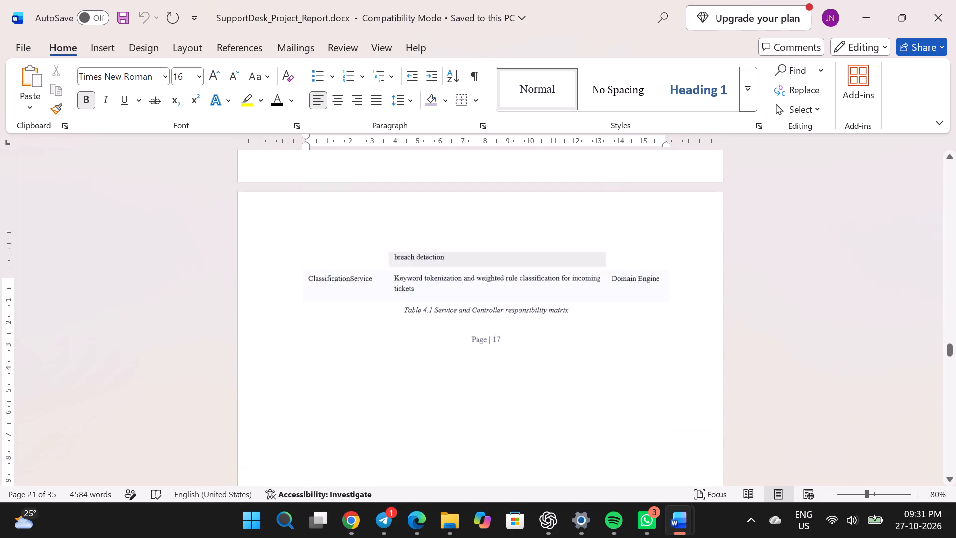
pyautogui.moveTo(602, 131); pyautogui.dragTo(571, 386)
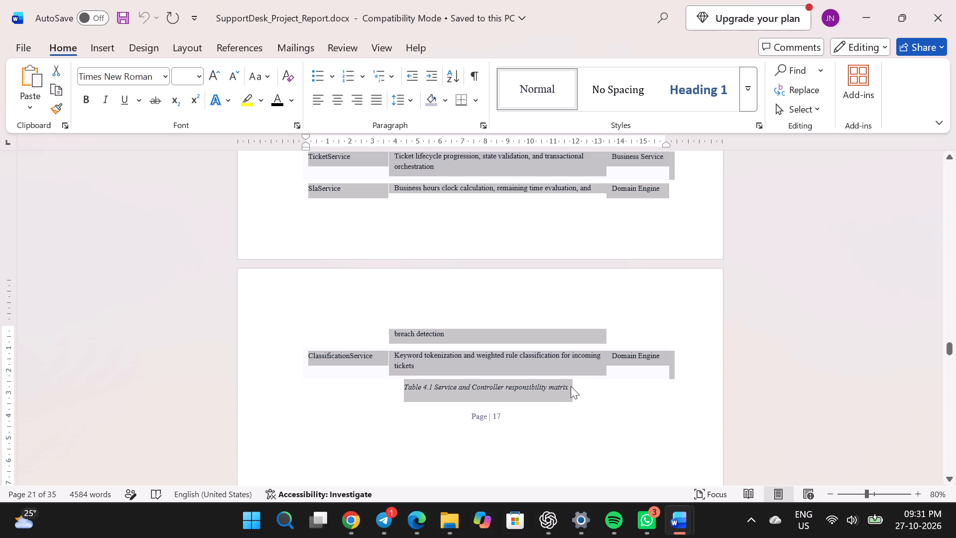
pyautogui.hotkey('ctrl', 'c')
pyautogui.hotkey('alt', 'Tab')
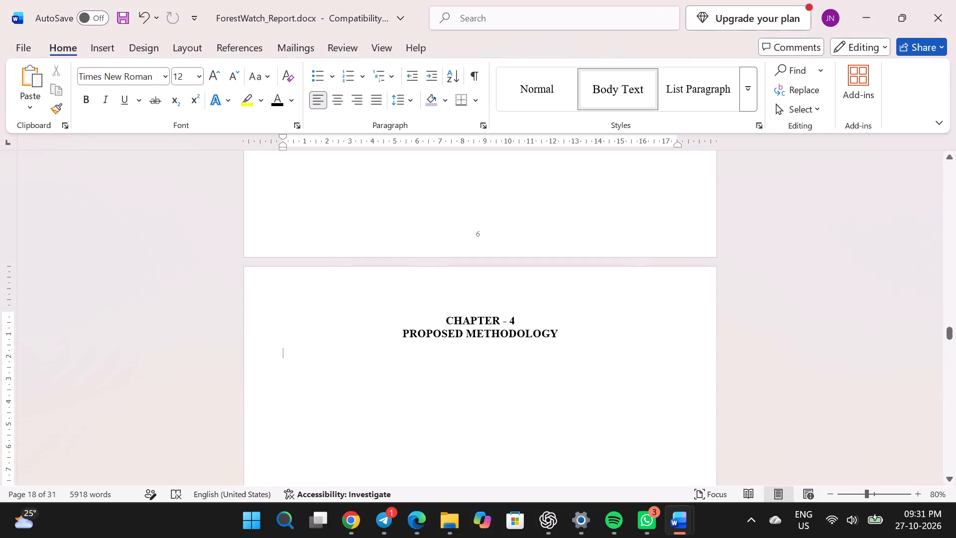
pyautogui.hotkey('ctrl', 'v')
# Copy sections 4.3 and 4.4 through the Fig. 3 caption from the SupportDesk report and paste them below Table 4.1 in ForestWatch_Report.docx.
pyautogui.hotkey('alt', 'Tab')
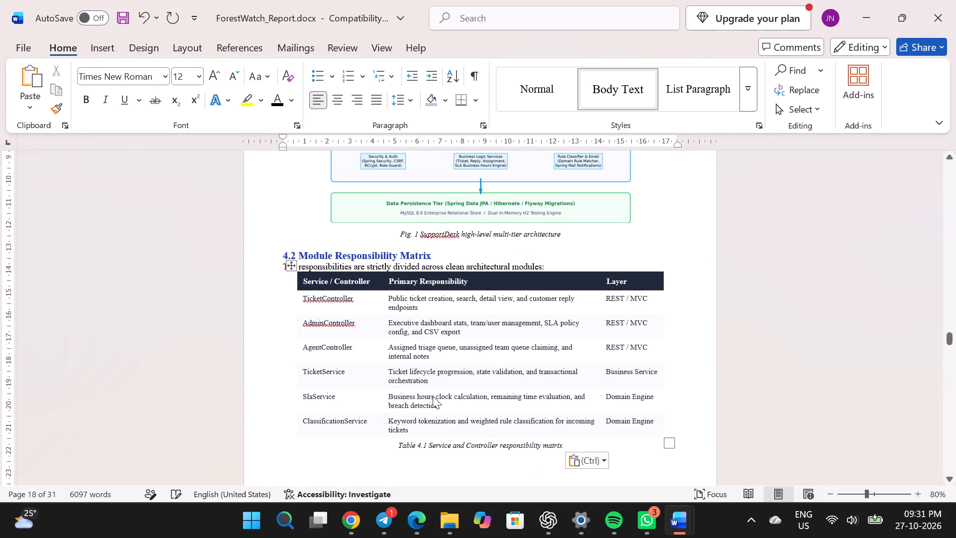
pyautogui.scroll(-4, 411, 387)
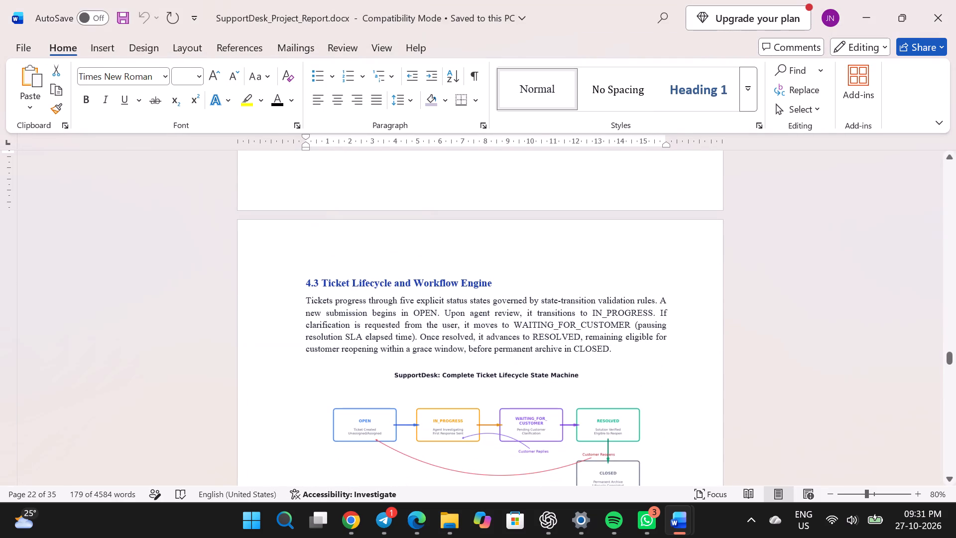
pyautogui.moveTo(304, 281); pyautogui.dragTo(414, 508)
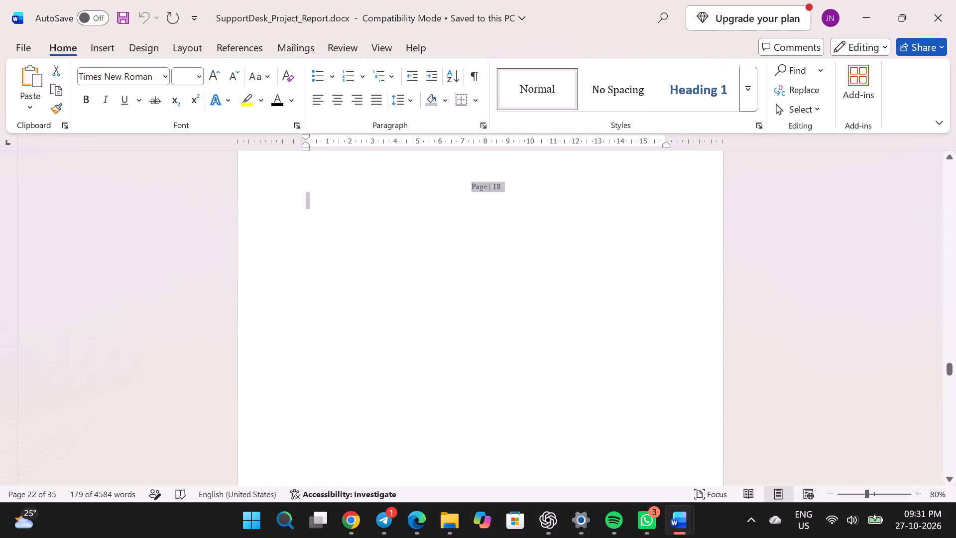
pyautogui.moveTo(414, 508); pyautogui.dragTo(596, 198)
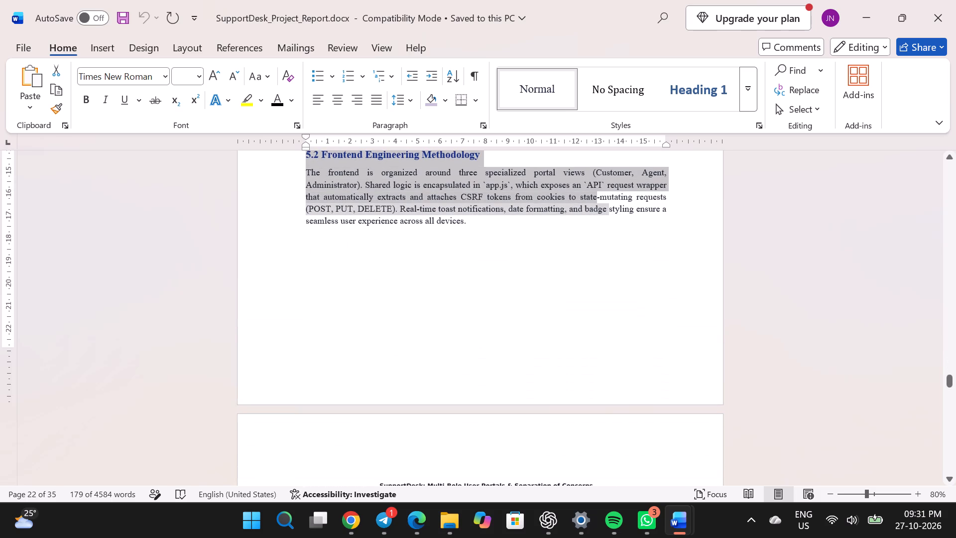
pyautogui.moveTo(596, 198); pyautogui.dragTo(490, 426)
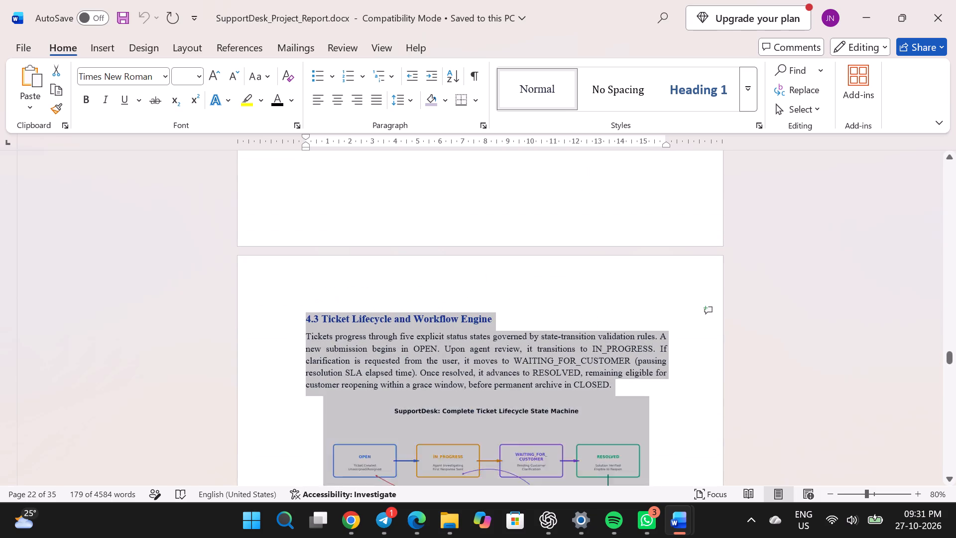
pyautogui.moveTo(490, 426); pyautogui.dragTo(474, 495)
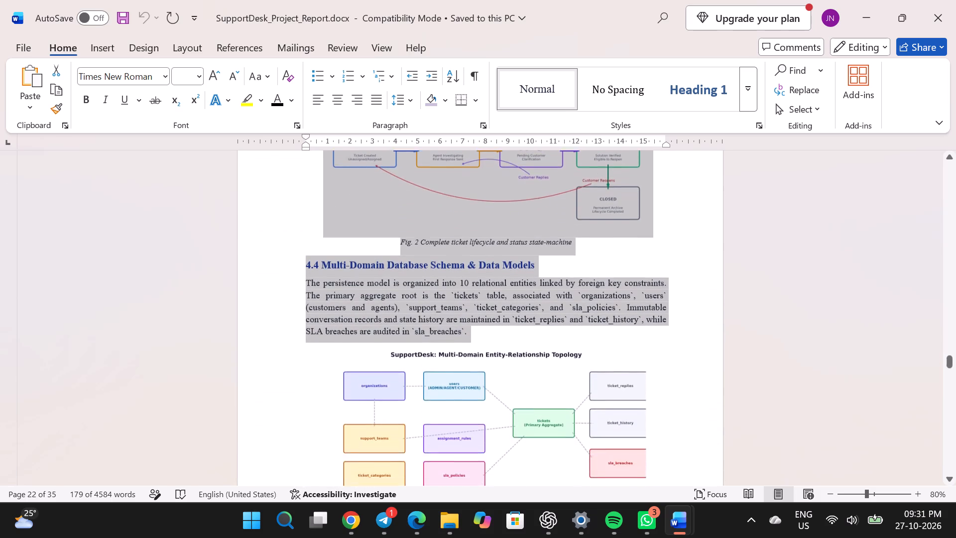
pyautogui.moveTo(474, 495); pyautogui.dragTo(615, 258)
pyautogui.hotkey('ctrl', 'c')
pyautogui.hotkey('alt', 'Tab')
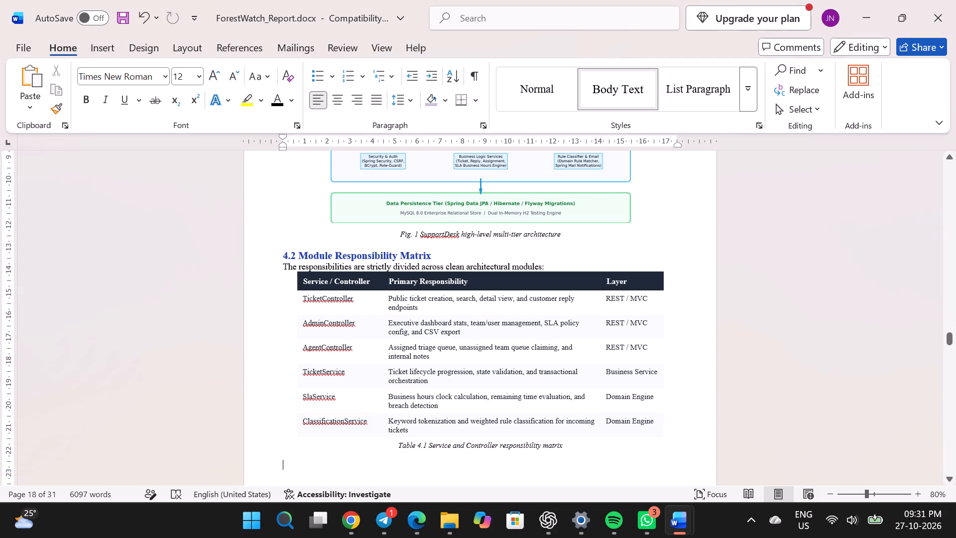
pyautogui.hotkey('ctrl', 'v')
# Format all the pasted Chapter 4 content, from 4.1 through the Fig. 3 caption, as 12 pt black text with 1.5 line spacing.
pyautogui.scroll(-1, 640, 371)
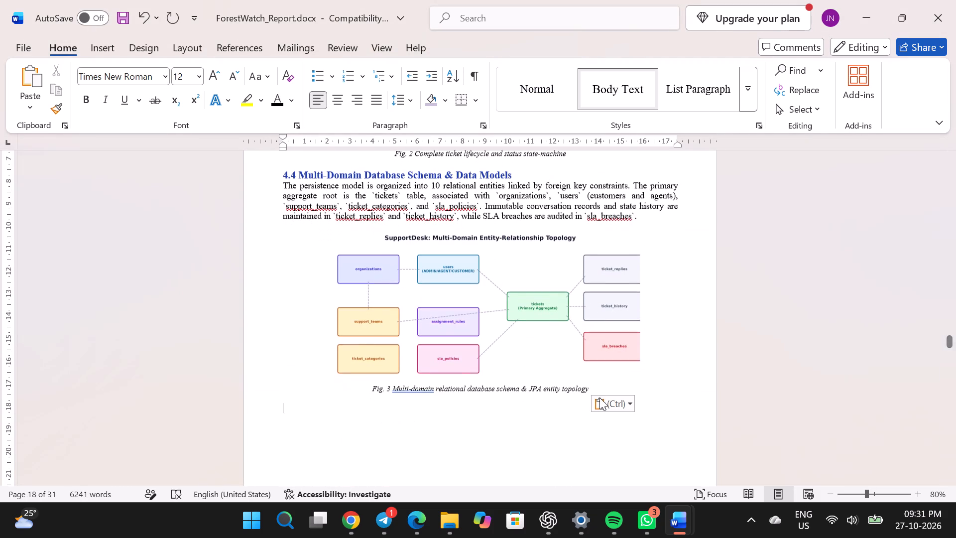
pyautogui.moveTo(592, 387); pyautogui.dragTo(453, 178)
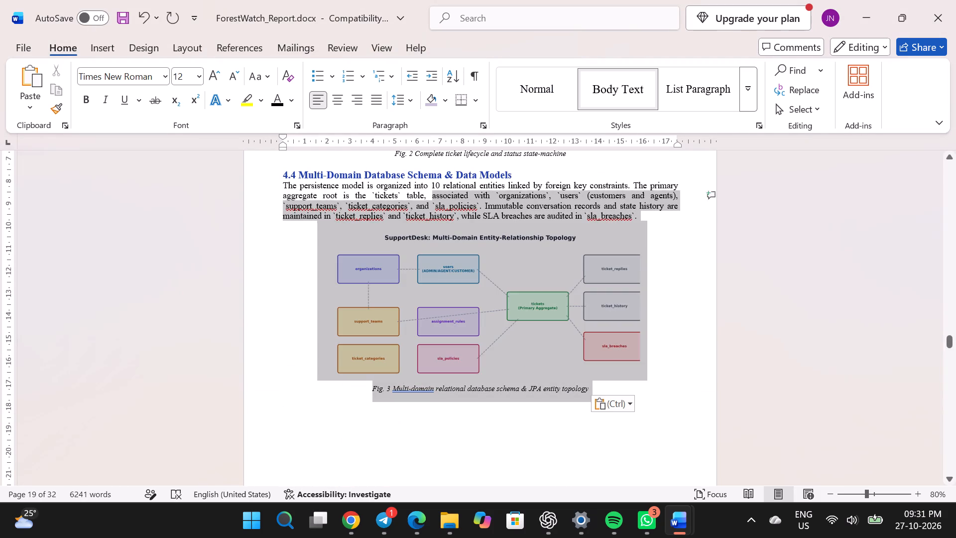
pyautogui.moveTo(453, 178); pyautogui.dragTo(453, 143)
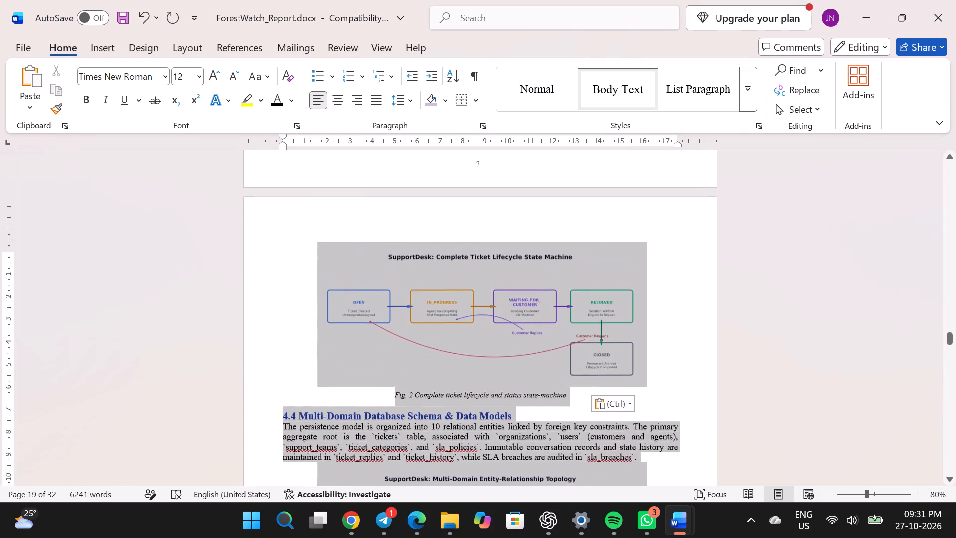
pyautogui.moveTo(453, 143); pyautogui.dragTo(397, 487)
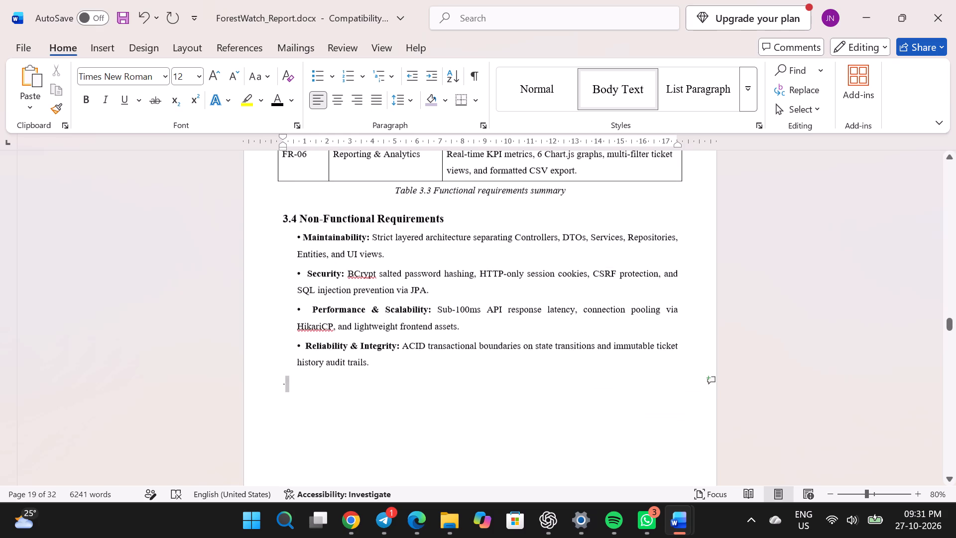
pyautogui.moveTo(397, 487); pyautogui.dragTo(265, 430)
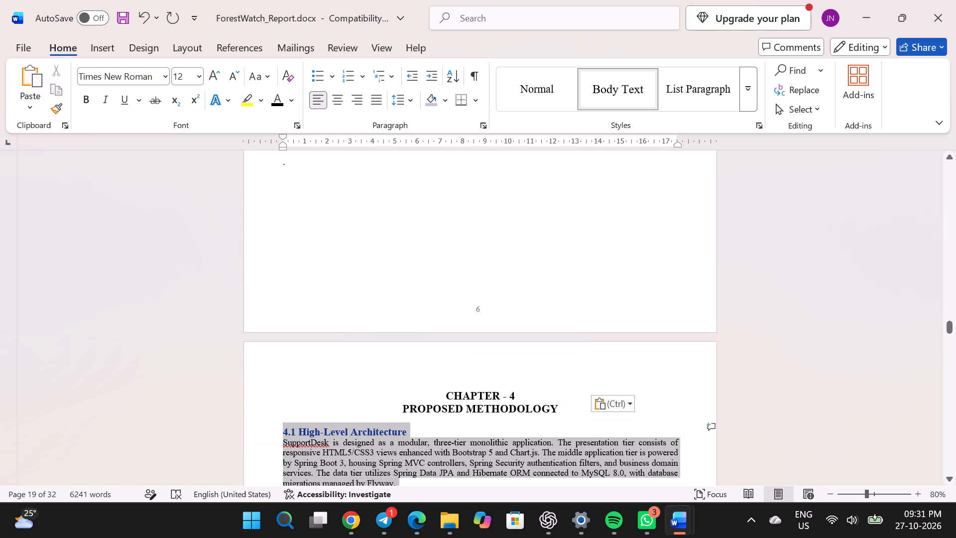
pyautogui.moveTo(265, 430); pyautogui.dragTo(282, 424)
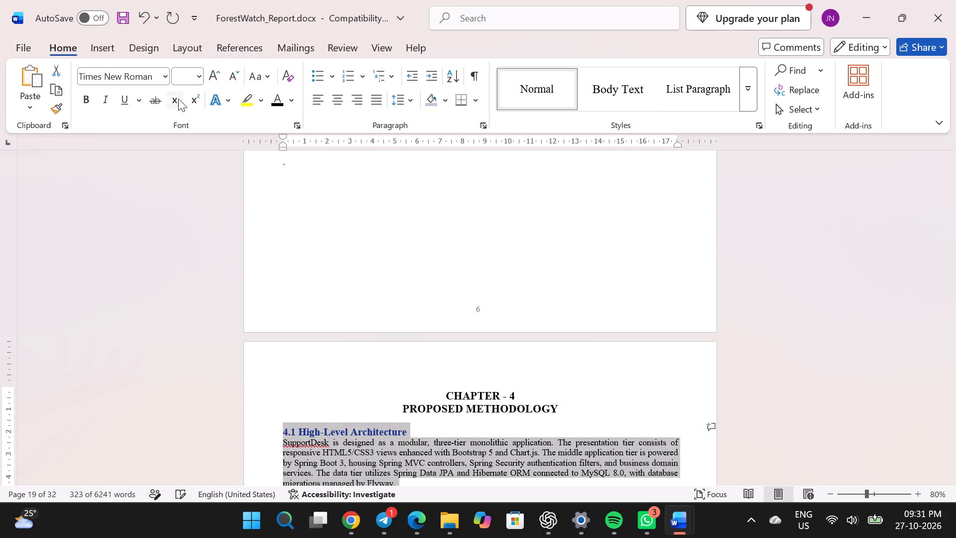
pyautogui.click(187, 80)
pyautogui.write('12')
pyautogui.press('Return')
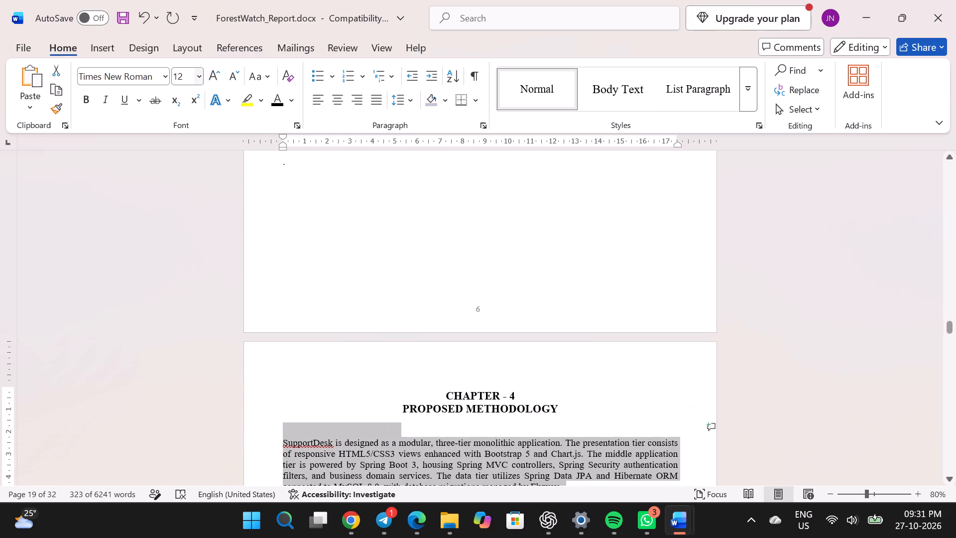
pyautogui.click(281, 97)
pyautogui.click(394, 95)
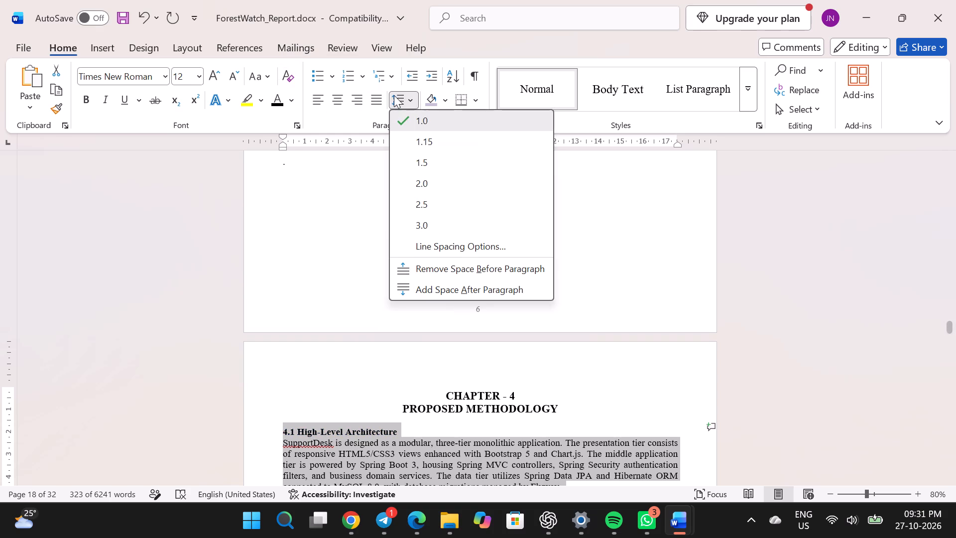
pyautogui.click(421, 160)
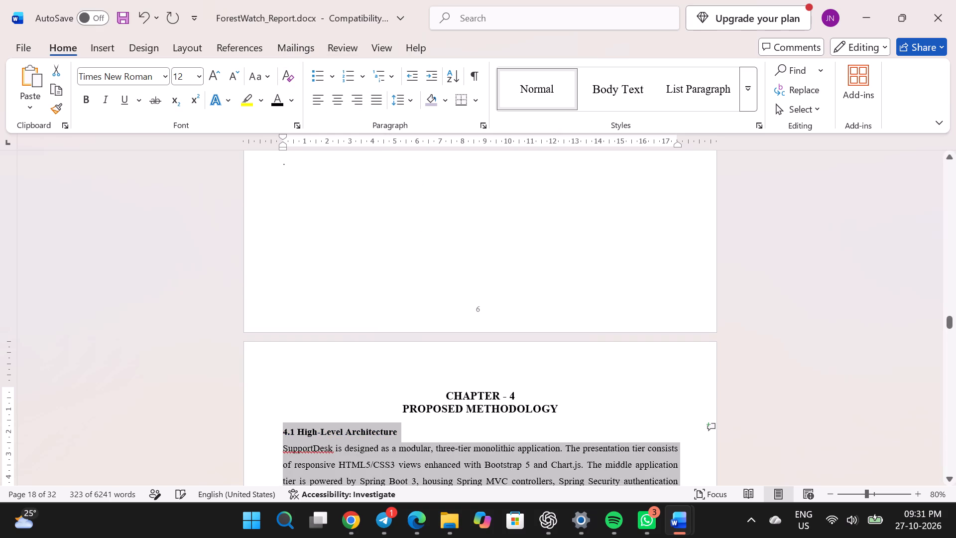
# Enlarge the 4.1 High-Level Architecture heading to 14 pt.
pyautogui.scroll(-1, 438, 337)
pyautogui.click(403, 353)
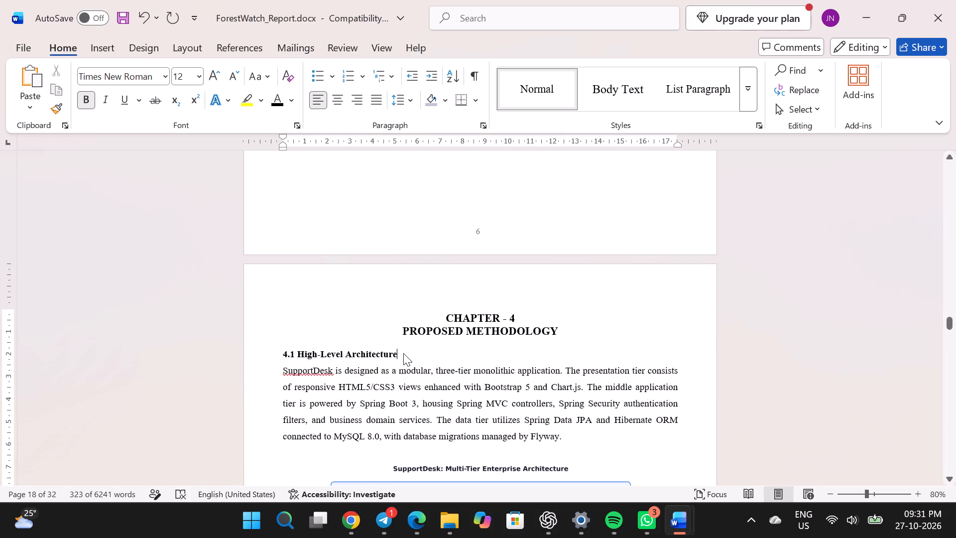
pyautogui.moveTo(403, 353); pyautogui.dragTo(280, 357)
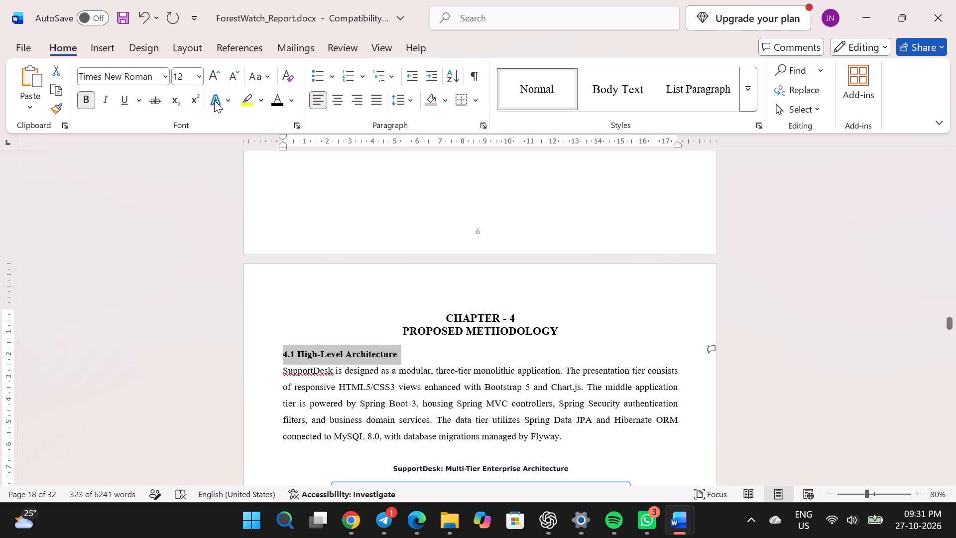
pyautogui.click(221, 83)
pyautogui.scroll(-1, 383, 371)
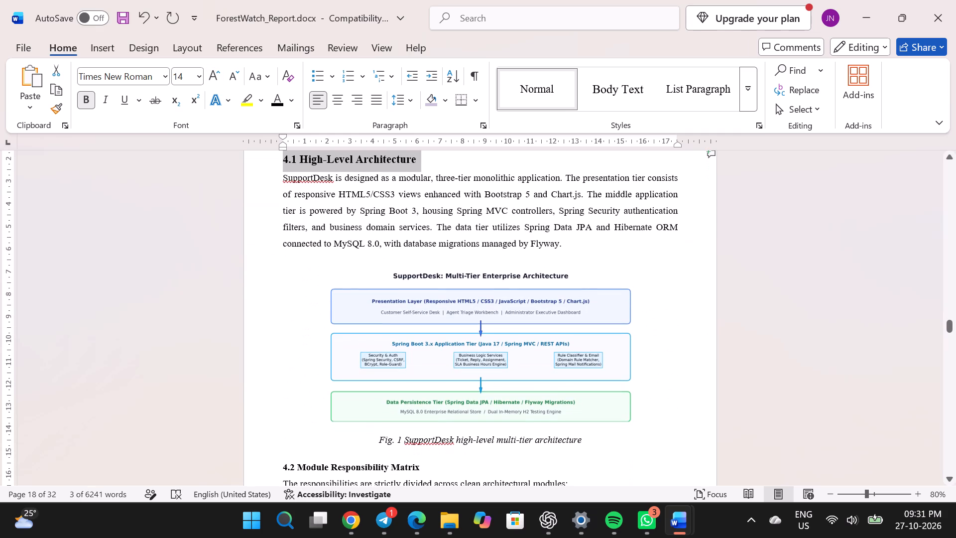
pyautogui.click(450, 354)
pyautogui.scroll(-1, 450, 354)
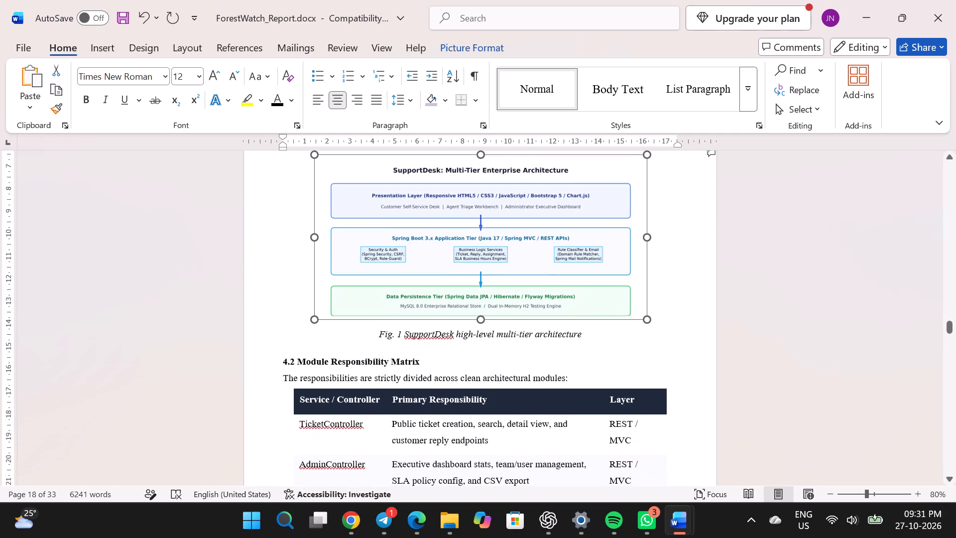
# Enlarge the 4.2 Module Responsibility Matrix heading to 14 pt.
pyautogui.scroll(-1, 559, 343)
pyautogui.moveTo(428, 282); pyautogui.dragTo(350, 280)
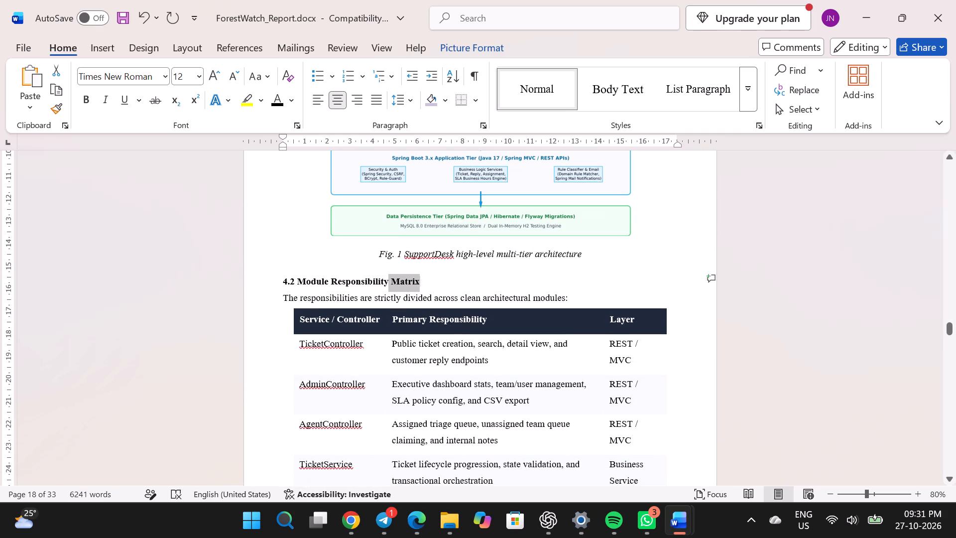
pyautogui.moveTo(350, 280); pyautogui.dragTo(276, 281)
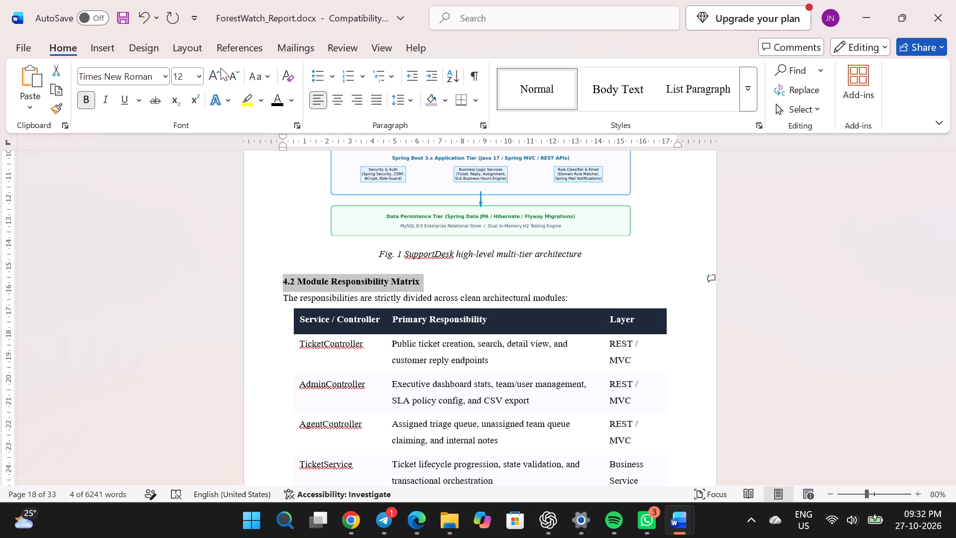
pyautogui.click(220, 73)
# Apply the plain black-bordered grid table style to the whole Service / Controller table under section 4.2.
pyautogui.scroll(-1, 384, 308)
pyautogui.click(384, 308)
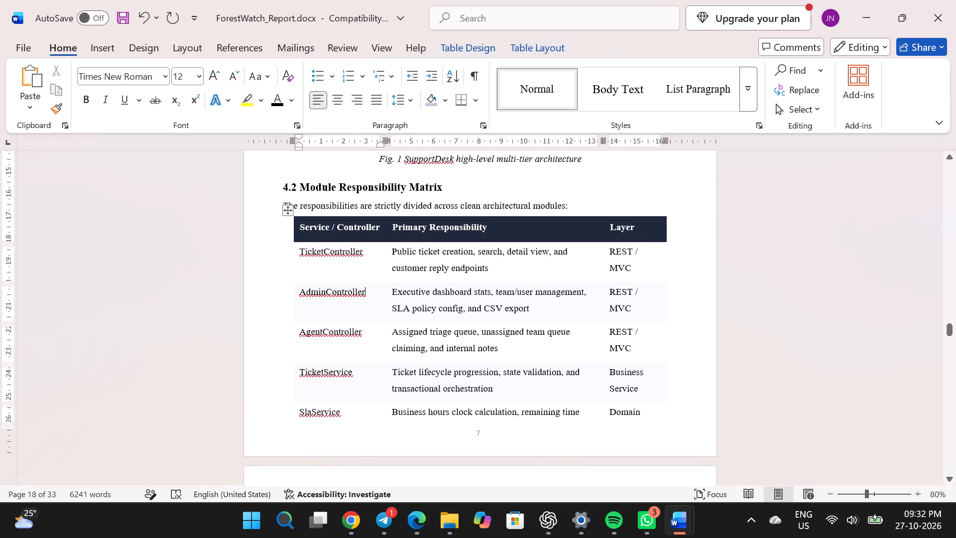
pyautogui.click(288, 214)
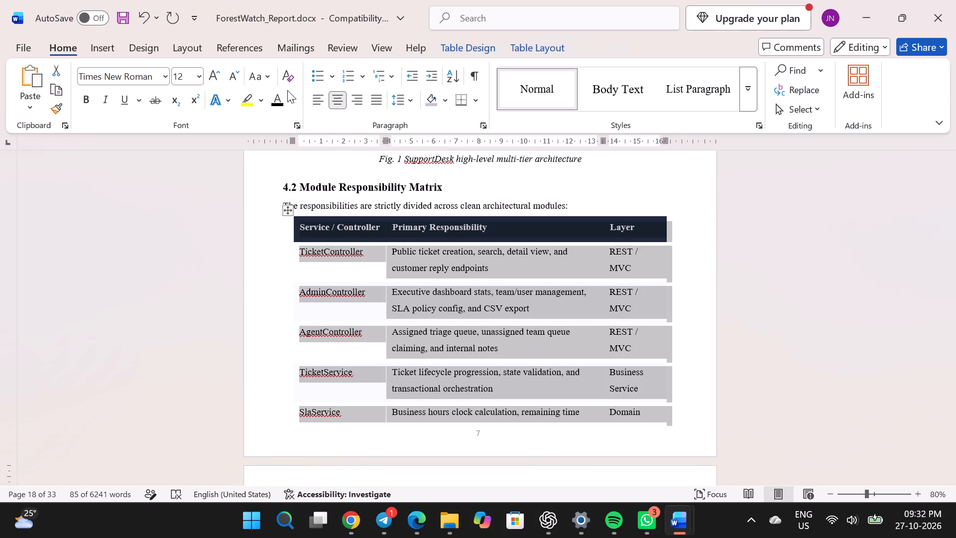
pyautogui.click(277, 94)
pyautogui.click(458, 36)
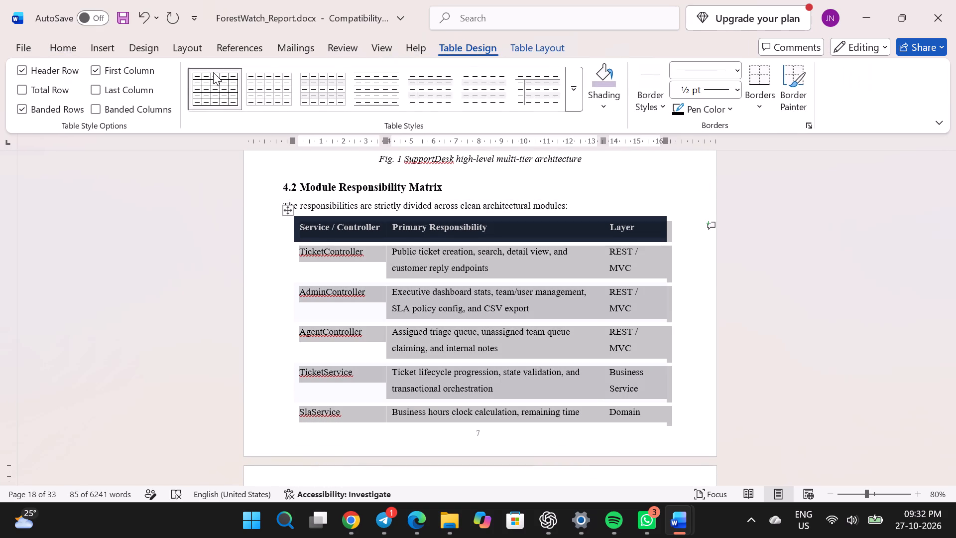
pyautogui.click(203, 78)
# Set the Service / Controller table's preferred width to 100 percent.
pyautogui.rightClick(497, 327)
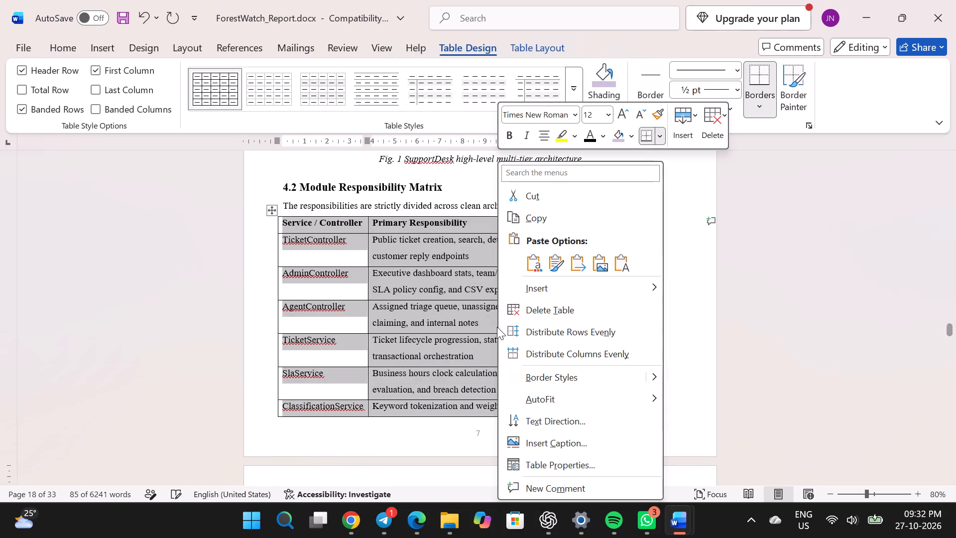
pyautogui.click(547, 463)
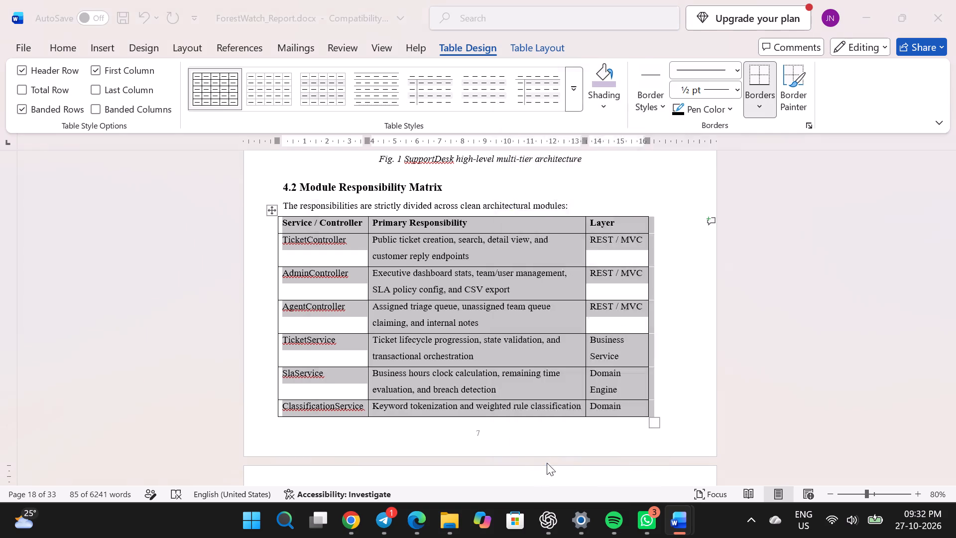
pyautogui.click(368, 143)
pyautogui.moveTo(444, 147); pyautogui.dragTo(434, 146)
pyautogui.write('100')
pyautogui.press('Return')
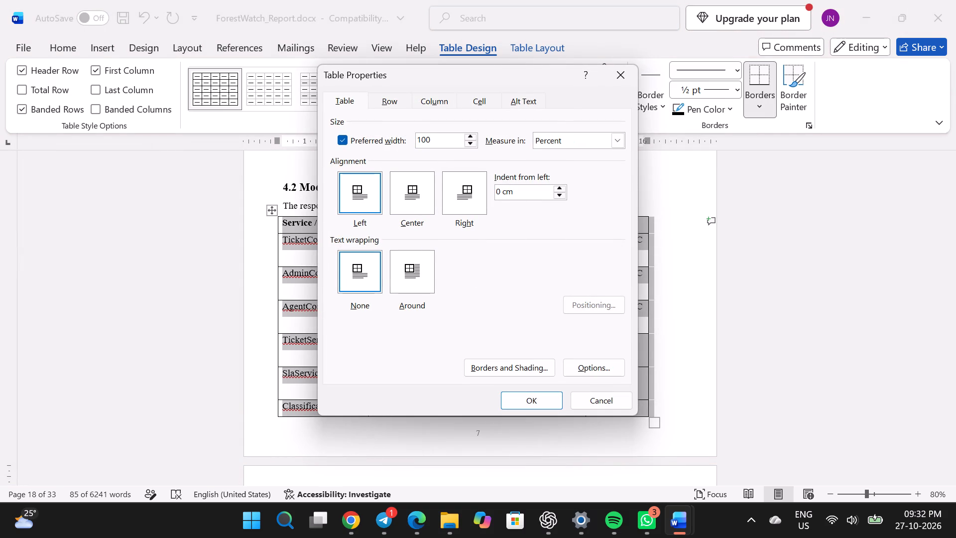
# Delete the SlaService row from the Service / Controller responsibility table.
pyautogui.scroll(-1, 630, 395)
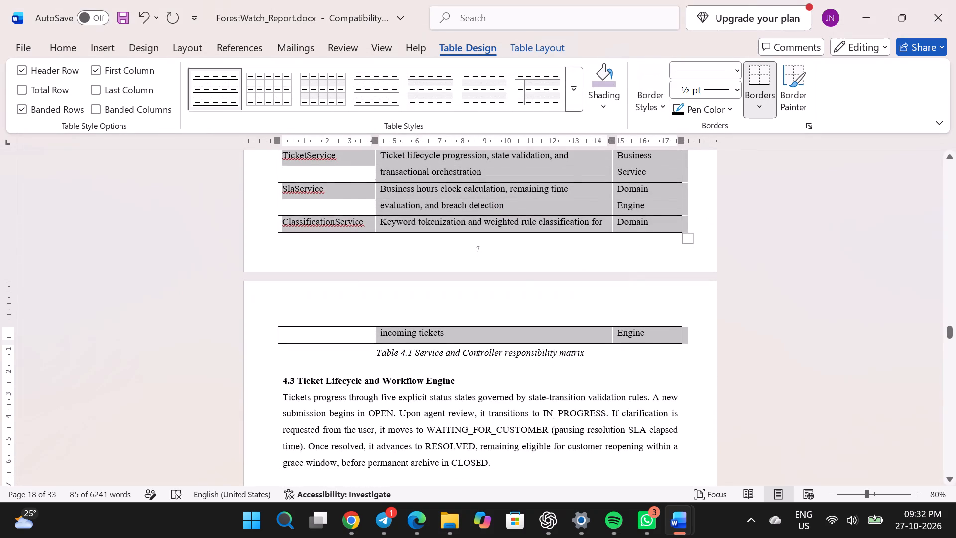
pyautogui.scroll(3, 630, 395)
pyautogui.scroll(-1, 630, 395)
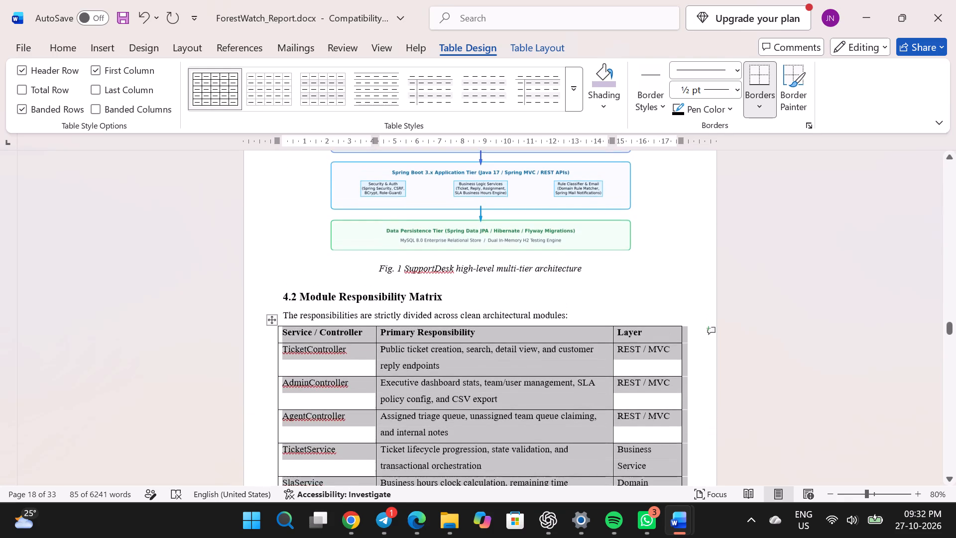
pyautogui.scroll(-2, 630, 395)
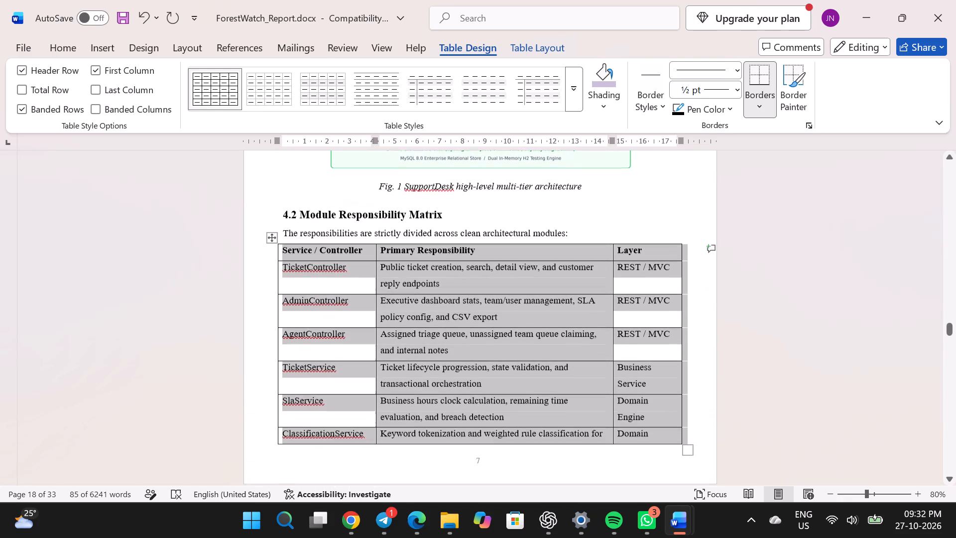
pyautogui.click(547, 417)
pyautogui.moveTo(645, 417); pyautogui.dragTo(343, 405)
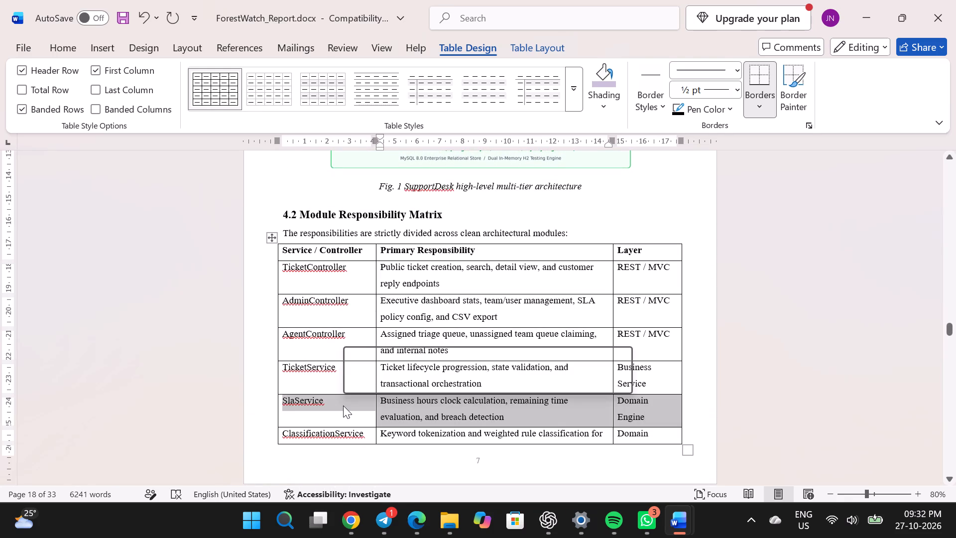
pyautogui.press('BackSpace')
pyautogui.click(461, 286)
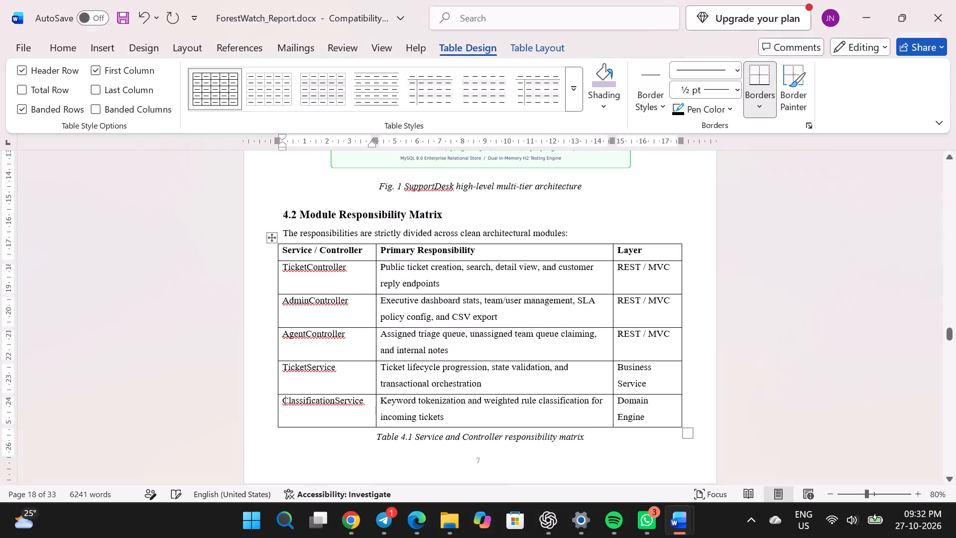
# Enlarge the 4.3 Ticket Lifecycle and Workflow Engine and 4.4 Multi-Domain Database Schema & Data Models headings to 14 pt.
pyautogui.scroll(-1, 481, 408)
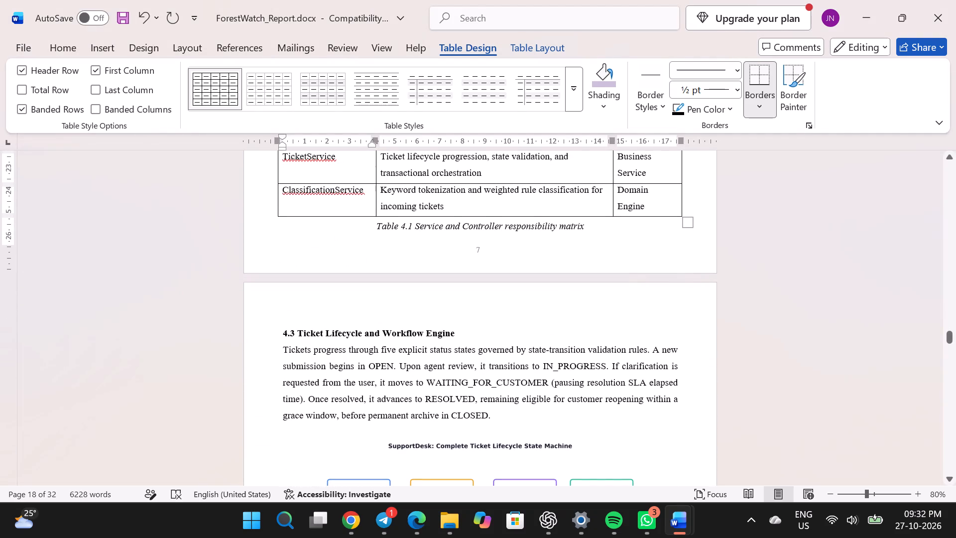
pyautogui.moveTo(283, 329); pyautogui.dragTo(461, 329)
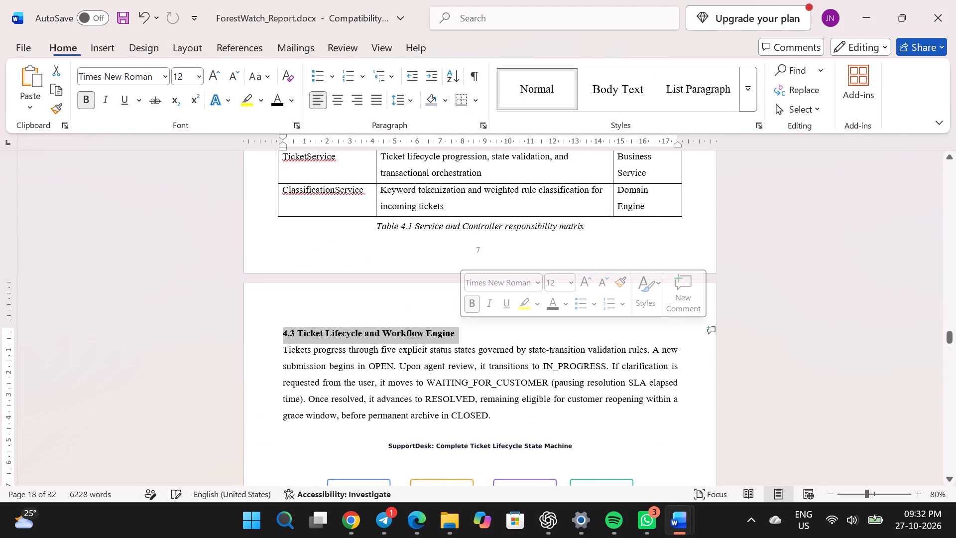
pyautogui.click(214, 73)
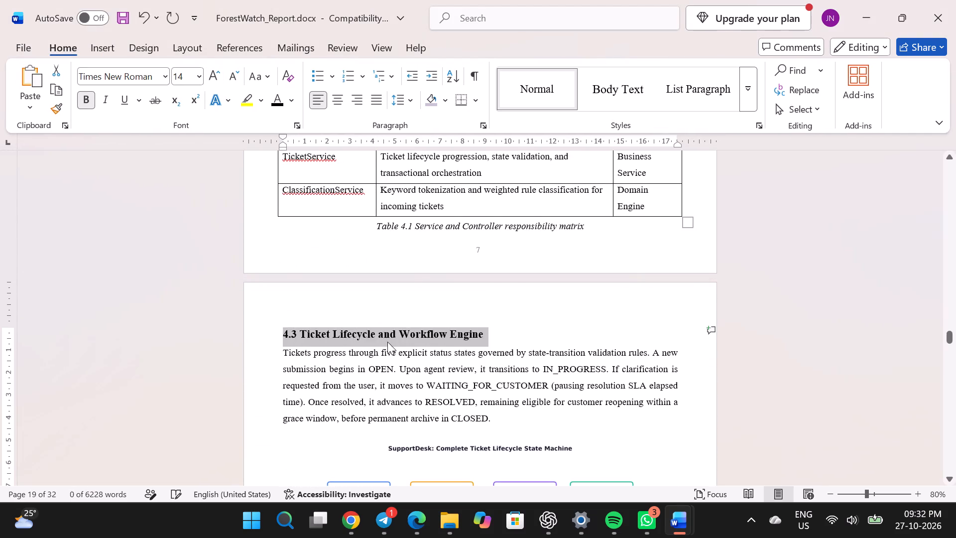
pyautogui.scroll(-1, 387, 342)
pyautogui.moveTo(490, 266); pyautogui.dragTo(330, 214)
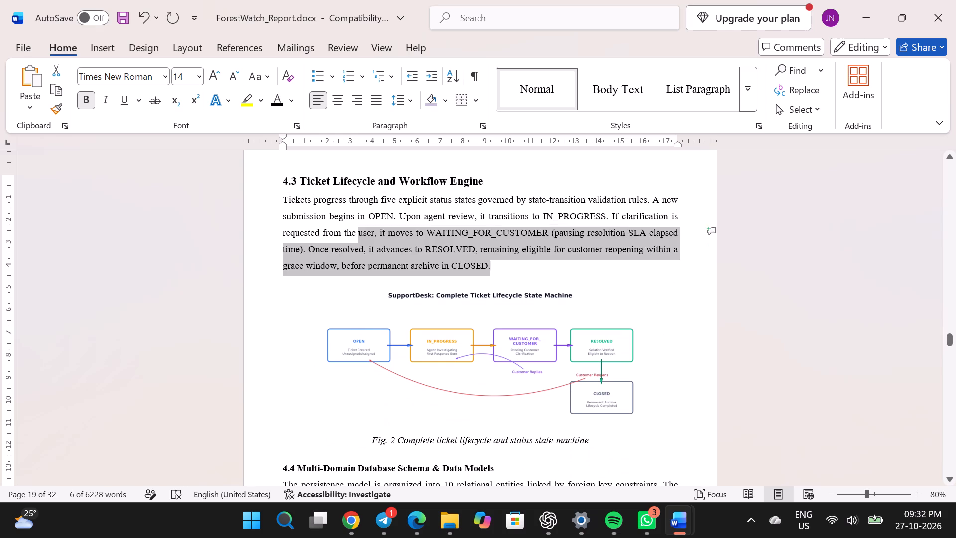
pyautogui.moveTo(330, 214); pyautogui.dragTo(295, 195)
pyautogui.scroll(-2, 435, 278)
pyautogui.moveTo(505, 255); pyautogui.dragTo(409, 252)
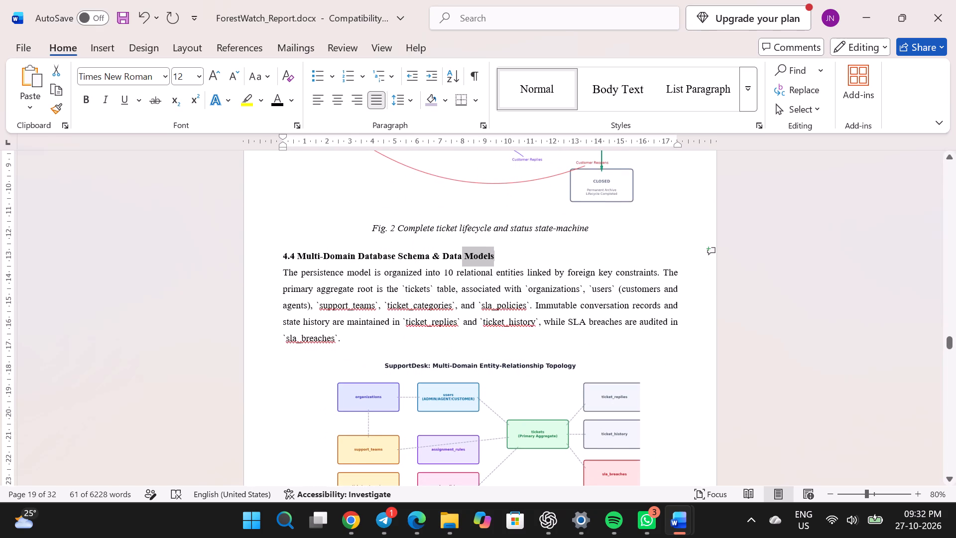
pyautogui.moveTo(409, 252); pyautogui.dragTo(272, 247)
pyautogui.click(221, 77)
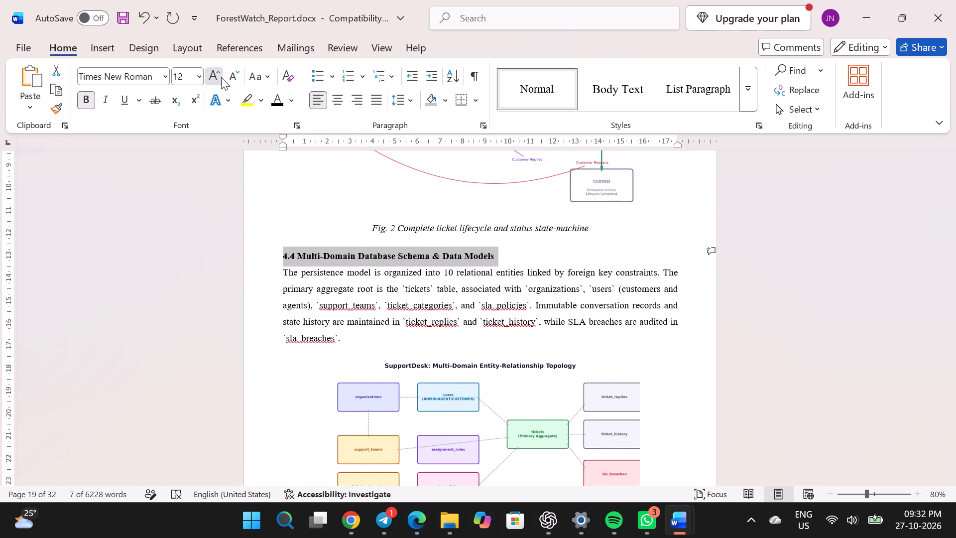
# Delete all the old Chapter 5 content below the IMPLEMENTATION heading, from 5.1 Front-End Interface to the end of the chapter.
pyautogui.scroll(-2, 377, 304)
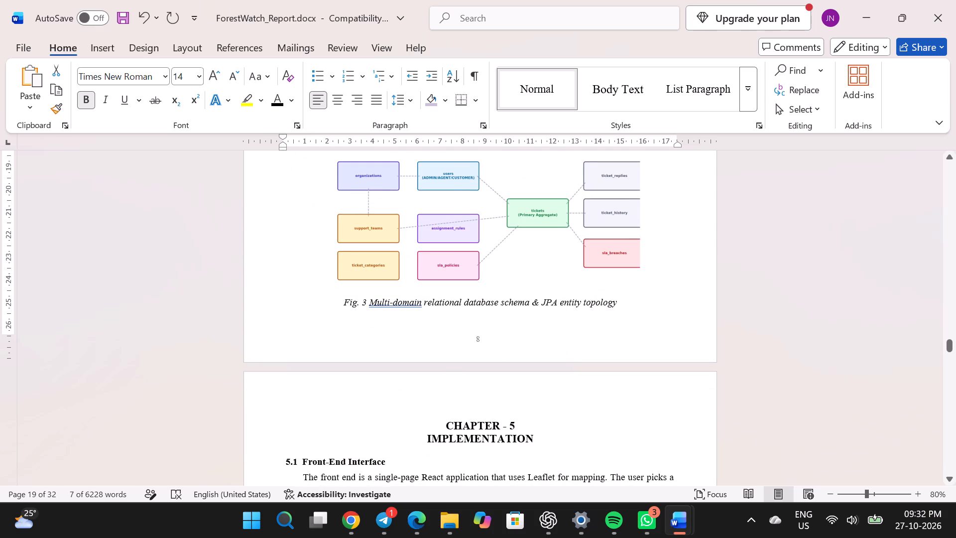
pyautogui.scroll(-2, 453, 374)
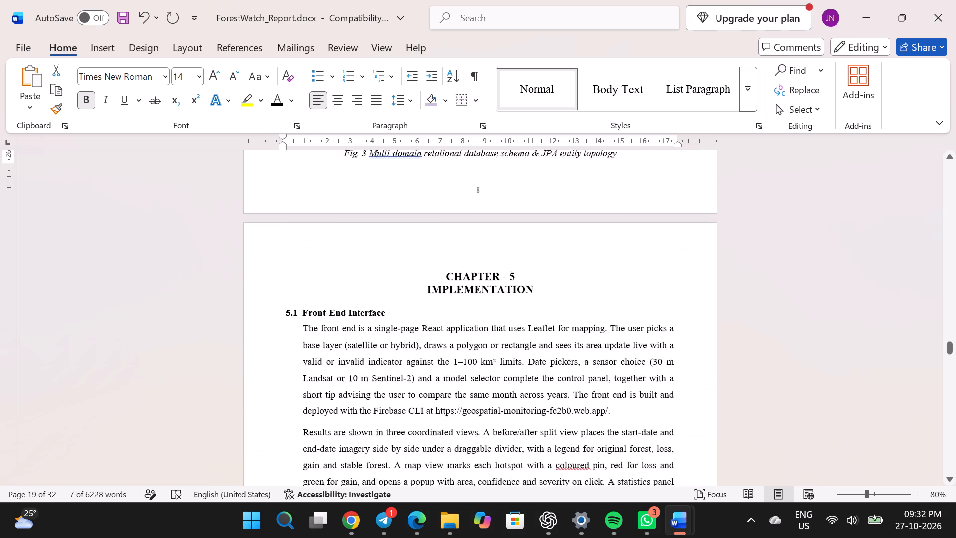
pyautogui.scroll(-1, 459, 357)
pyautogui.click(358, 328)
pyautogui.moveTo(284, 284); pyautogui.dragTo(349, 329)
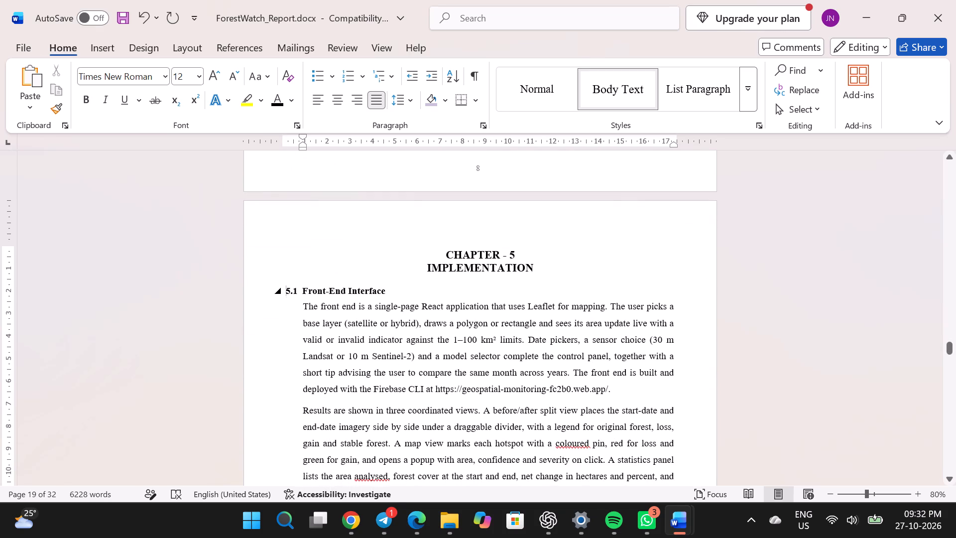
pyautogui.moveTo(349, 329); pyautogui.dragTo(503, 344)
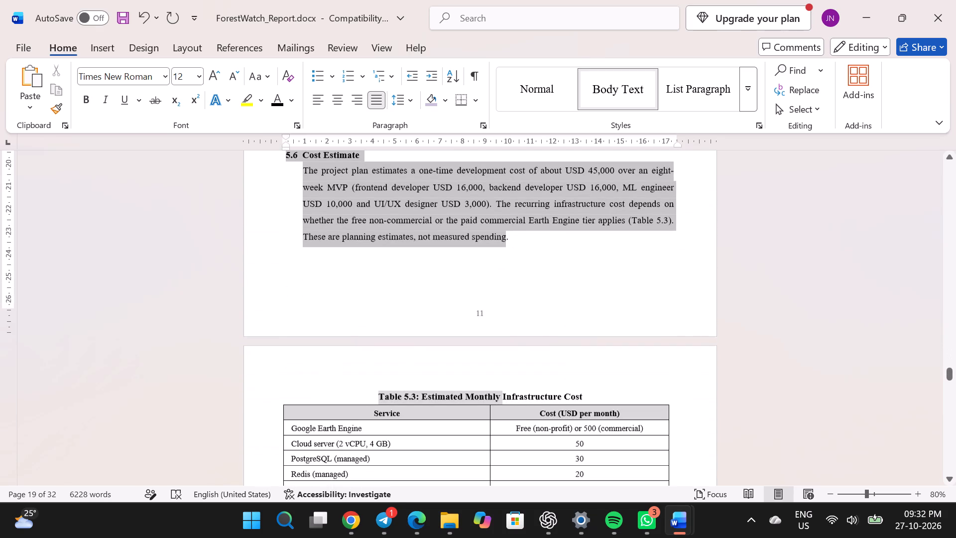
pyautogui.moveTo(503, 344); pyautogui.dragTo(603, 153)
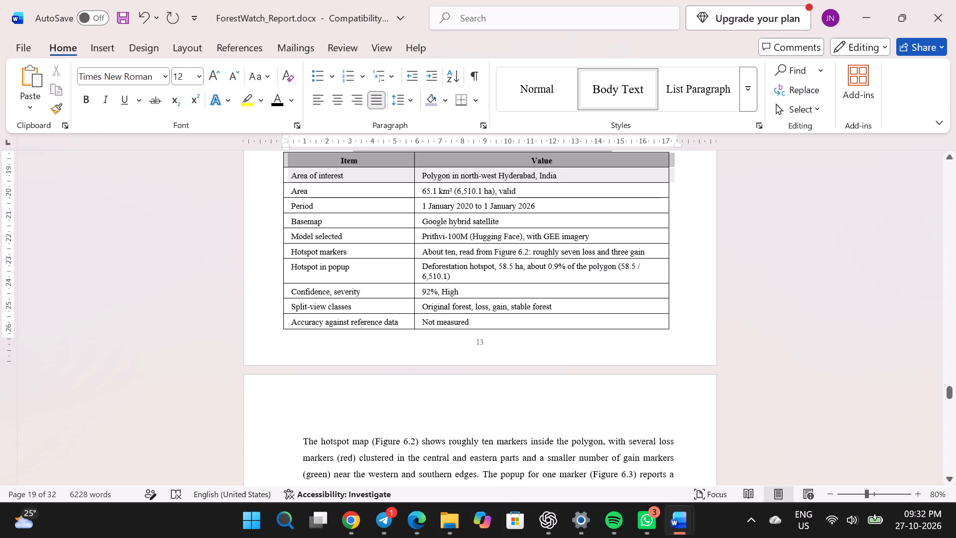
pyautogui.moveTo(603, 153); pyautogui.dragTo(615, 136)
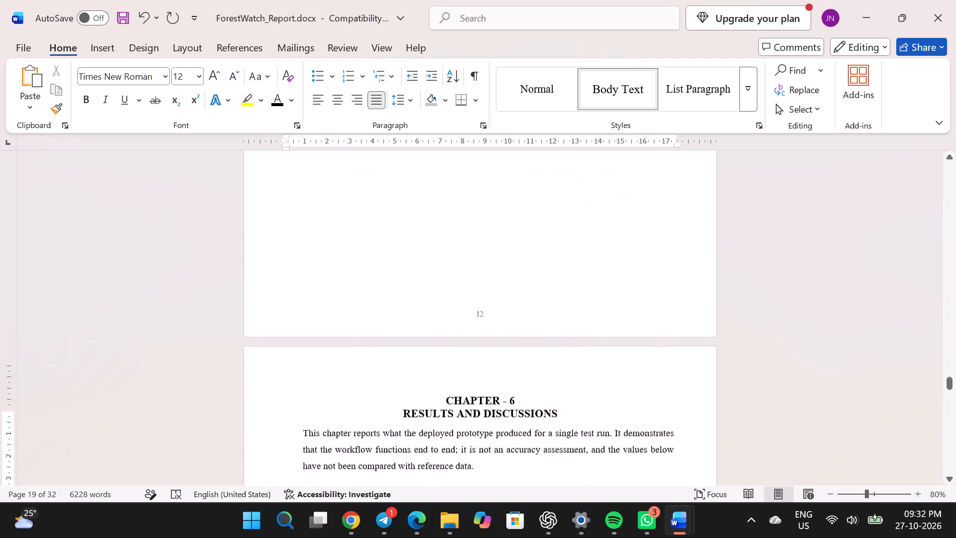
pyautogui.moveTo(615, 136); pyautogui.dragTo(434, 323)
pyautogui.press('BackSpace')
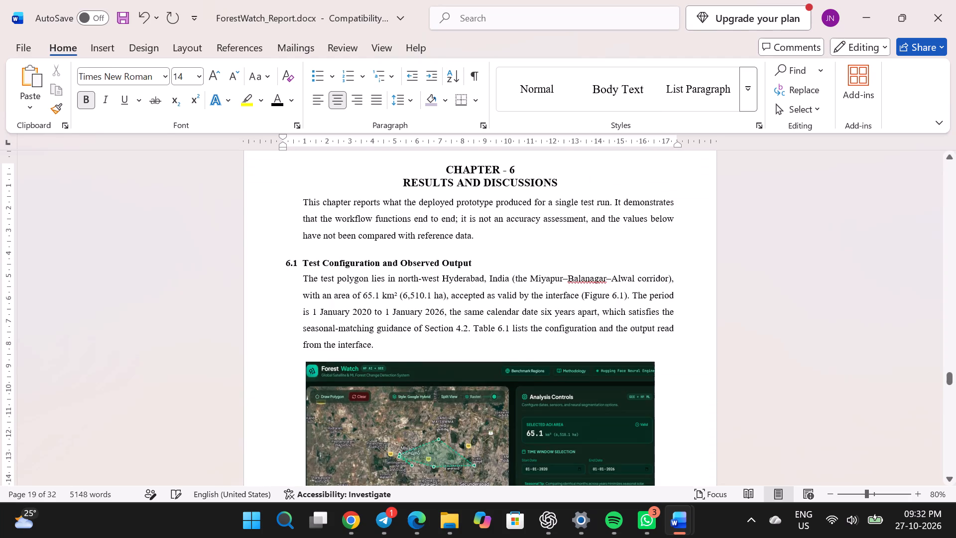
# In SupportDesk_Project_Report.docx, select the Chapter 5 content from the 5.1 Technology Stack & Architectural Justification heading through section 5.5.
pyautogui.scroll(1, 434, 323)
pyautogui.scroll(3, 536, 258)
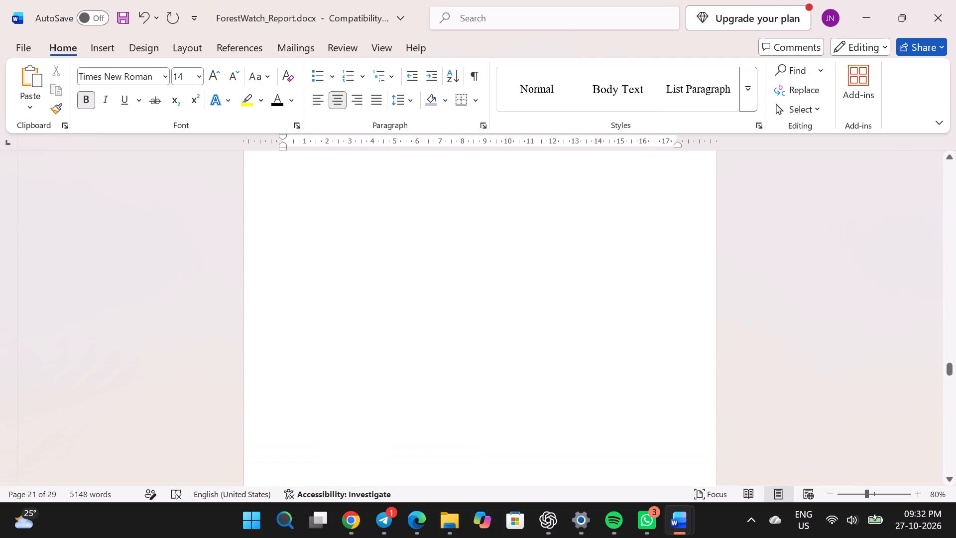
pyautogui.scroll(1, 536, 258)
pyautogui.scroll(1, 417, 243)
pyautogui.click(365, 341)
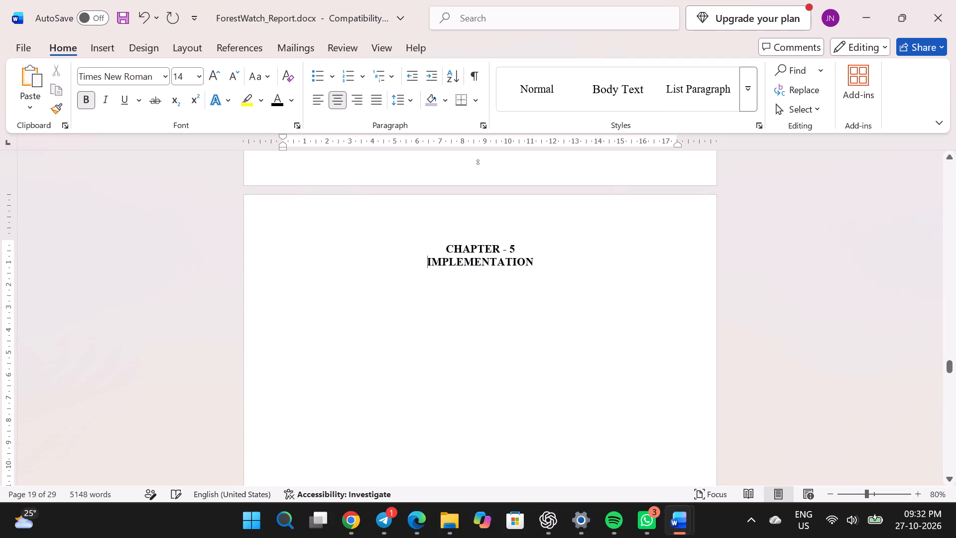
pyautogui.click(334, 298)
pyautogui.doubleClick(334, 298)
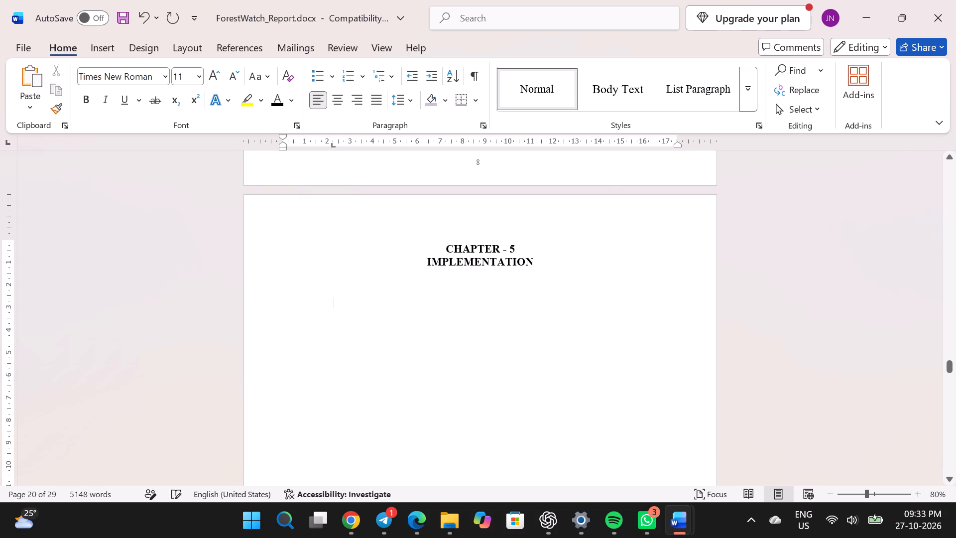
pyautogui.hotkey('alt', 'Tab')
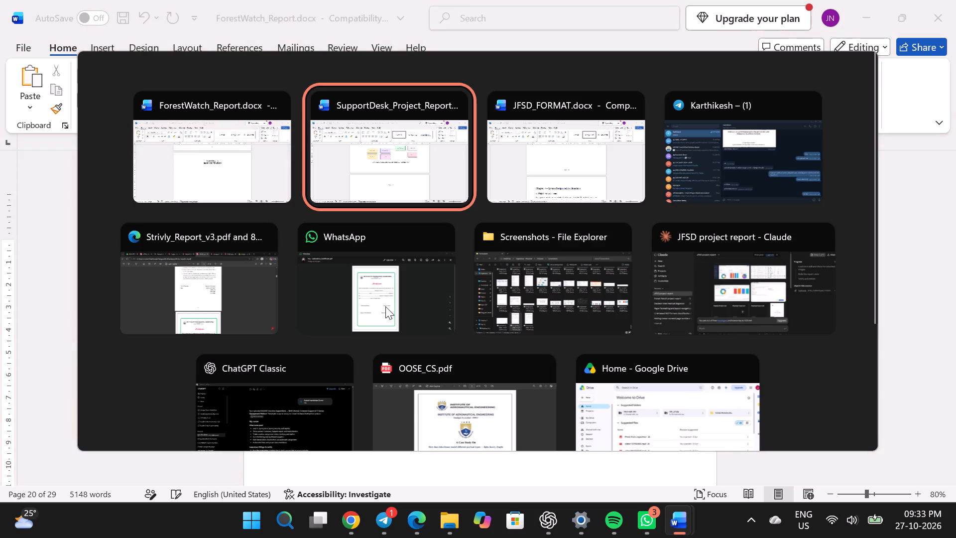
pyautogui.scroll(-1, 385, 306)
pyautogui.click(385, 306)
pyautogui.scroll(-1, 385, 306)
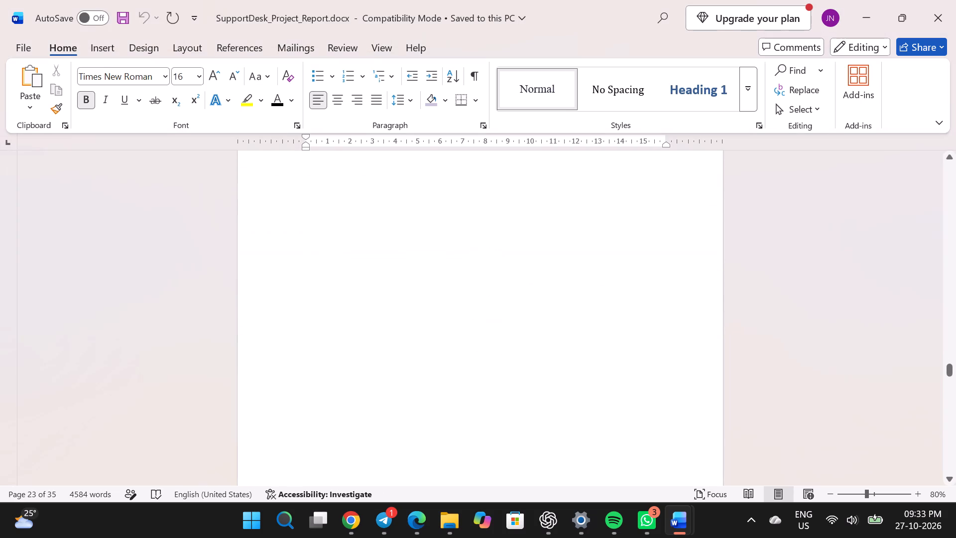
pyautogui.scroll(-2, 385, 306)
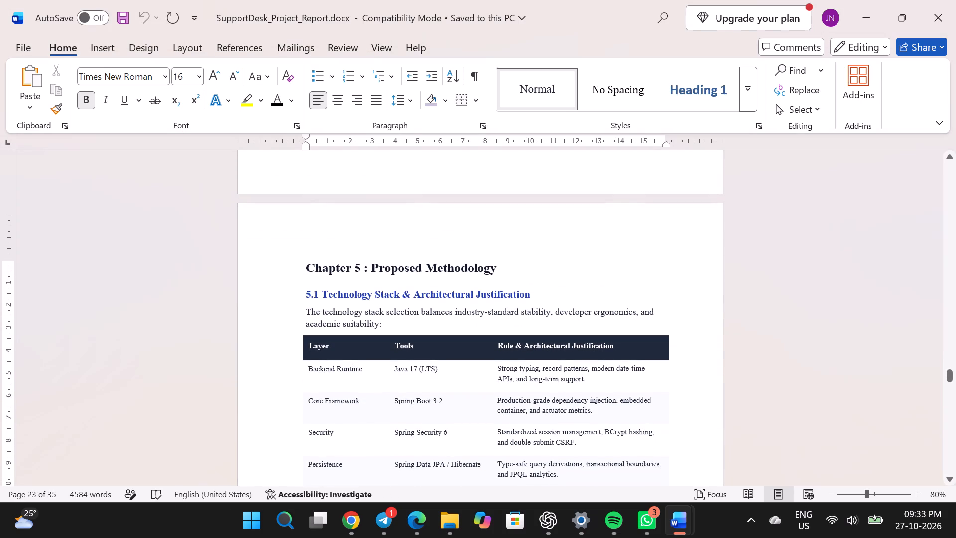
pyautogui.moveTo(306, 299); pyautogui.dragTo(381, 507)
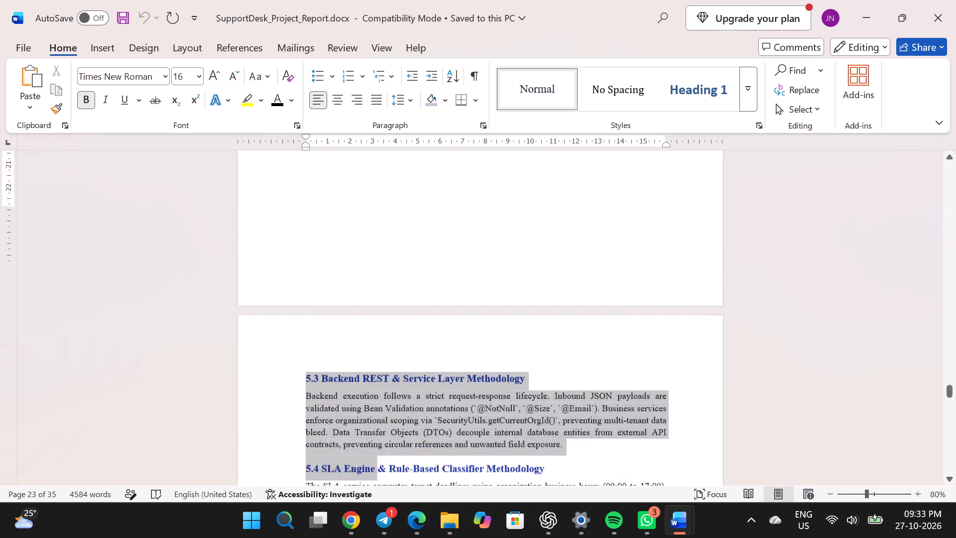
pyautogui.moveTo(381, 507); pyautogui.dragTo(391, 494)
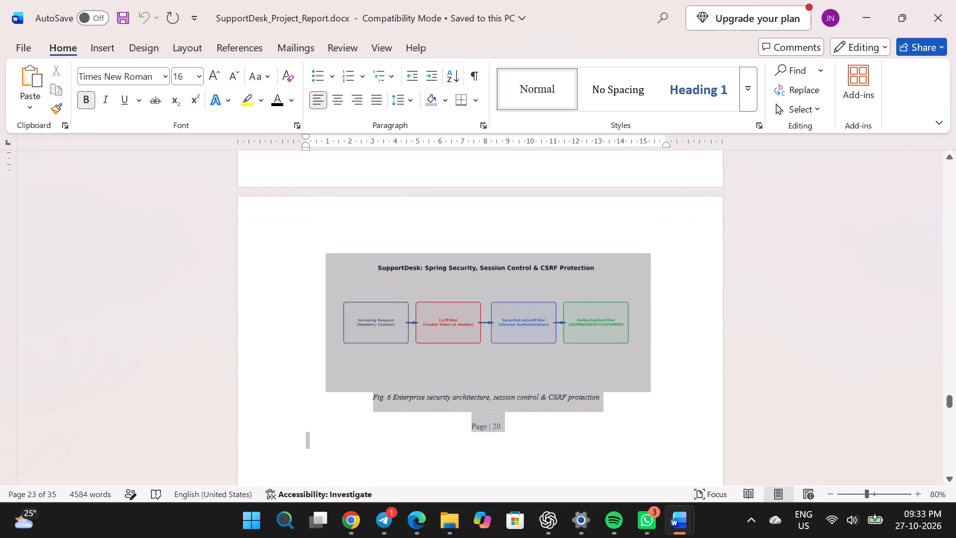
pyautogui.moveTo(391, 494); pyautogui.dragTo(429, 393)
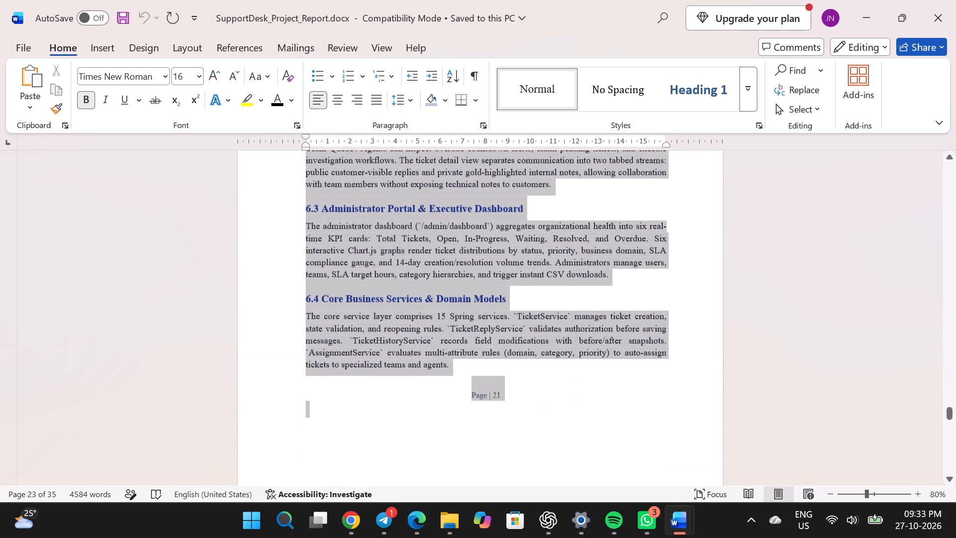
pyautogui.moveTo(429, 393); pyautogui.dragTo(566, 146)
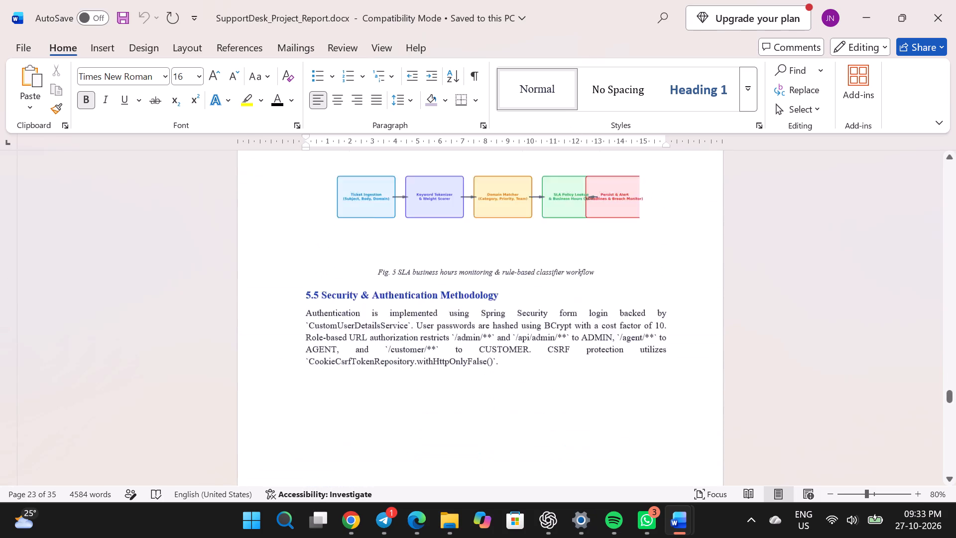
pyautogui.moveTo(566, 146); pyautogui.dragTo(521, 241)
pyautogui.scroll(-2, 521, 241)
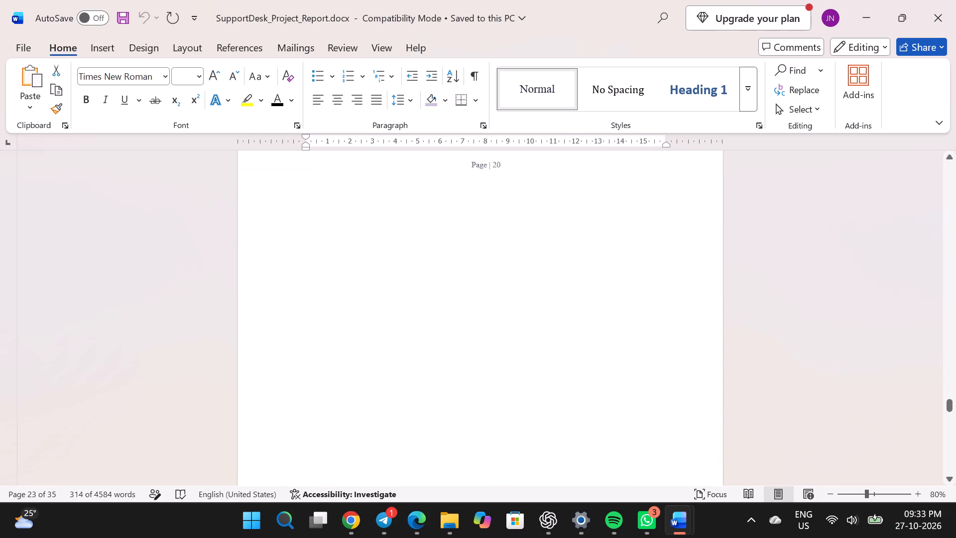
pyautogui.scroll(-3, 521, 241)
# Retitle Chapter 4 in ForestWatch_Report.docx as SYSTEM DESIGN AND ARCHITECTURE, matching the chapter title in SupportDesk_Project_Report.docx.
pyautogui.hotkey('alt', 'Tab')
pyautogui.scroll(2, 521, 241)
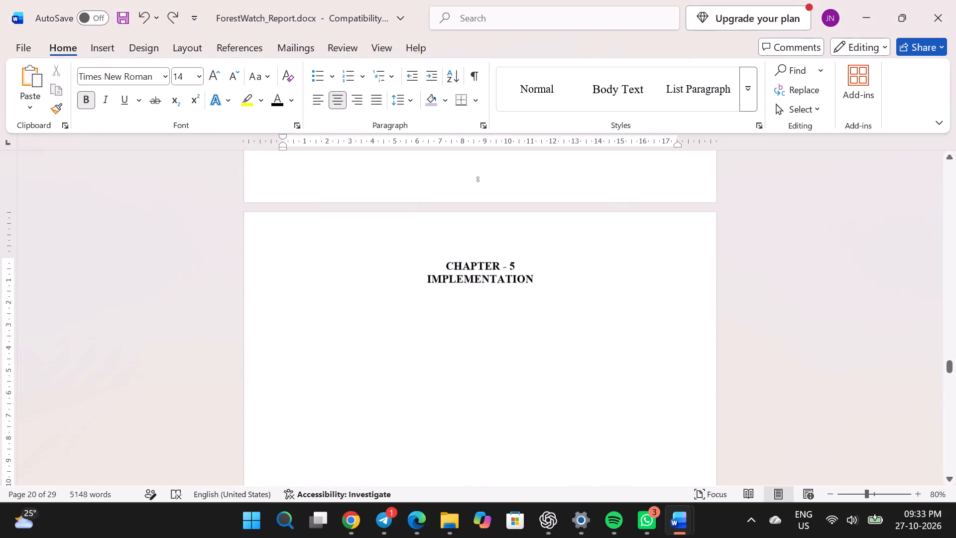
pyautogui.scroll(6, 521, 241)
pyautogui.hotkey('alt', 'Tab')
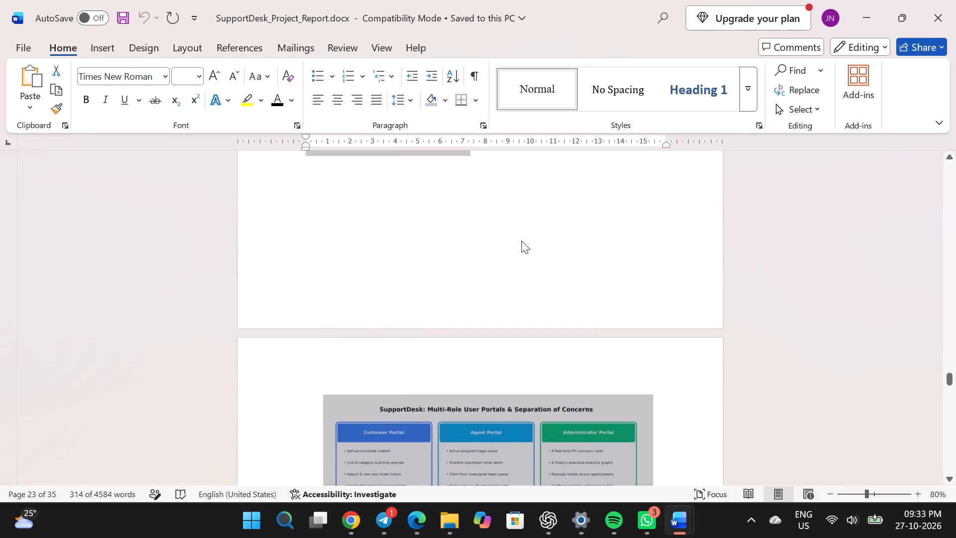
pyautogui.scroll(3, 521, 241)
pyautogui.scroll(-2, 521, 241)
pyautogui.hotkey('alt', 'Tab')
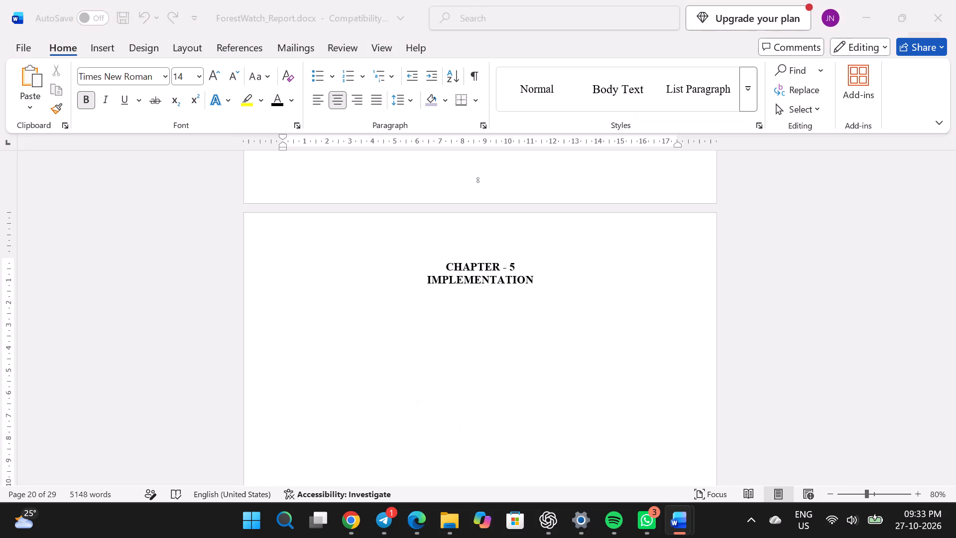
pyautogui.scroll(4, 521, 241)
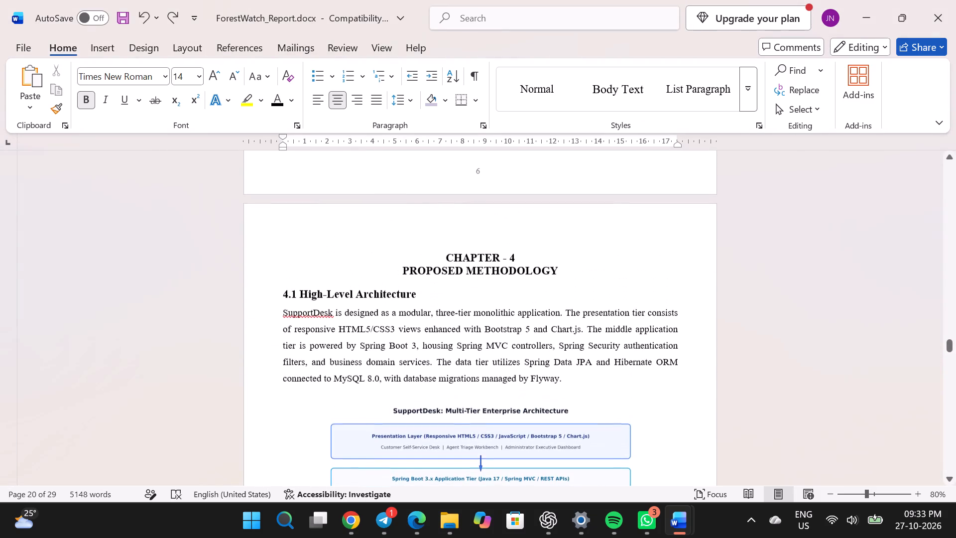
pyautogui.hotkey('alt', 'Tab')
pyautogui.scroll(5, 521, 241)
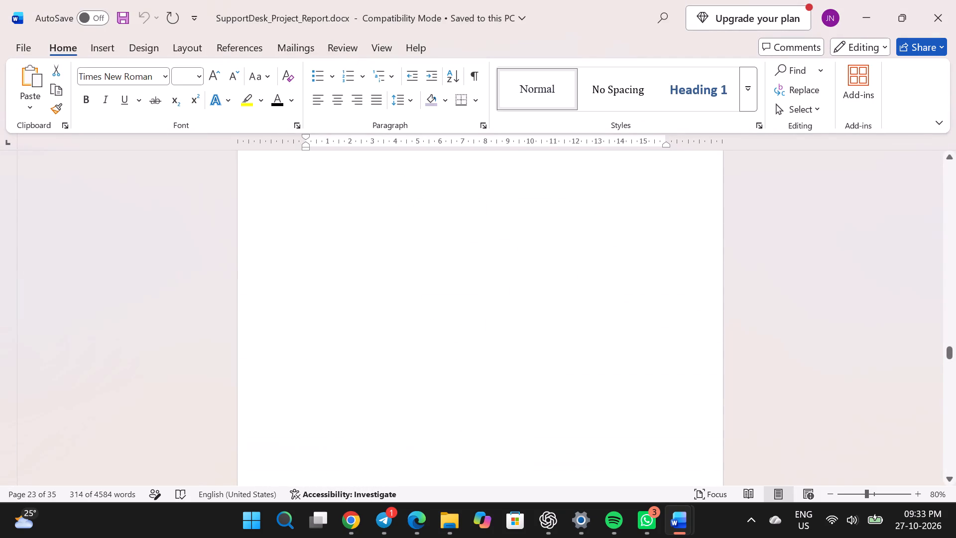
pyautogui.scroll(5, 521, 241)
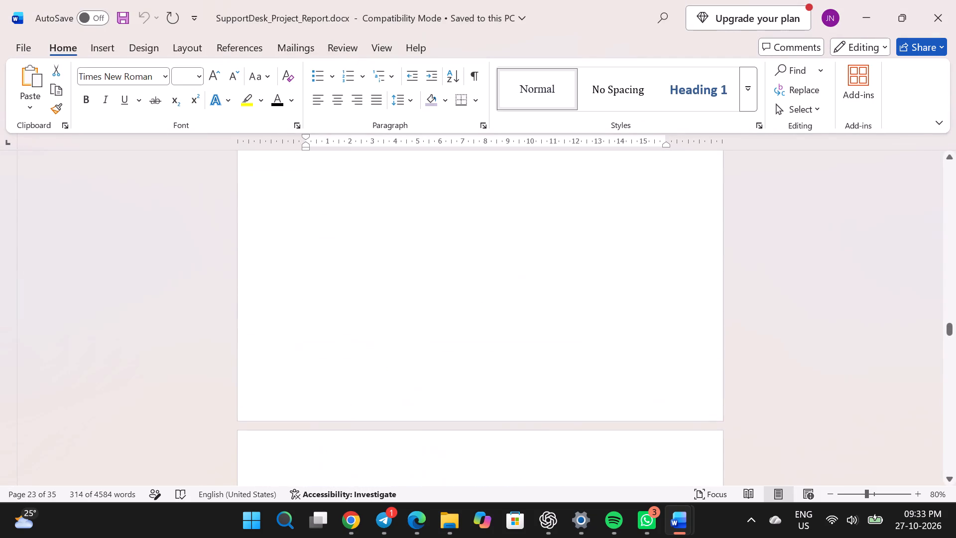
pyautogui.scroll(1, 521, 241)
pyautogui.scroll(-4, 521, 241)
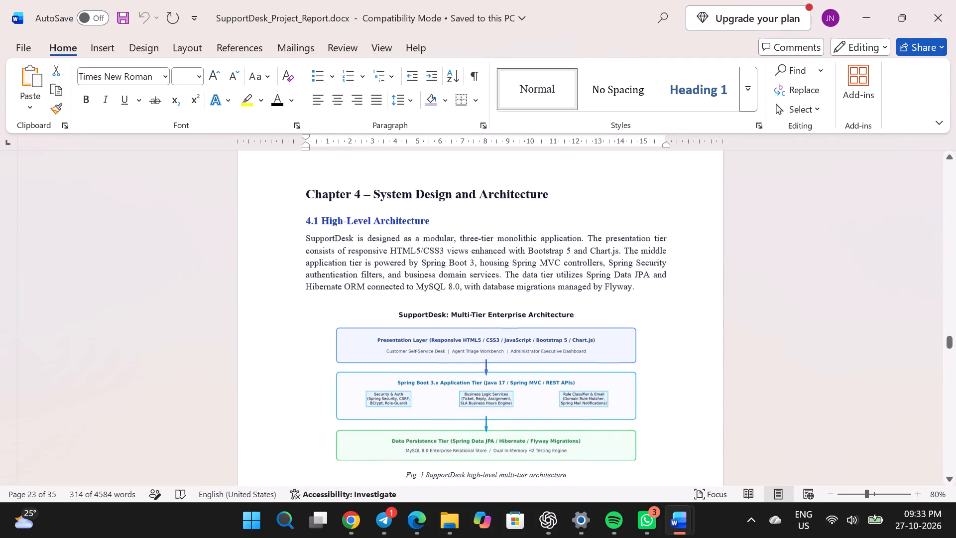
pyautogui.hotkey('alt', 'Tab')
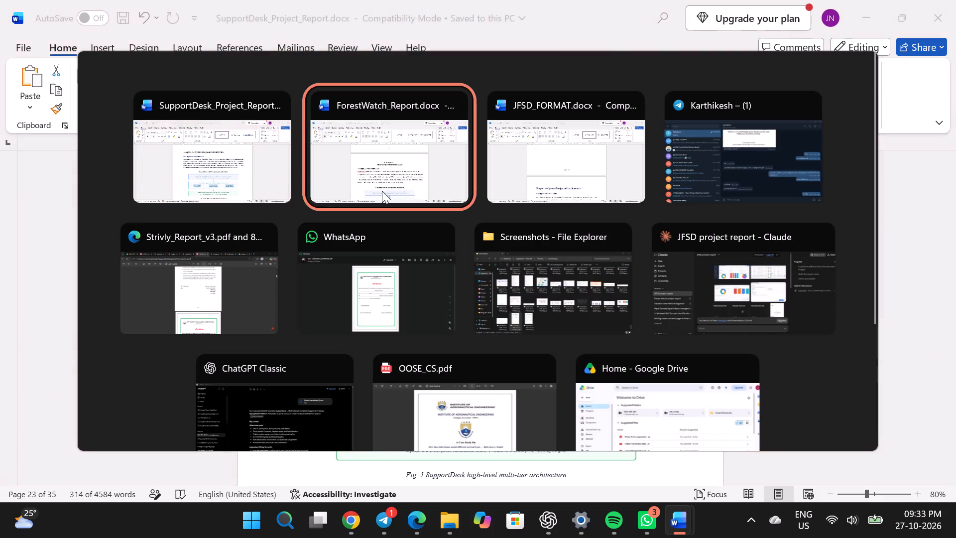
pyautogui.click(556, 267)
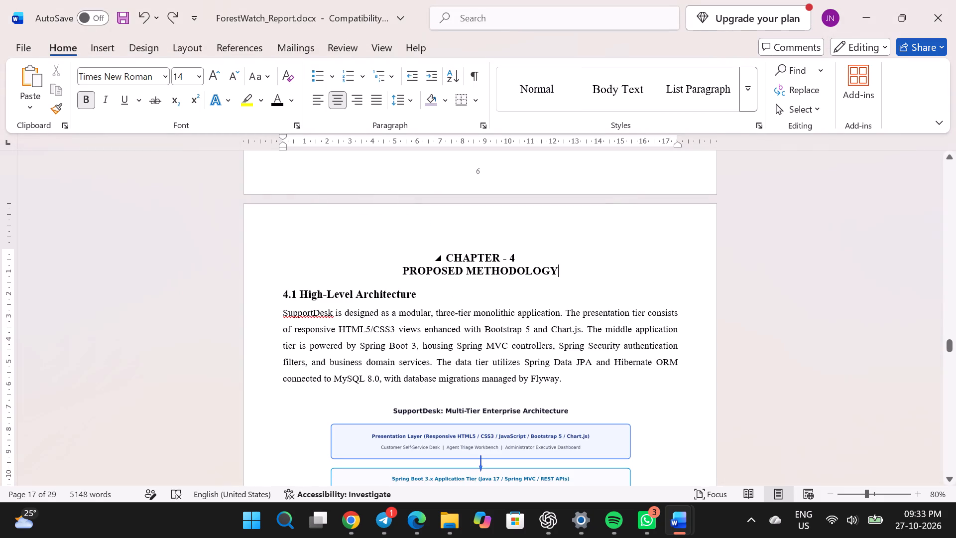
pyautogui.press('BackSpace')
pyautogui.press('BackSpace')
pyautogui.press('BackSpace')
pyautogui.press('BackSpace')
pyautogui.press('BackSpace')
pyautogui.press('BackSpace')
pyautogui.press('BackSpace')
pyautogui.press('BackSpace')
pyautogui.press('BackSpace')
pyautogui.press('BackSpace')
pyautogui.press('BackSpace')
pyautogui.press('BackSpace')
pyautogui.press('BackSpace')
pyautogui.press('BackSpace')
pyautogui.press('BackSpace')
pyautogui.press('BackSpace')
pyautogui.press('BackSpace')
pyautogui.press('BackSpace')
pyautogui.press('BackSpace')
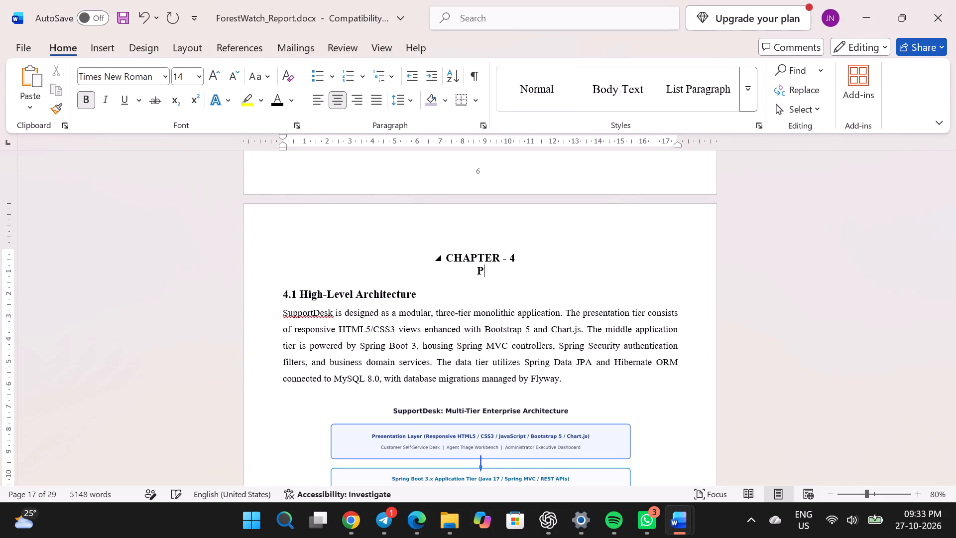
pyautogui.press('BackSpace')
pyautogui.write('SYSTEM DESIGN AND ARCHITECTURE')
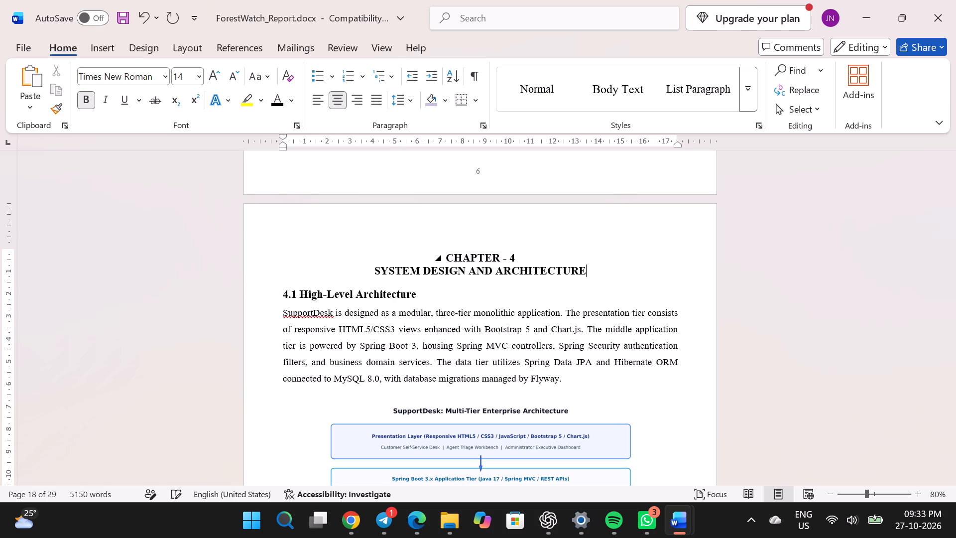
pyautogui.hotkey('alt', 'Tab')
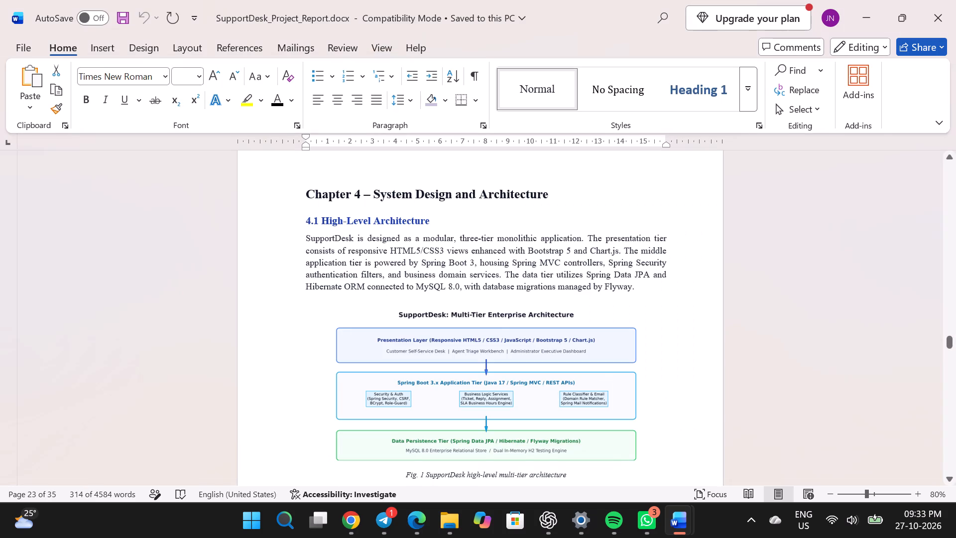
pyautogui.hotkey('alt', 'Tab')
# Look back through the adapted Chapter 2 to Chapter 4 pages of ForestWatch_Report.docx, up to the Chapter 5 title.
pyautogui.scroll(1, 620, 263)
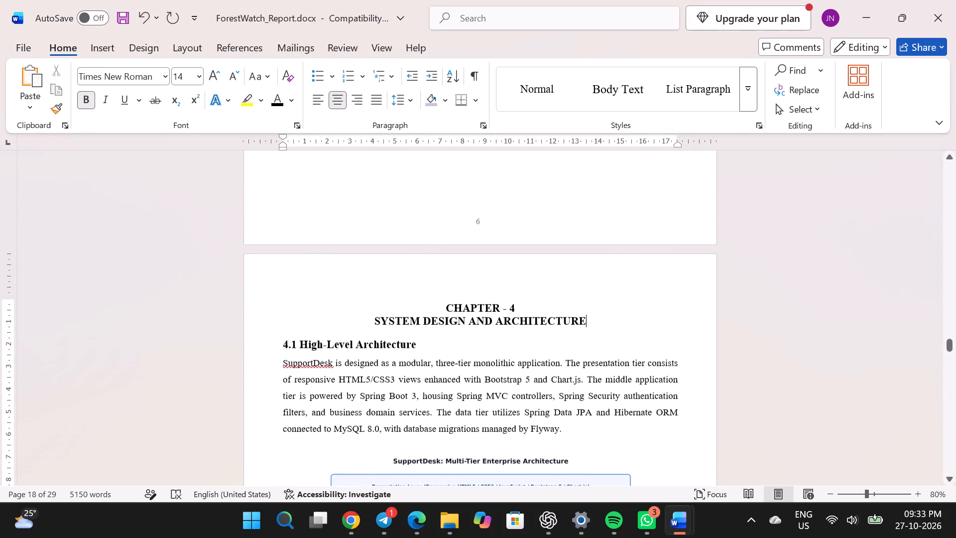
pyautogui.keyDown('alt'); pyautogui.scroll(2, 620, 263); pyautogui.keyUp('alt')
pyautogui.click(620, 263)
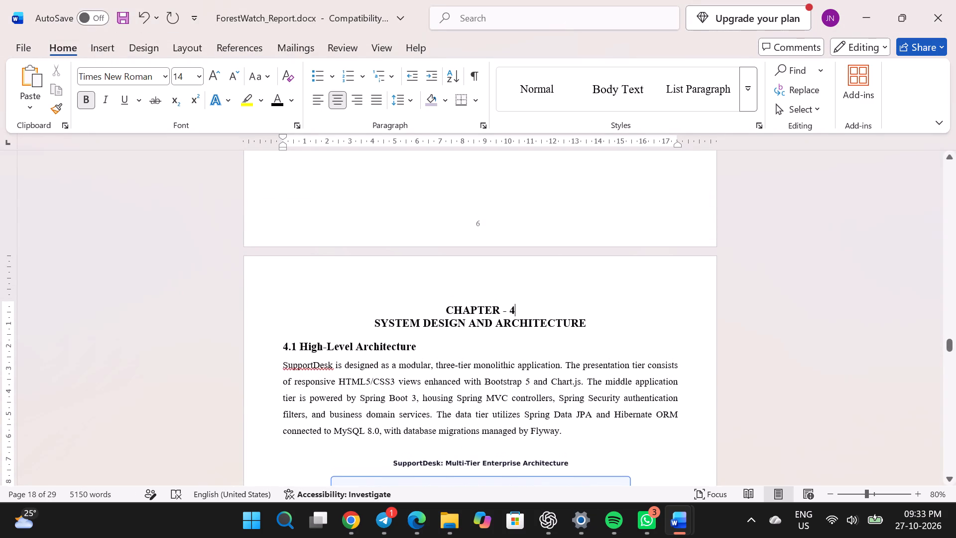
pyautogui.scroll(12, 620, 263)
pyautogui.scroll(-1, 620, 263)
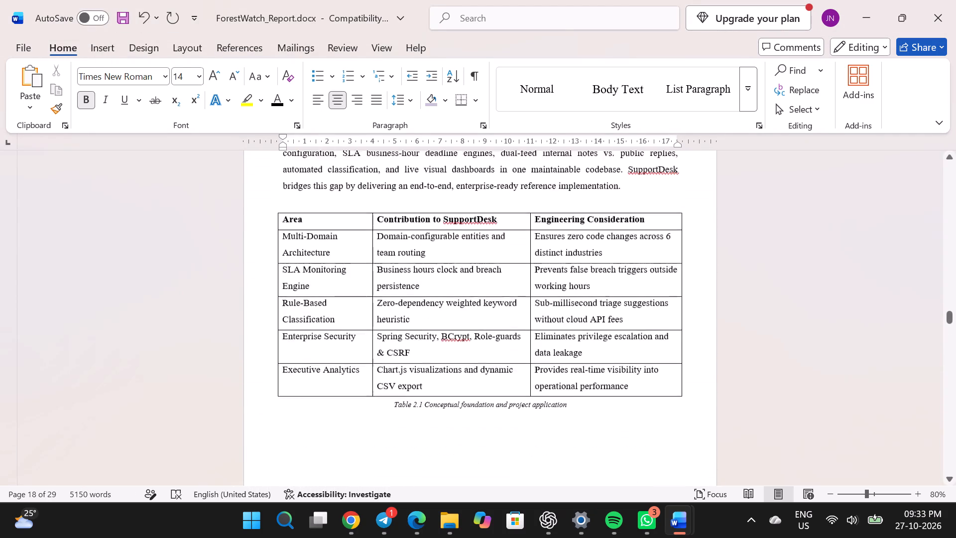
pyautogui.scroll(-6, 620, 263)
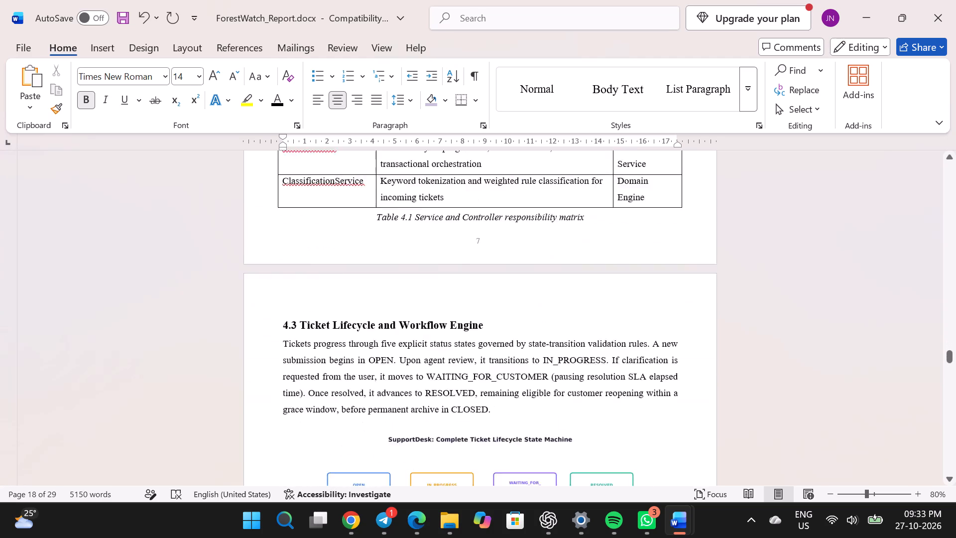
pyautogui.scroll(-3, 620, 263)
pyautogui.scroll(1, 565, 250)
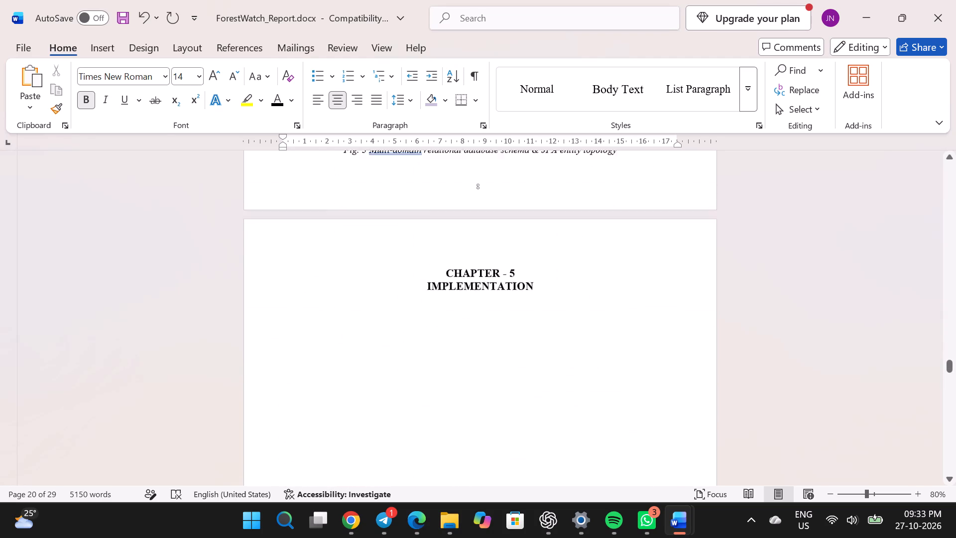
# Retitle Chapter 5 in ForestWatch_Report.docx as PROPOSED METHODOLOGY, matching the chapter title in SupportDesk_Project_Report.docx.
pyautogui.click(543, 311)
pyautogui.press('BackSpace')
pyautogui.press('BackSpace')
pyautogui.press('BackSpace')
pyautogui.press('BackSpace')
pyautogui.press('BackSpace')
pyautogui.press('BackSpace')
pyautogui.press('BackSpace')
pyautogui.press('BackSpace')
pyautogui.press('BackSpace')
pyautogui.press('BackSpace')
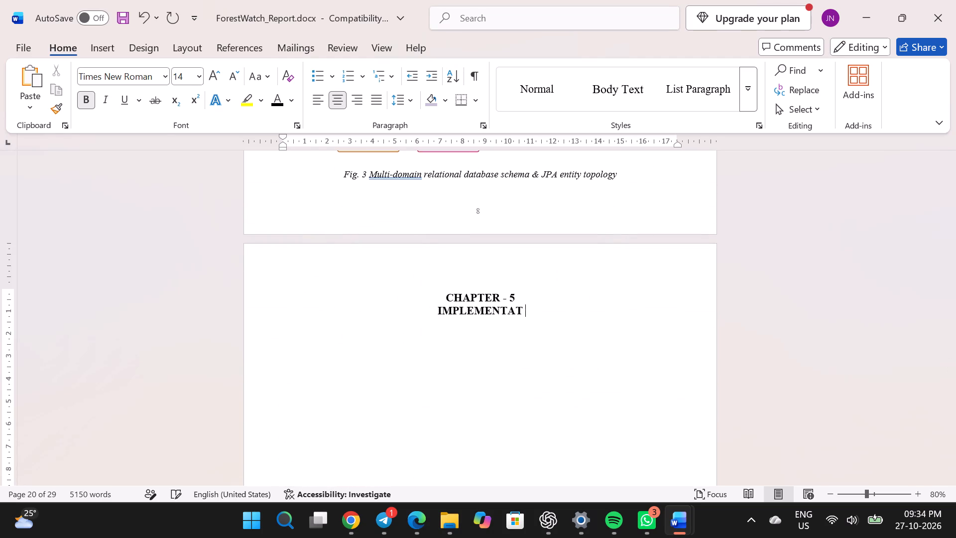
pyautogui.press('BackSpace')
pyautogui.press('BackSpace')
pyautogui.press('BackSpace')
pyautogui.press('BackSpace')
pyautogui.hotkey('alt', 'Tab')
pyautogui.scroll(-1, 543, 311)
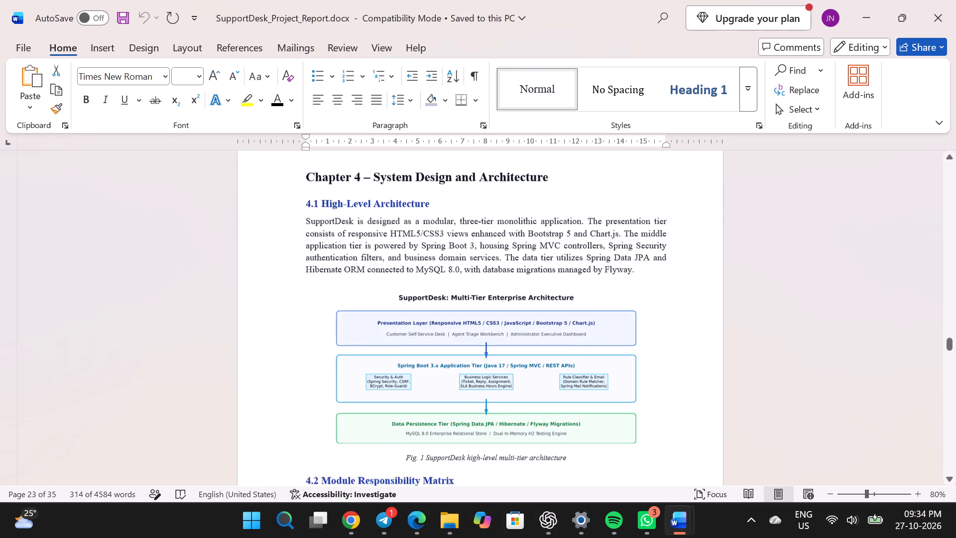
pyautogui.scroll(-7, 543, 311)
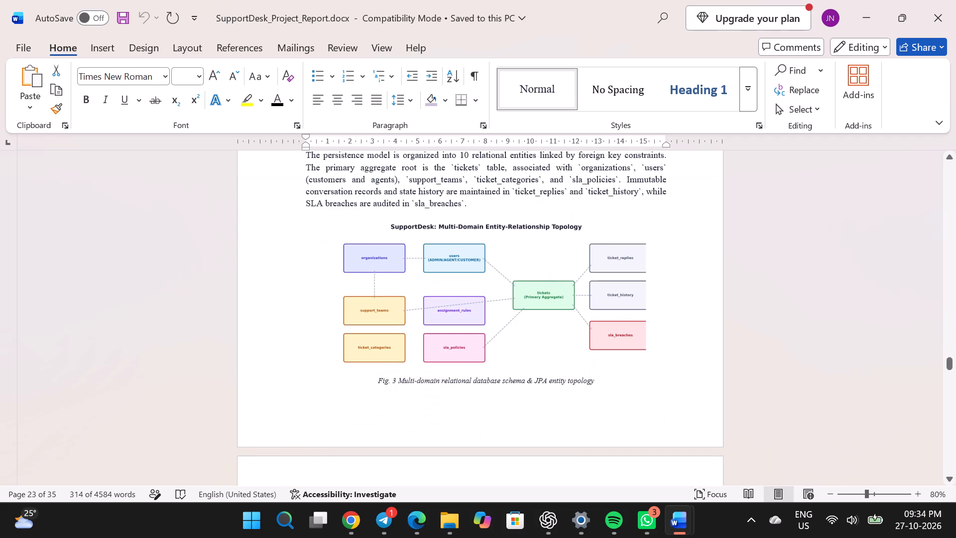
pyautogui.scroll(-3, 543, 311)
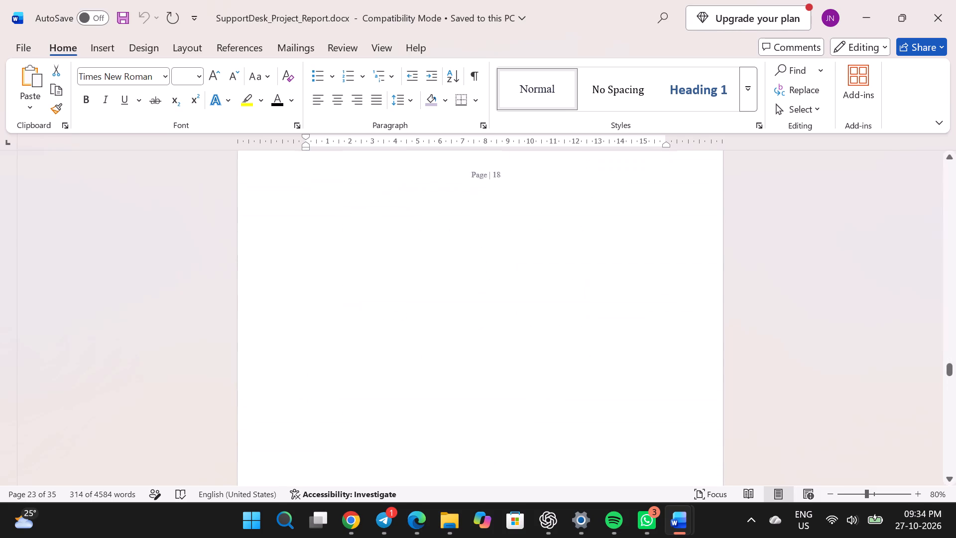
pyautogui.scroll(-1, 543, 311)
pyautogui.scroll(1, 543, 311)
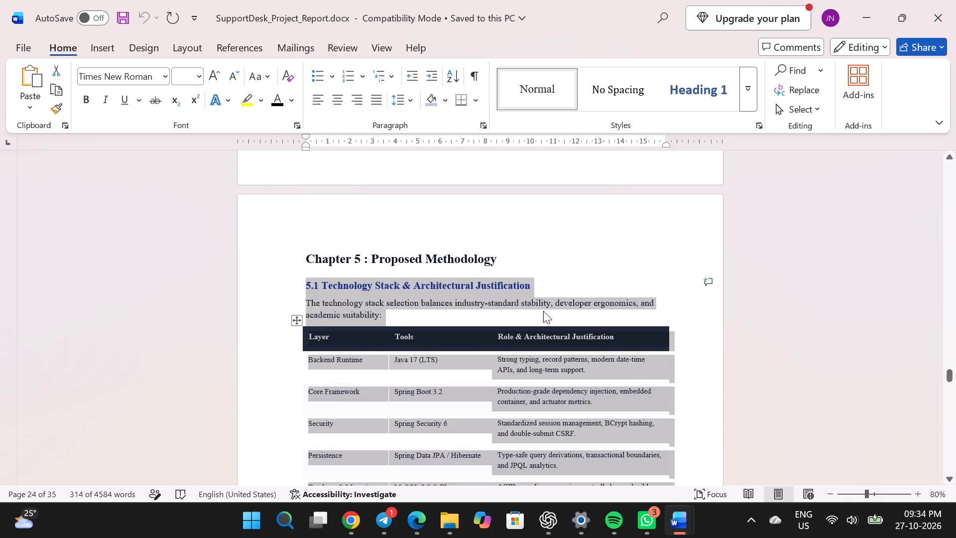
pyautogui.hotkey('alt', 'Tab')
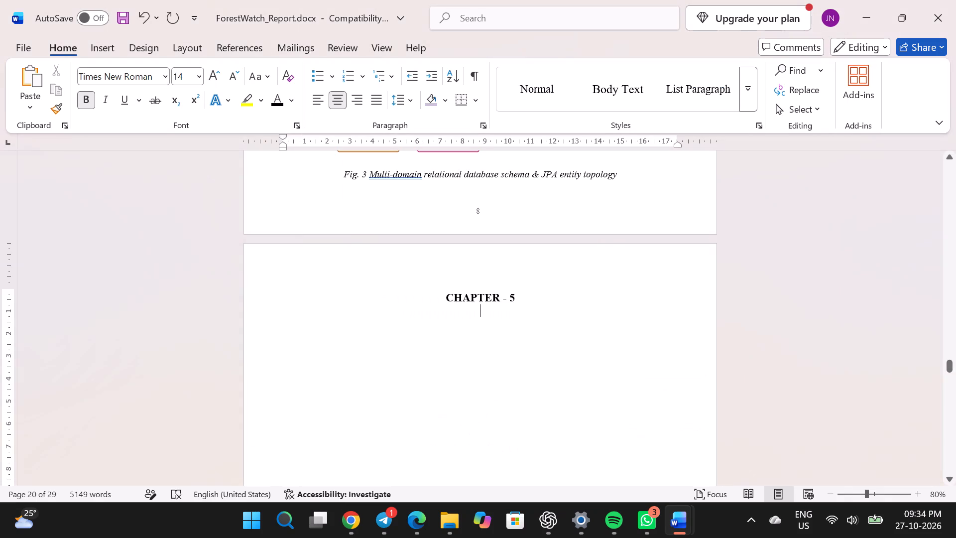
pyautogui.write('PROPOSE')
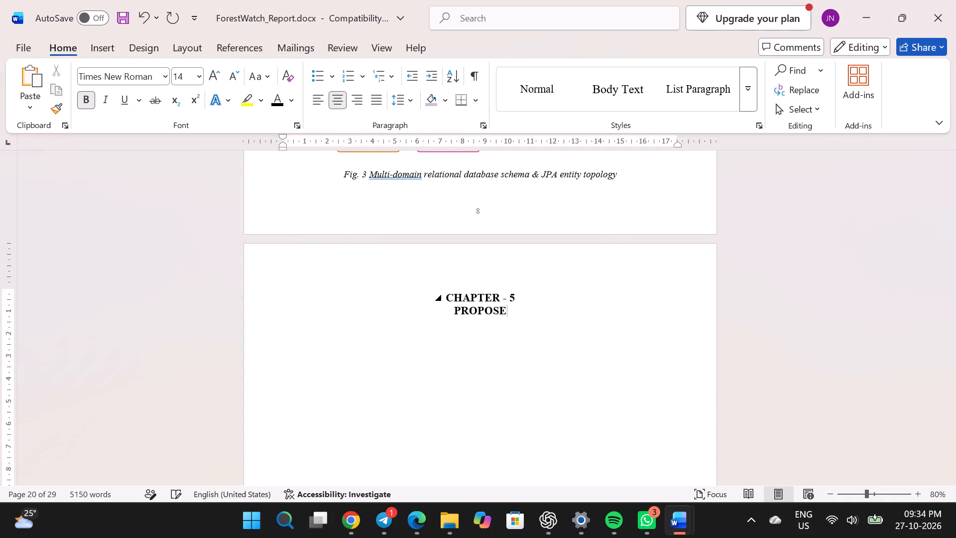
pyautogui.write('D METHO')
pyautogui.write('DOLOGY')
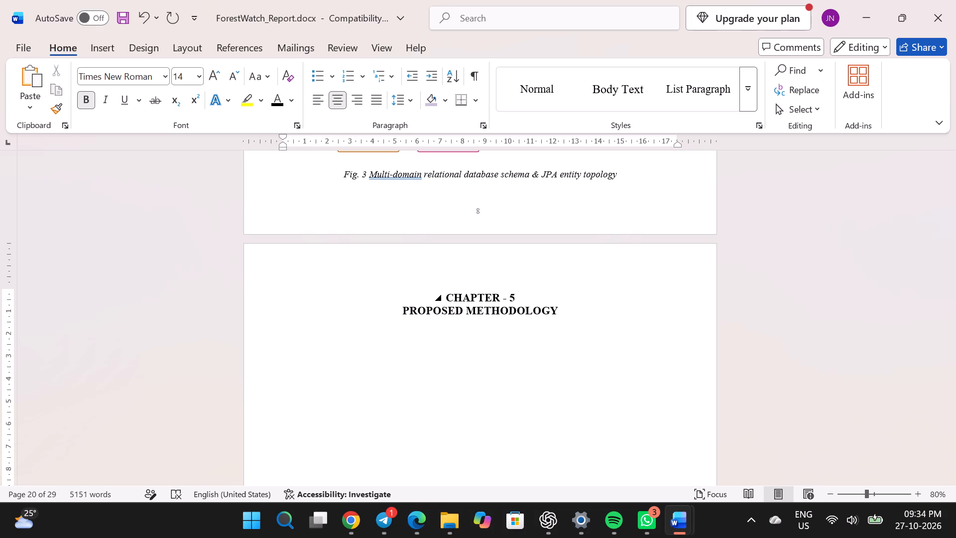
pyautogui.hotkey('alt', 'Tab')
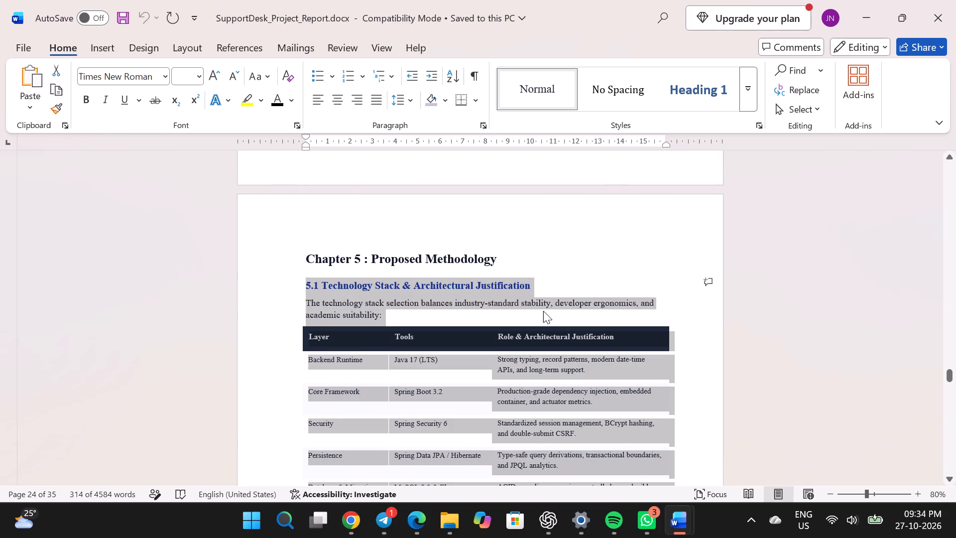
pyautogui.hotkey('alt', 'Tab')
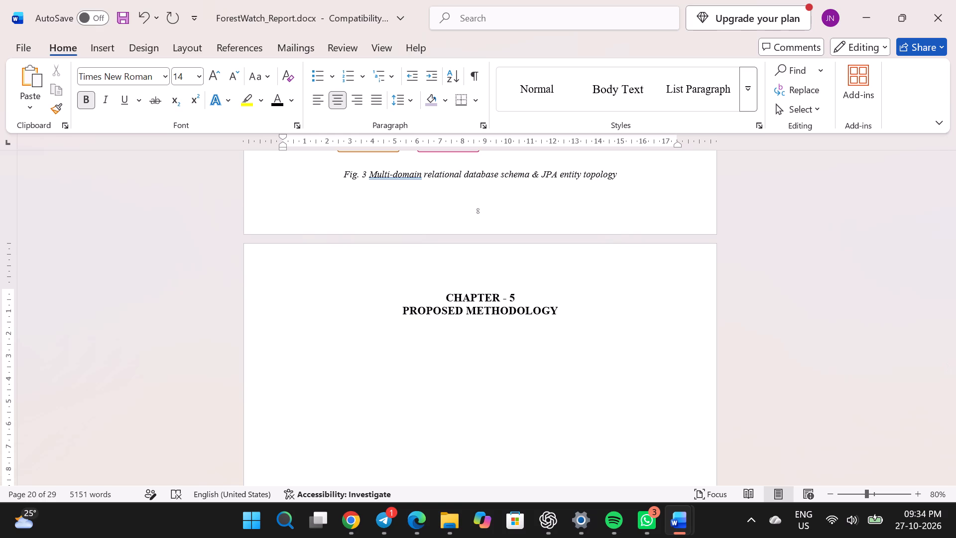
# Copy sections 5.1 and 5.2 through the Fig. 4 caption from SupportDesk_Project_Report.docx and paste them below the PROPOSED METHODOLOGY title in ForestWatch_Report.docx.
pyautogui.hotkey('alt', 'Tab')
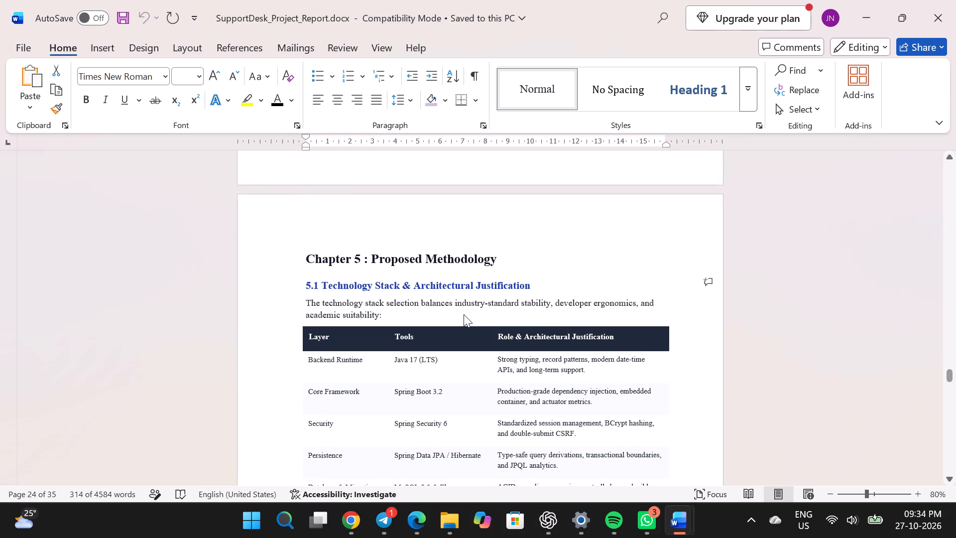
pyautogui.click(464, 314)
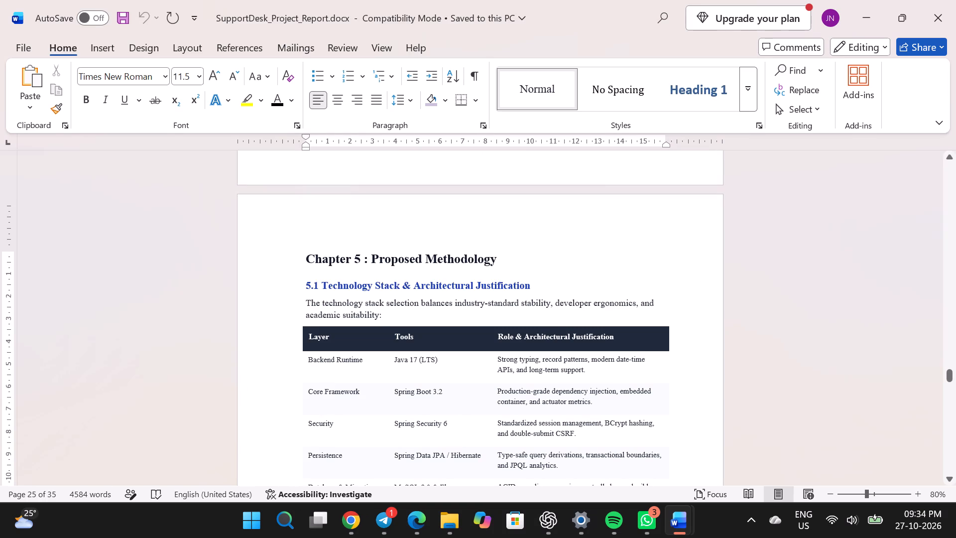
pyautogui.moveTo(305, 286); pyautogui.dragTo(630, 328)
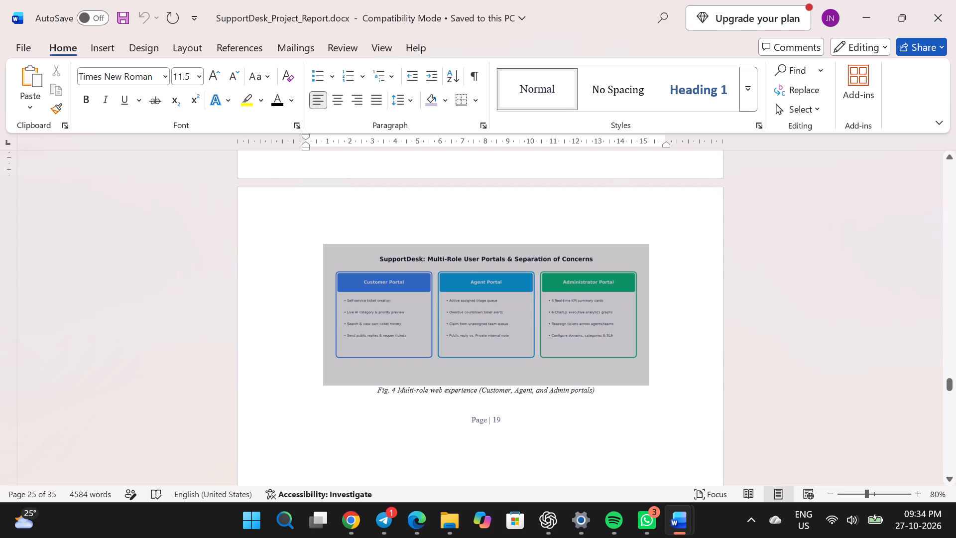
pyautogui.moveTo(630, 328); pyautogui.dragTo(616, 391)
pyautogui.hotkey('ctrl', 'c')
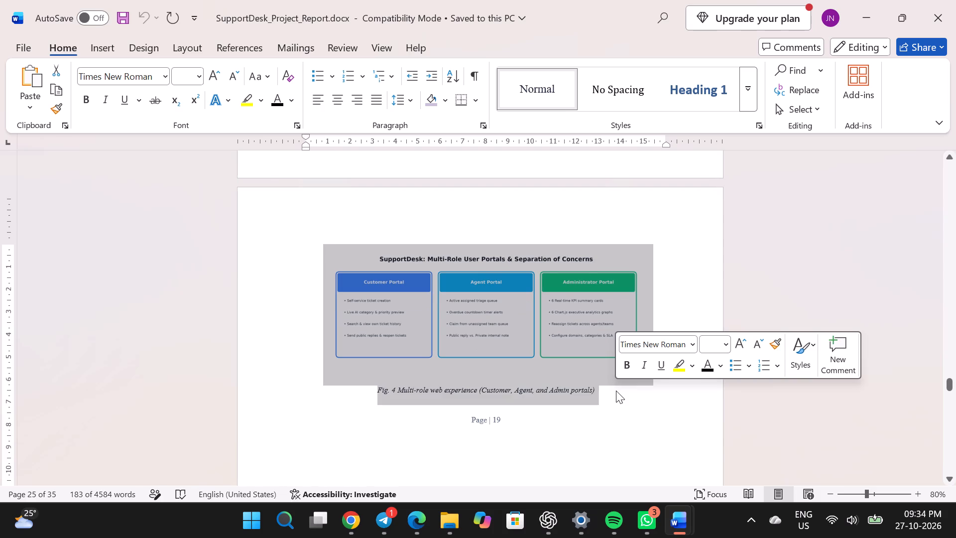
pyautogui.hotkey('alt', 'Tab')
pyautogui.click(458, 395)
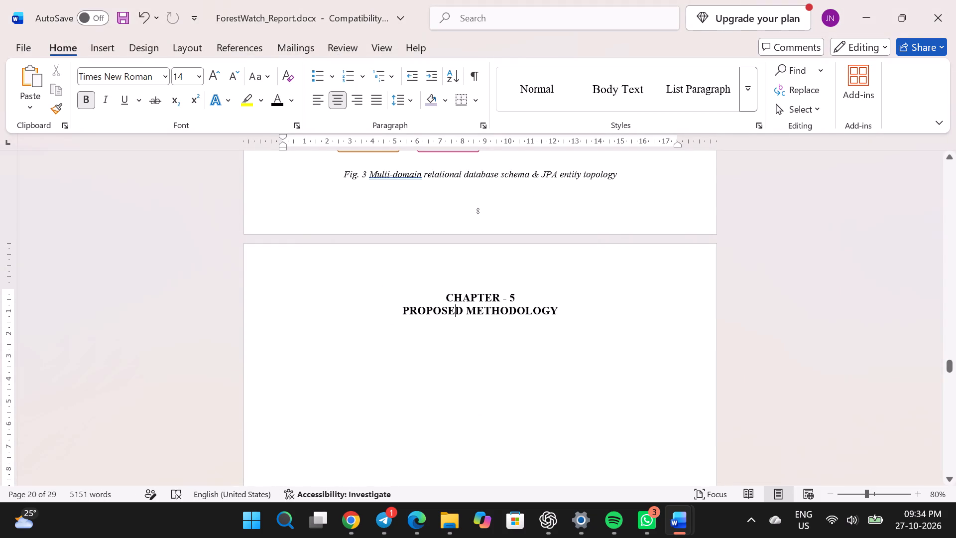
pyautogui.click(565, 316)
pyautogui.press('Return')
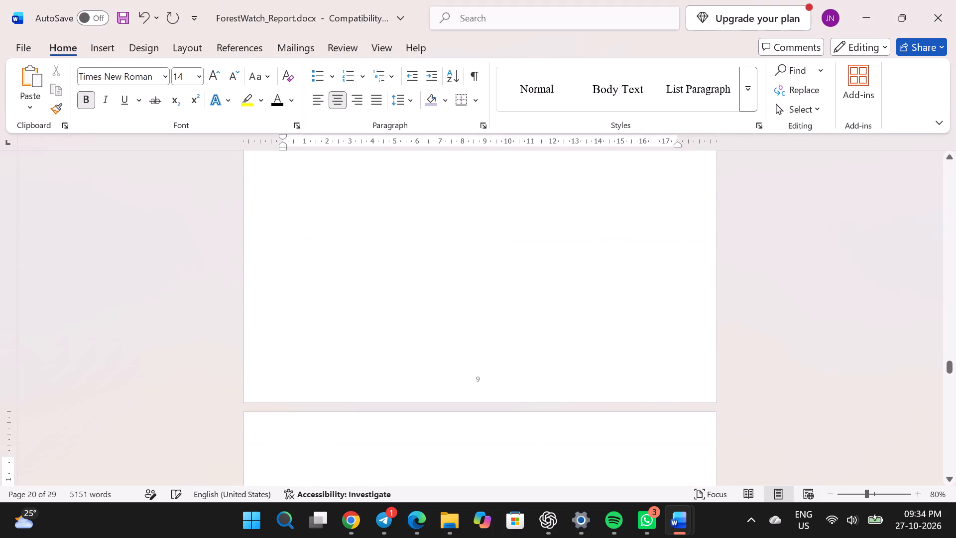
pyautogui.scroll(3, 565, 316)
pyautogui.scroll(-1, 452, 377)
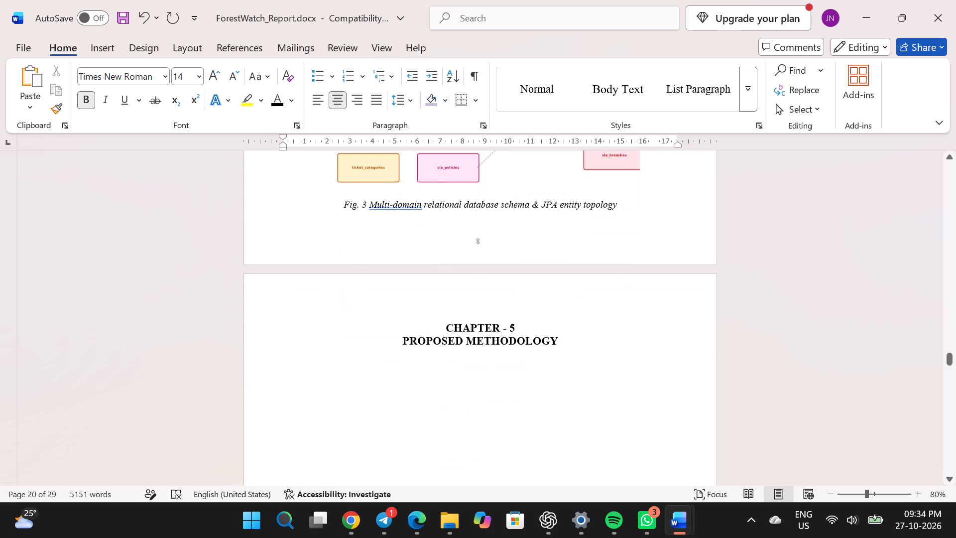
pyautogui.click(360, 377)
pyautogui.doubleClick(348, 378)
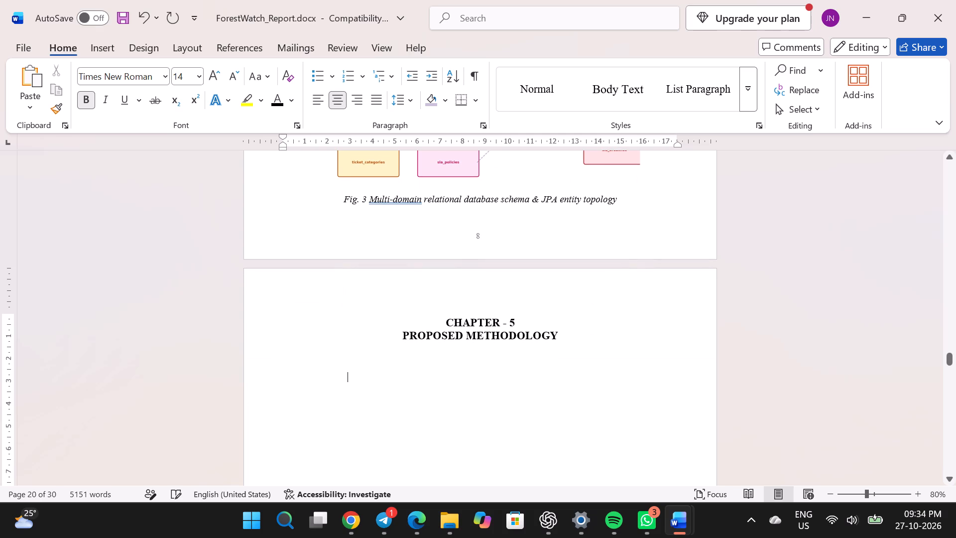
pyautogui.hotkey('ctrl', 'v')
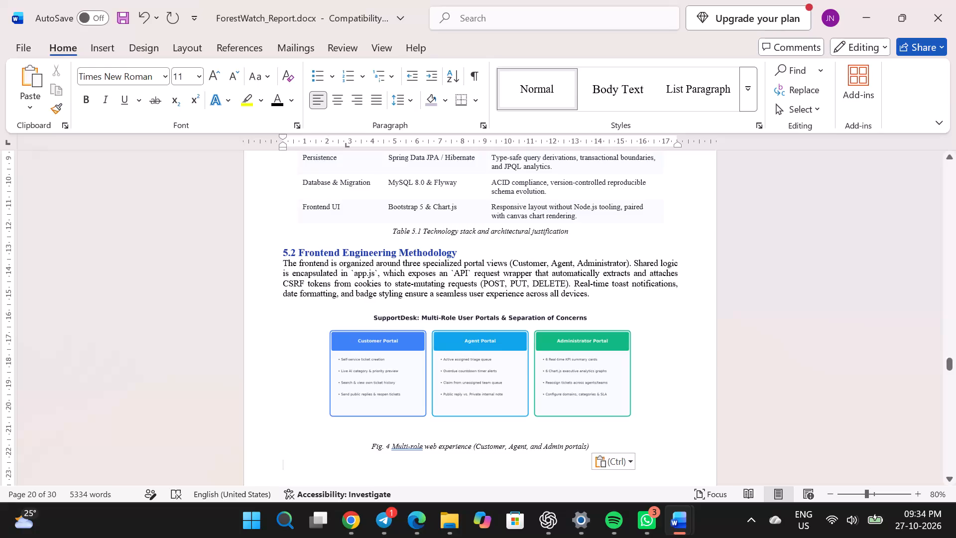
# Copy sections 5.3 to 5.5 through the Fig. 6 caption from SupportDesk_Project_Report.docx and paste them after the Fig. 4 caption in ForestWatch_Report.docx.
pyautogui.hotkey('alt', 'Tab')
pyautogui.scroll(-3, 381, 378)
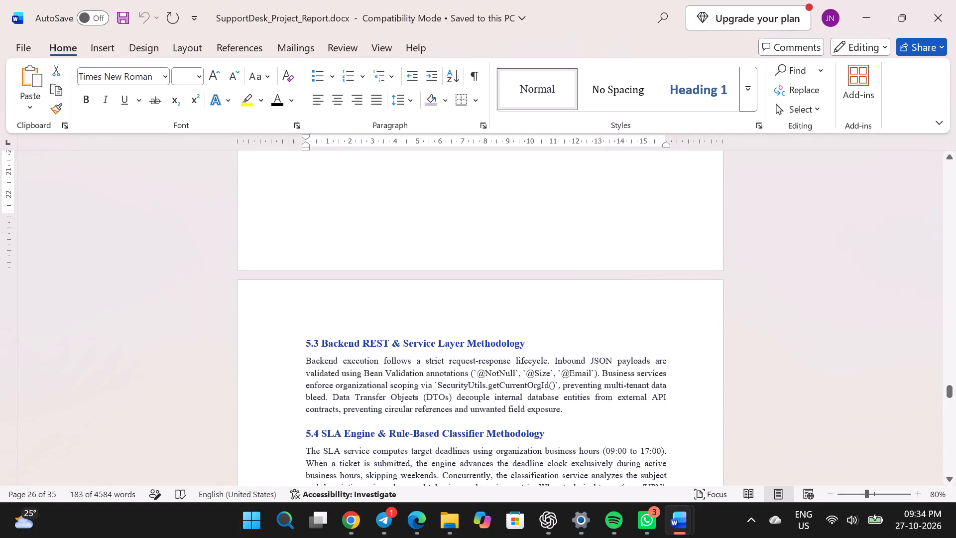
pyautogui.moveTo(305, 341); pyautogui.dragTo(541, 278)
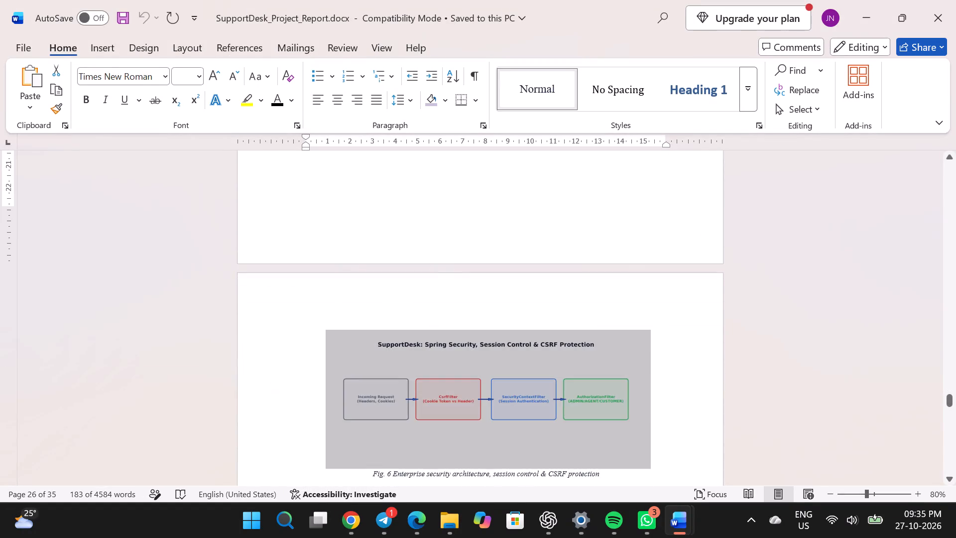
pyautogui.moveTo(541, 278); pyautogui.dragTo(606, 358)
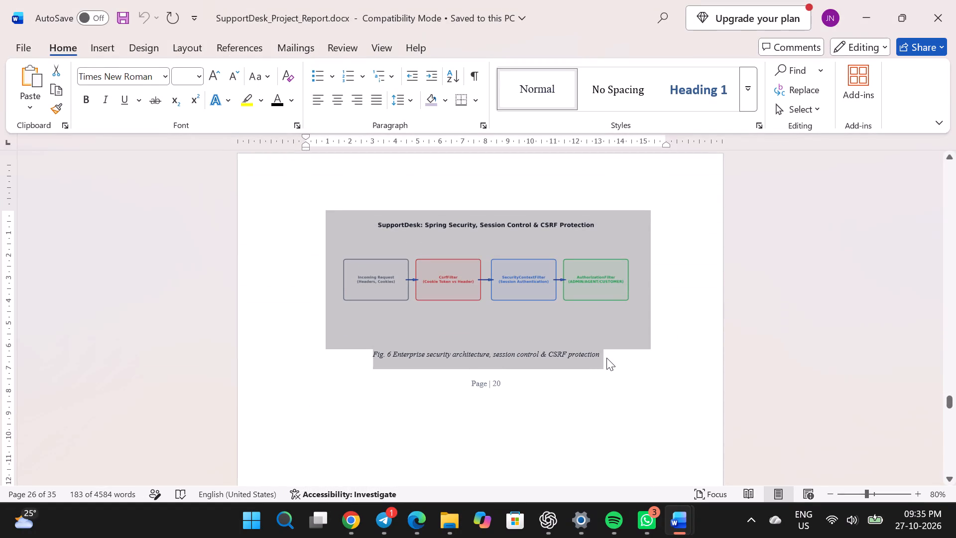
pyautogui.hotkey('ctrl', 'c')
pyautogui.hotkey('alt', 'Tab')
pyautogui.hotkey('ctrl', 'v')
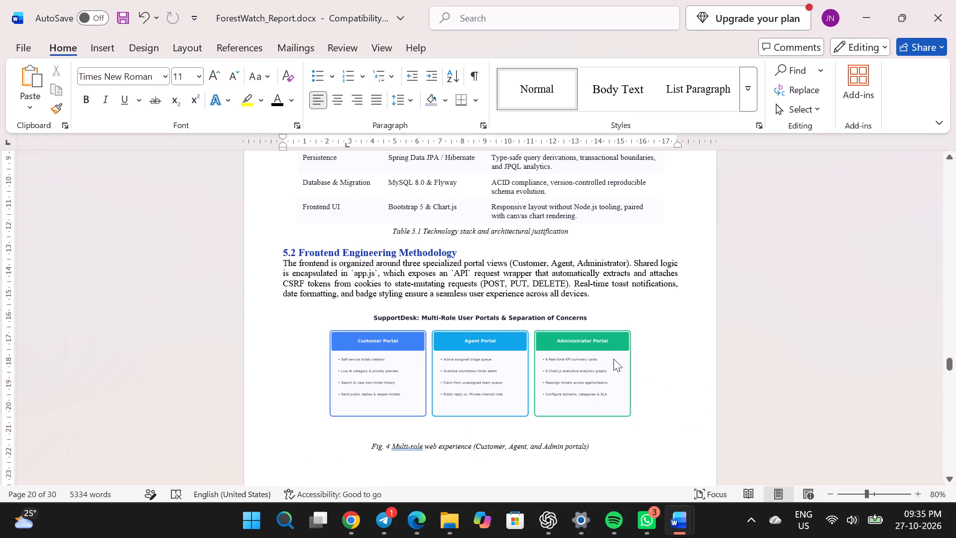
pyautogui.hotkey('alt', 'Tab')
pyautogui.scroll(-1, 613, 359)
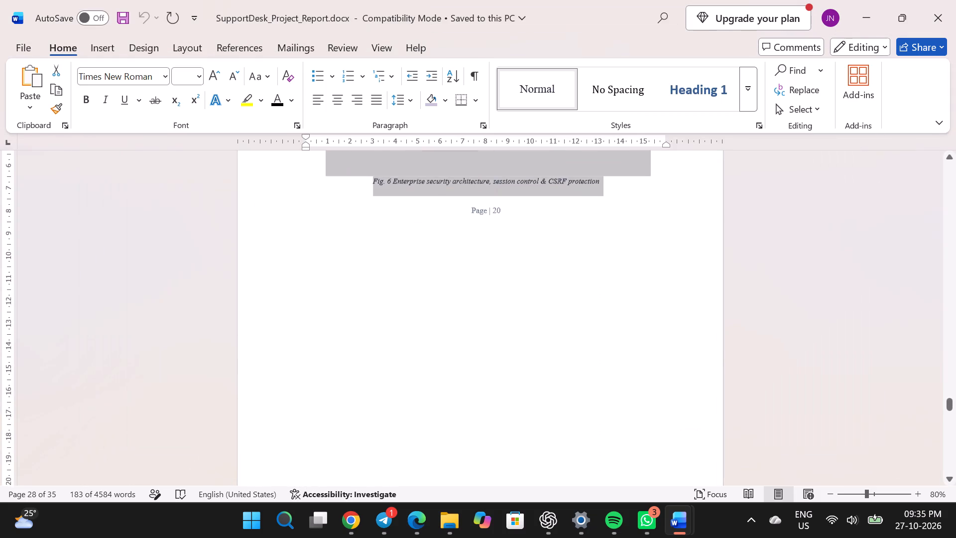
pyautogui.scroll(-2, 613, 359)
pyautogui.hotkey('alt', 'Tab')
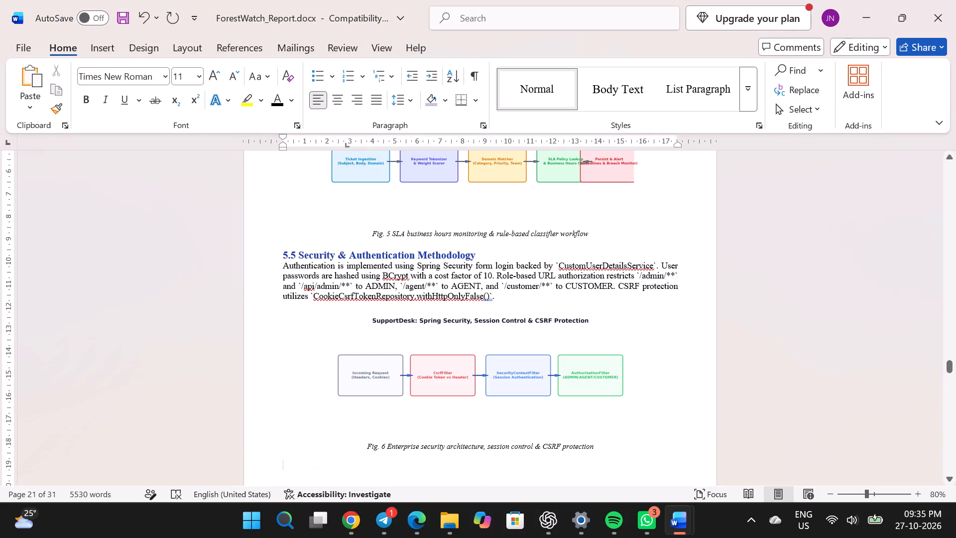
# Set all the pasted Chapter 5 content, from the 5.1 heading through the Fig. 6 caption, to 12 pt black text.
pyautogui.moveTo(615, 455); pyautogui.dragTo(430, 80)
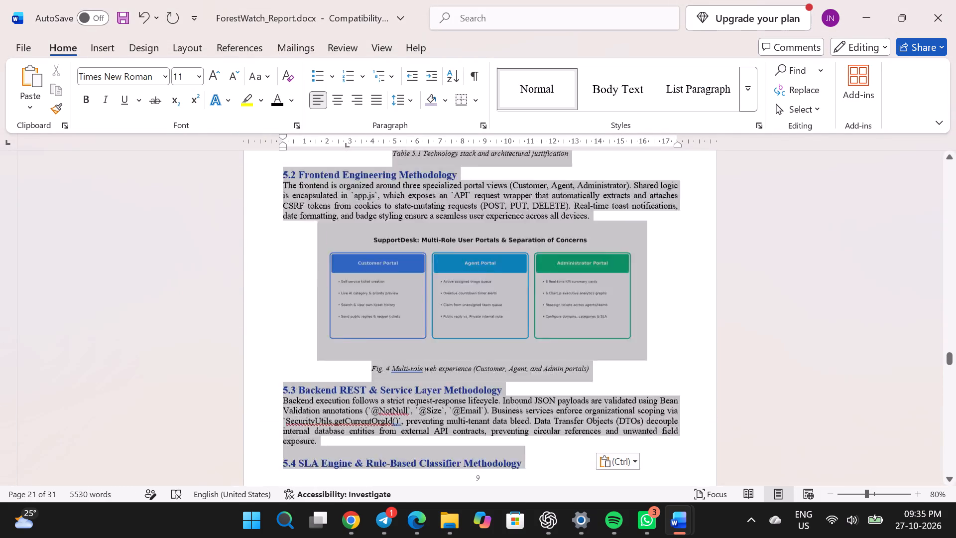
pyautogui.moveTo(430, 80); pyautogui.dragTo(307, 340)
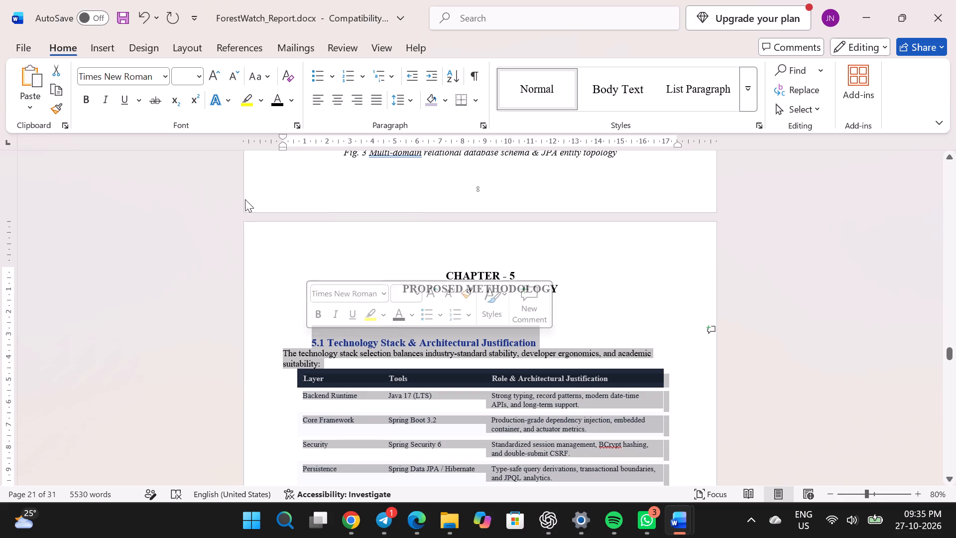
pyautogui.click(187, 80)
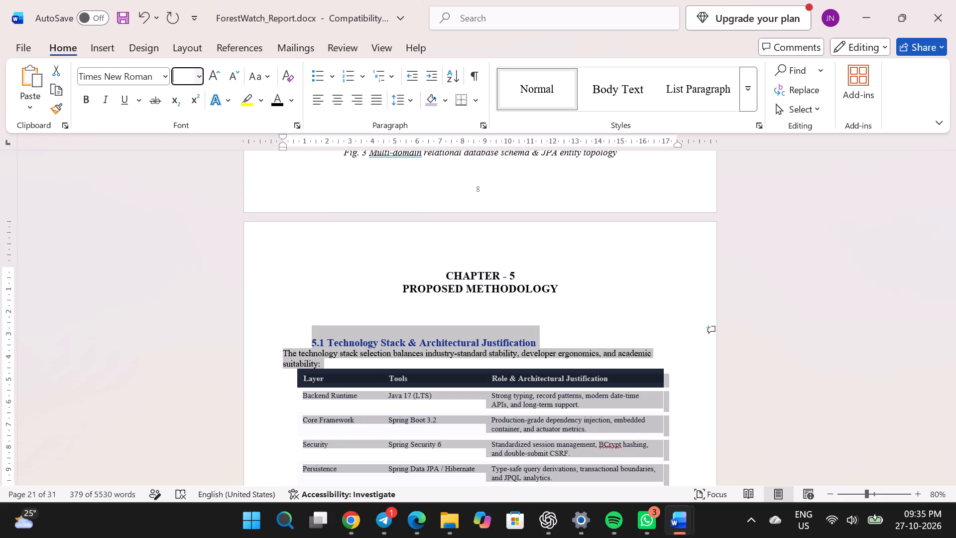
pyautogui.write('12')
pyautogui.press('Return')
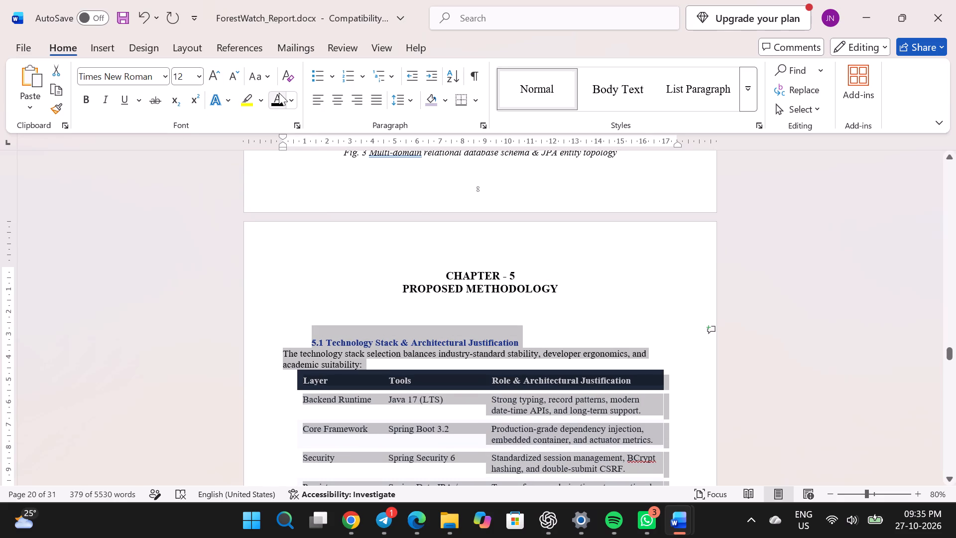
pyautogui.click(279, 93)
# Set all the pasted Chapter 5 content to 1.5 line spacing and justified alignment.
pyautogui.click(407, 102)
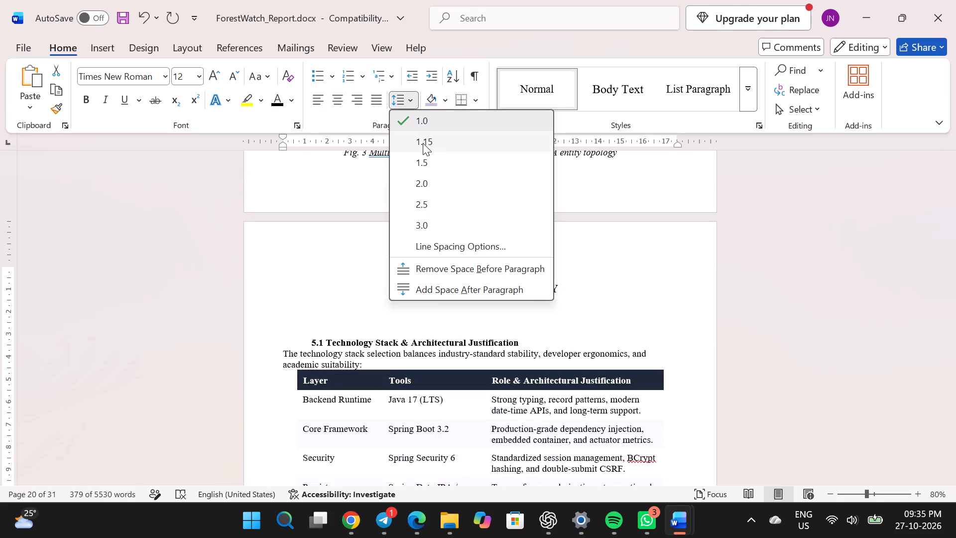
pyautogui.click(423, 156)
pyautogui.click(380, 104)
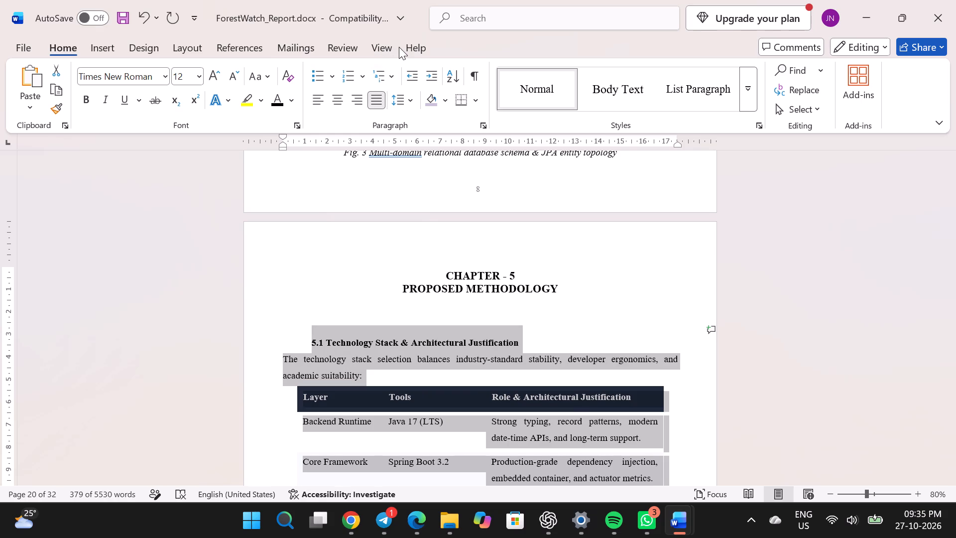
pyautogui.click(444, 380)
# Remove the 5.1 heading's indent and the blank lines between it and the PROPOSED METHODOLOGY title.
pyautogui.click(309, 338)
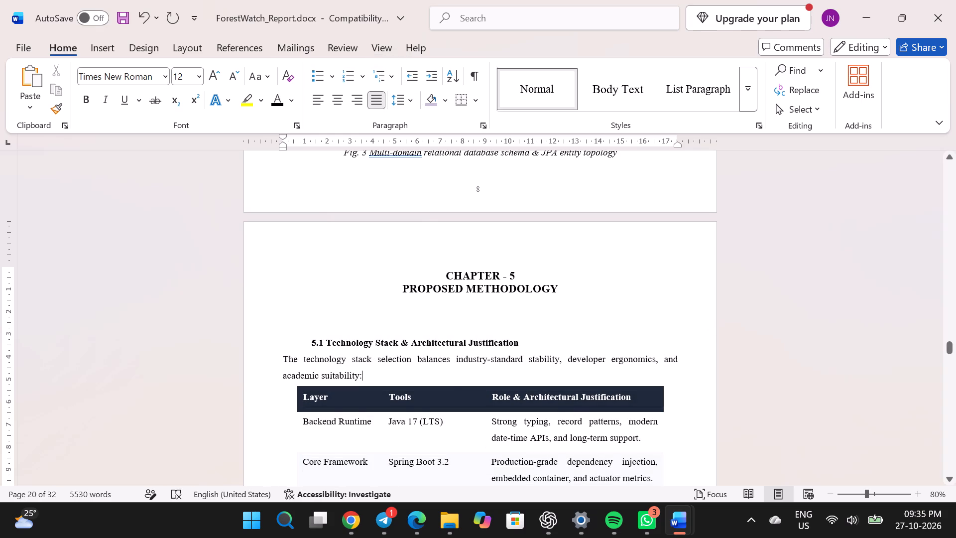
pyautogui.press('BackSpace')
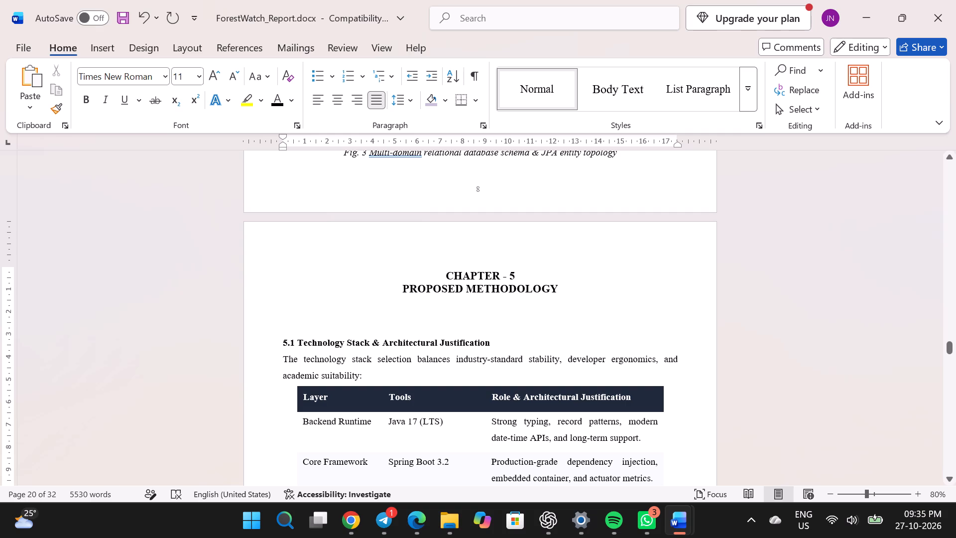
pyautogui.click(359, 322)
pyautogui.press('BackSpace')
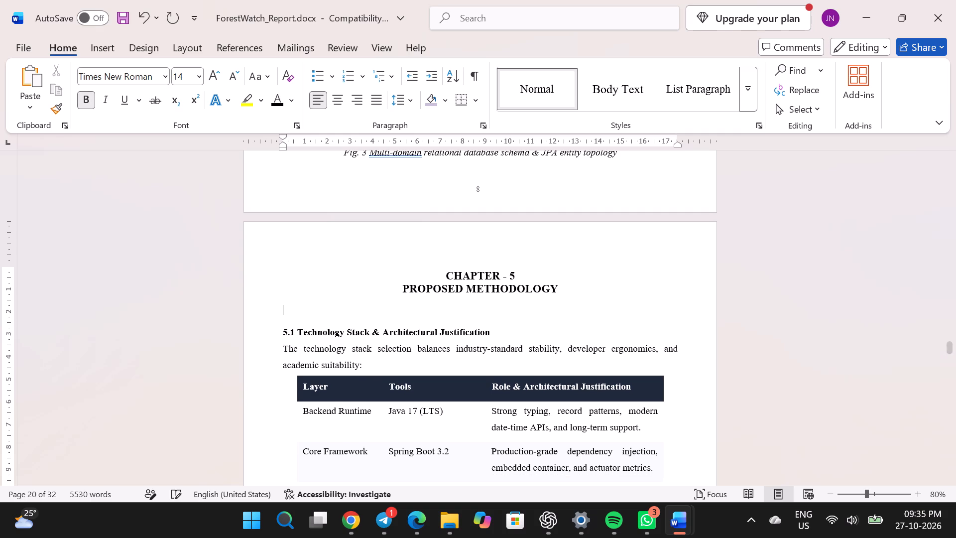
pyautogui.press('BackSpace')
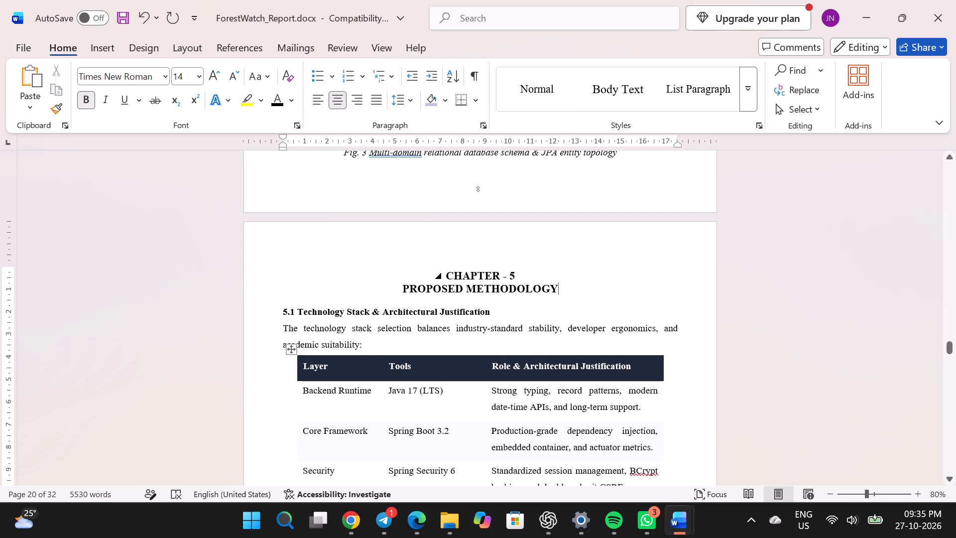
# Set the 5.1 Technology Stack & Architectural Justification heading to 14 pt.
pyautogui.moveTo(492, 313); pyautogui.dragTo(279, 303)
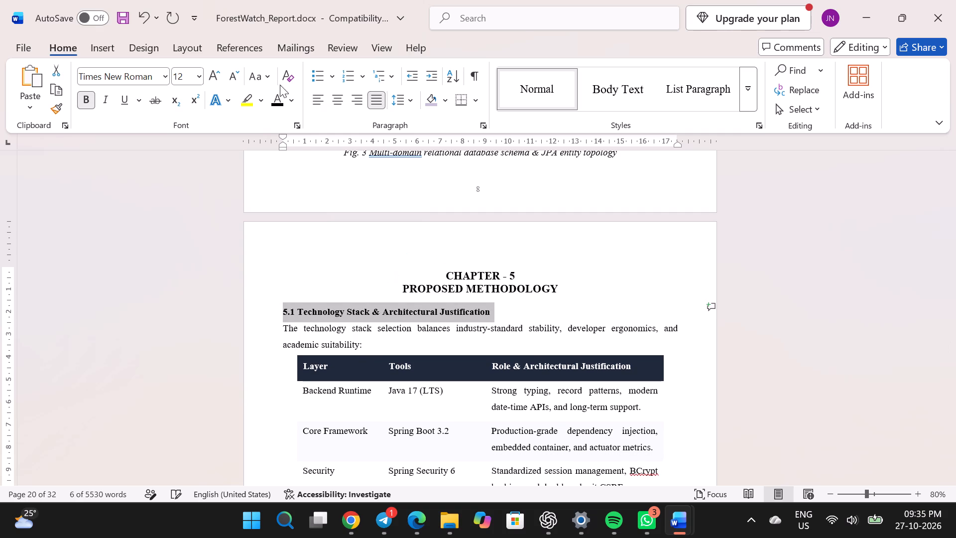
pyautogui.click(223, 77)
# Make the technology stack table's text black and apply the plain table style with full black grid borders.
pyautogui.scroll(-1, 356, 341)
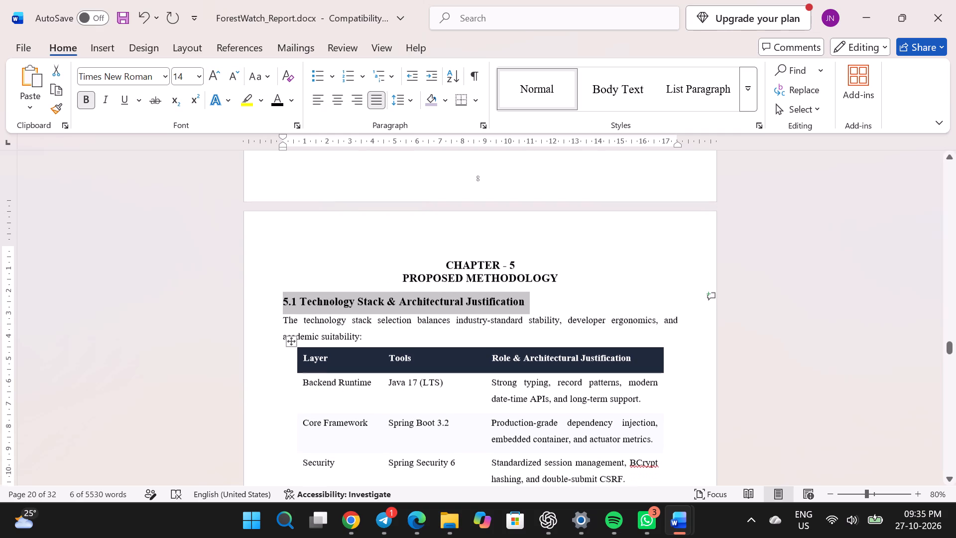
pyautogui.scroll(-1, 356, 341)
pyautogui.click(290, 331)
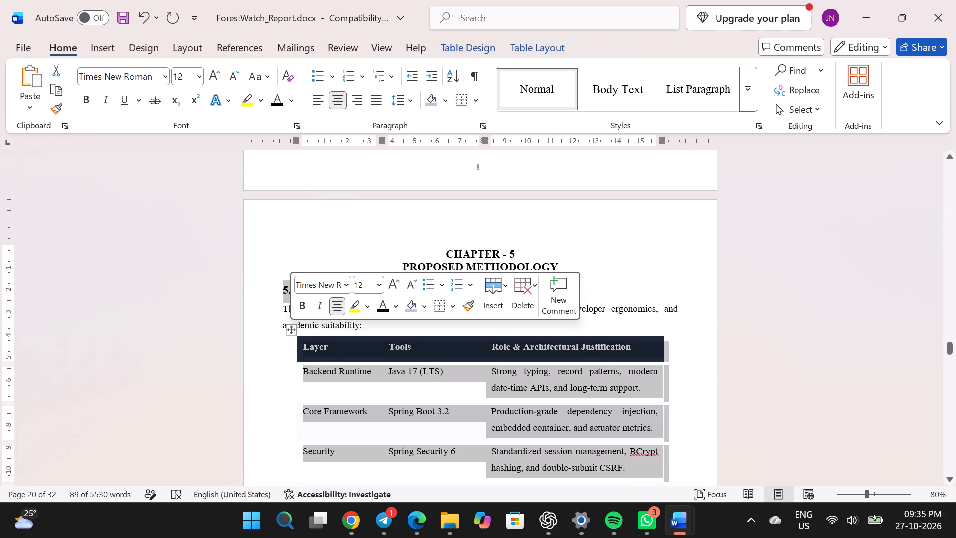
pyautogui.click(290, 331)
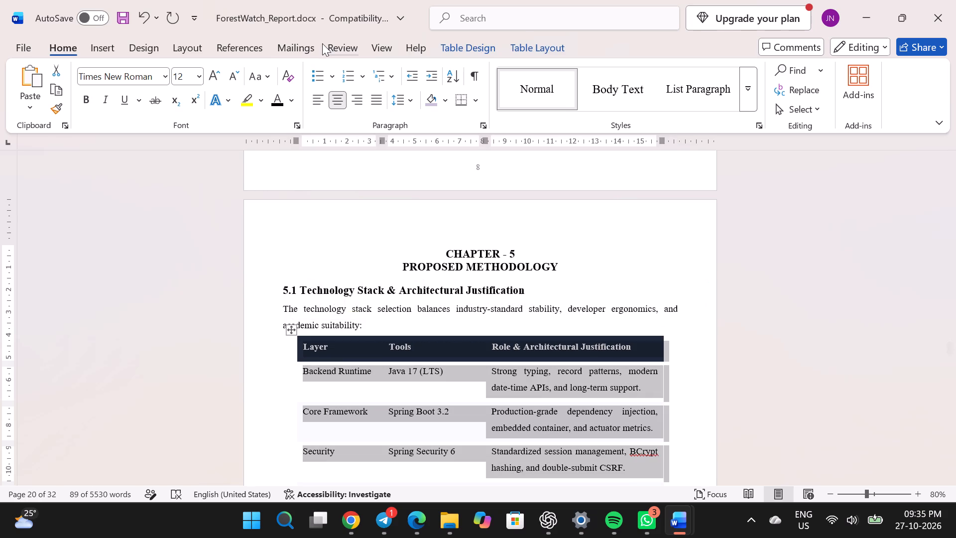
pyautogui.click(280, 105)
pyautogui.moveTo(463, 44); pyautogui.dragTo(211, 82)
pyautogui.click(211, 82)
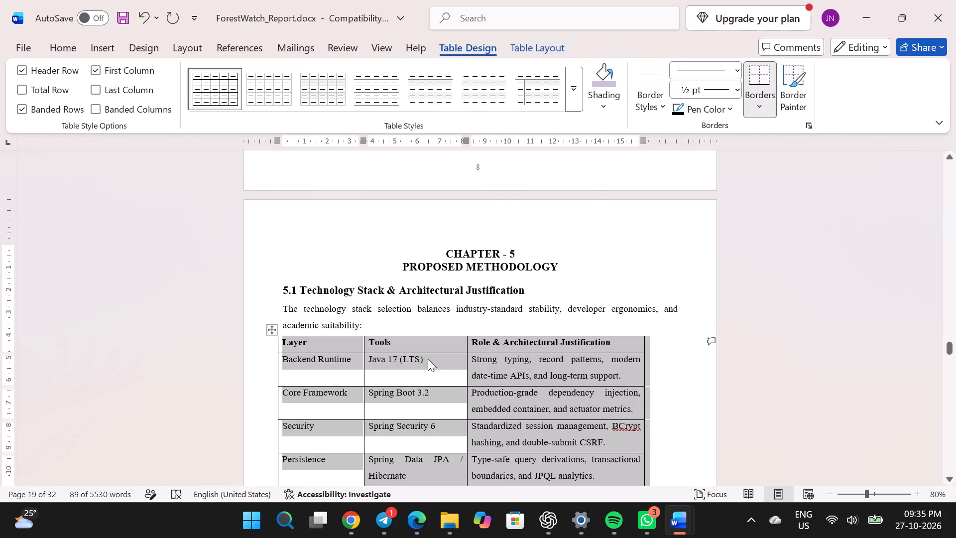
# Set the technology stack table's preferred width to 100 in its table properties.
pyautogui.rightClick(428, 359)
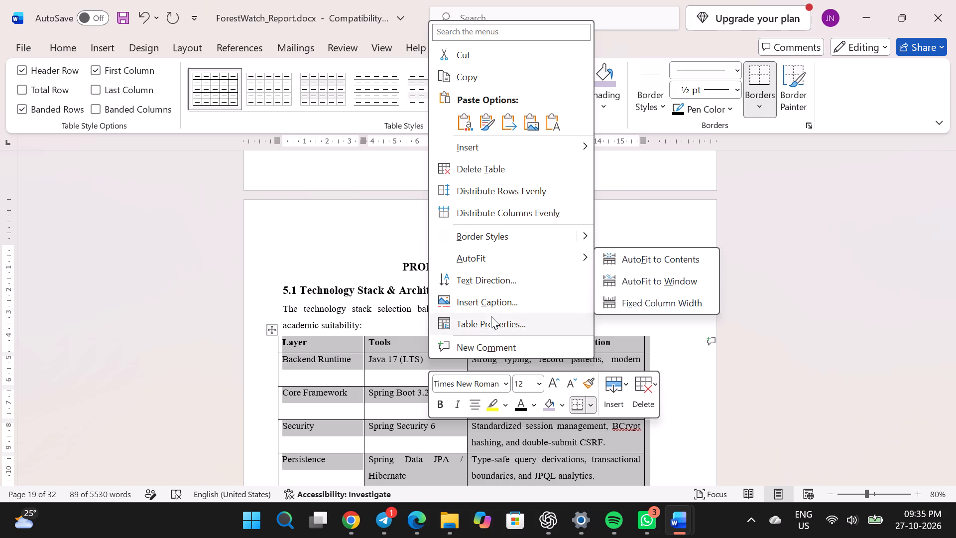
pyautogui.click(488, 320)
pyautogui.click(366, 140)
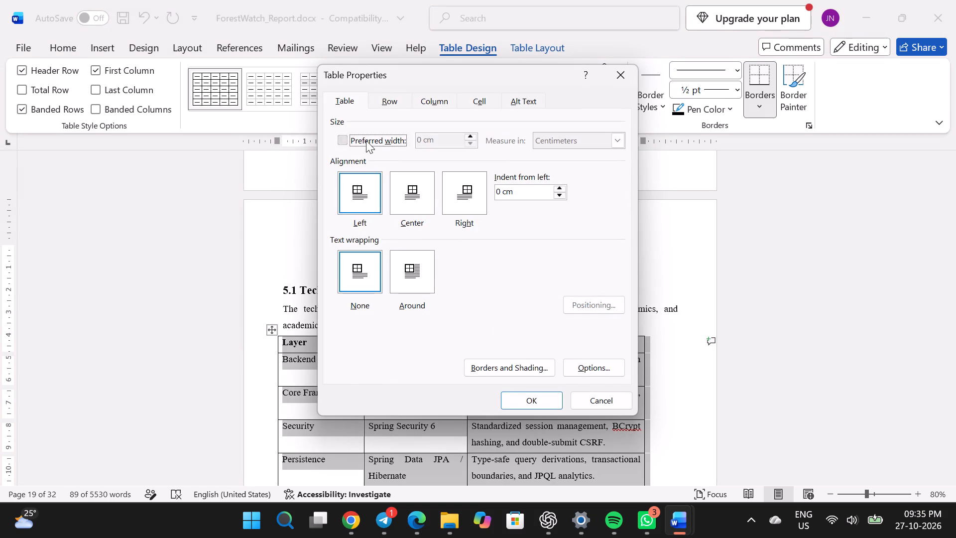
pyautogui.moveTo(449, 142); pyautogui.dragTo(379, 148)
pyautogui.write('100')
pyautogui.press('Return')
# Center the Table 5.1 caption below the technology stack table.
pyautogui.scroll(-2, 452, 348)
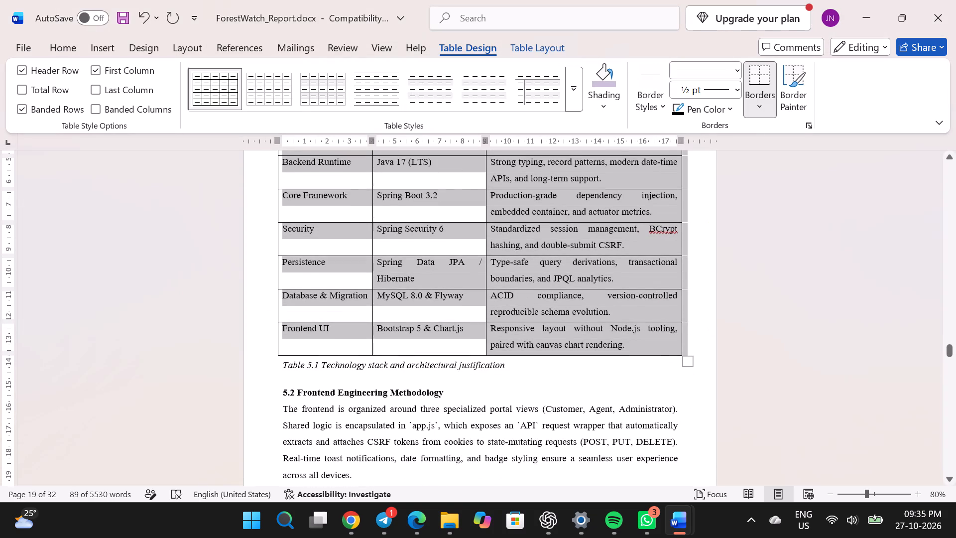
pyautogui.moveTo(512, 339); pyautogui.dragTo(274, 335)
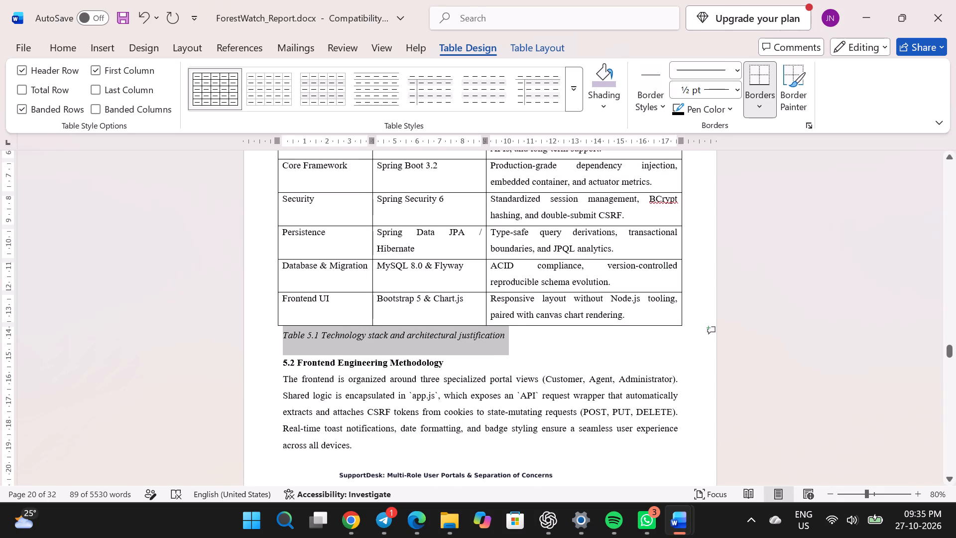
pyautogui.moveTo(274, 335); pyautogui.dragTo(271, 335)
pyautogui.click(335, 107)
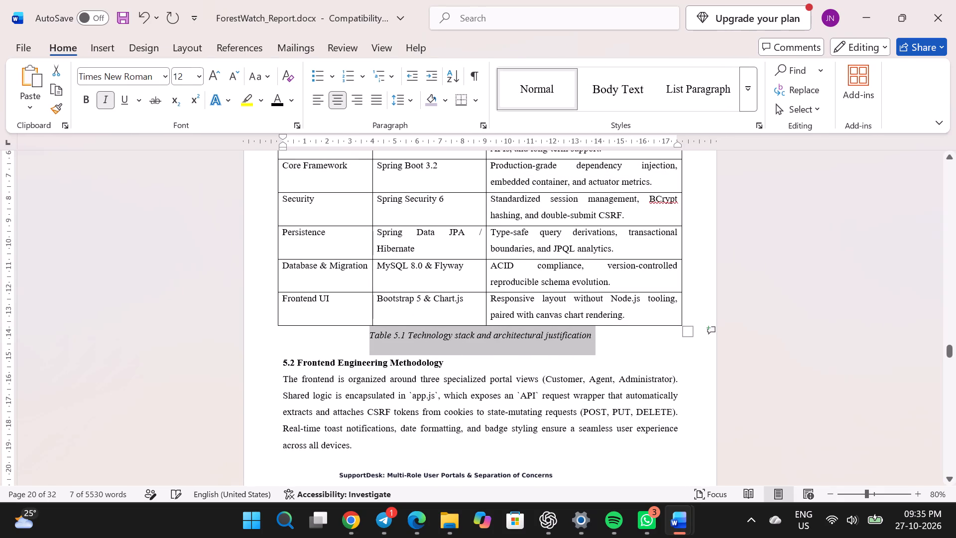
# Set the 5.2 Frontend Engineering Methodology heading to 14 pt.
pyautogui.scroll(-1, 419, 394)
pyautogui.moveTo(454, 299); pyautogui.dragTo(292, 313)
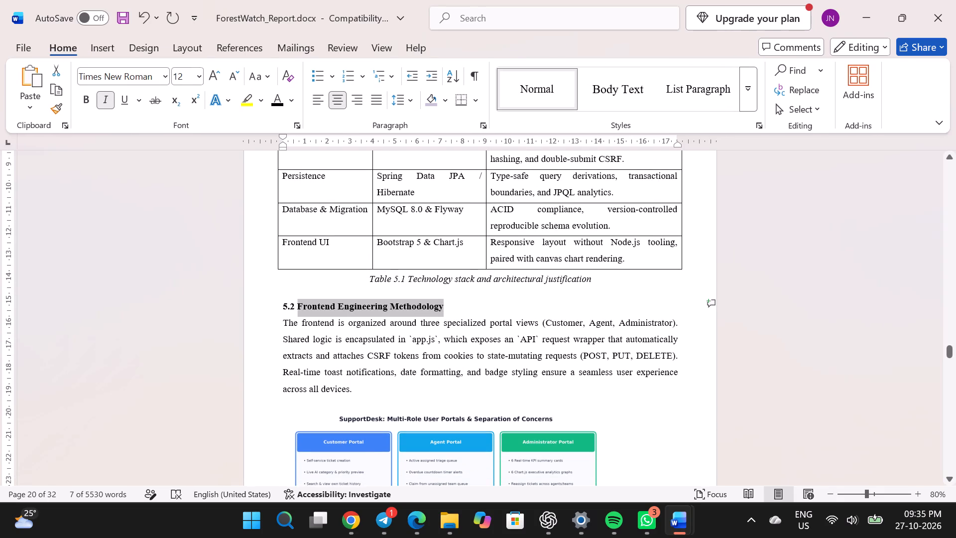
pyautogui.moveTo(292, 313); pyautogui.dragTo(278, 314)
pyautogui.click(214, 80)
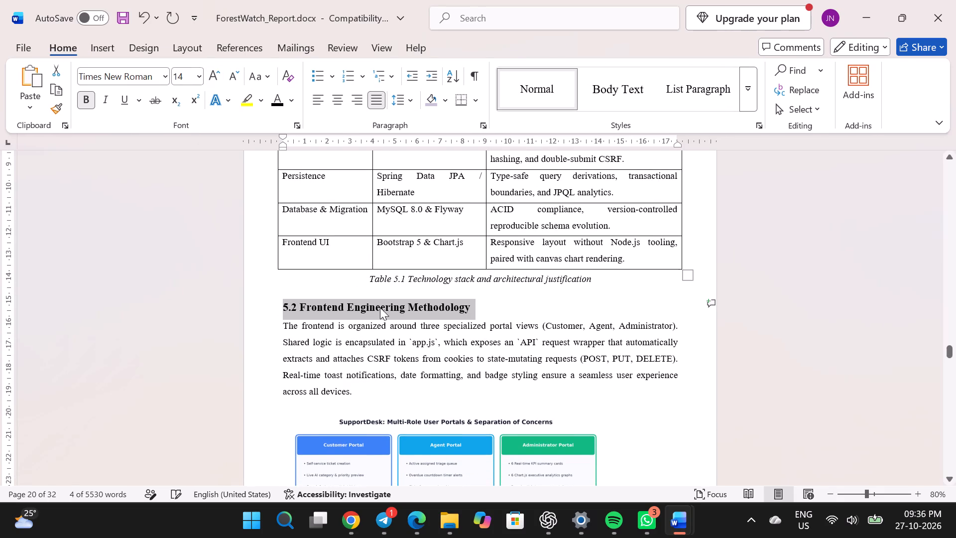
pyautogui.moveTo(363, 397); pyautogui.dragTo(281, 324)
# Center the multi-role user portals image in section 5.2 and shrink it so the Fig. 4 caption fits on the same page.
pyautogui.scroll(-1, 353, 338)
pyautogui.click(389, 336)
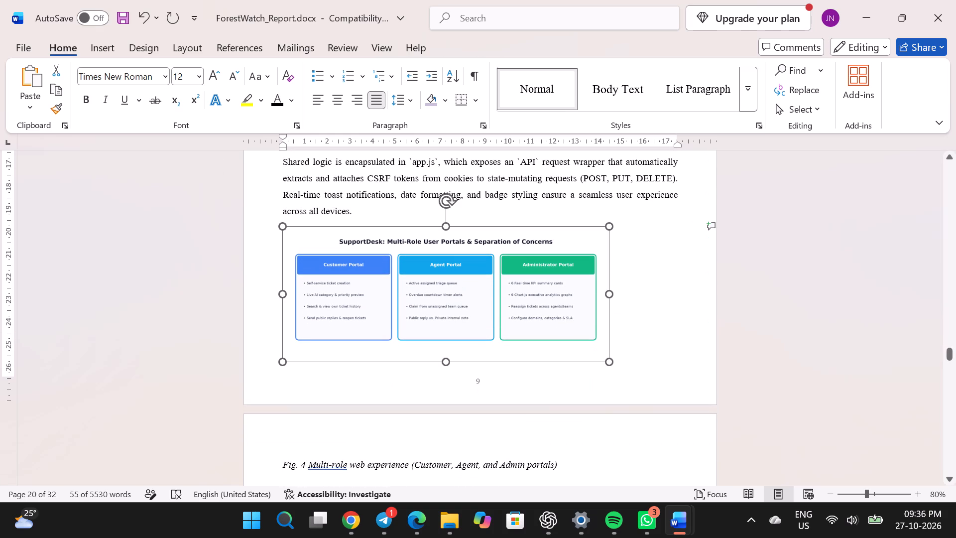
pyautogui.click(320, 103)
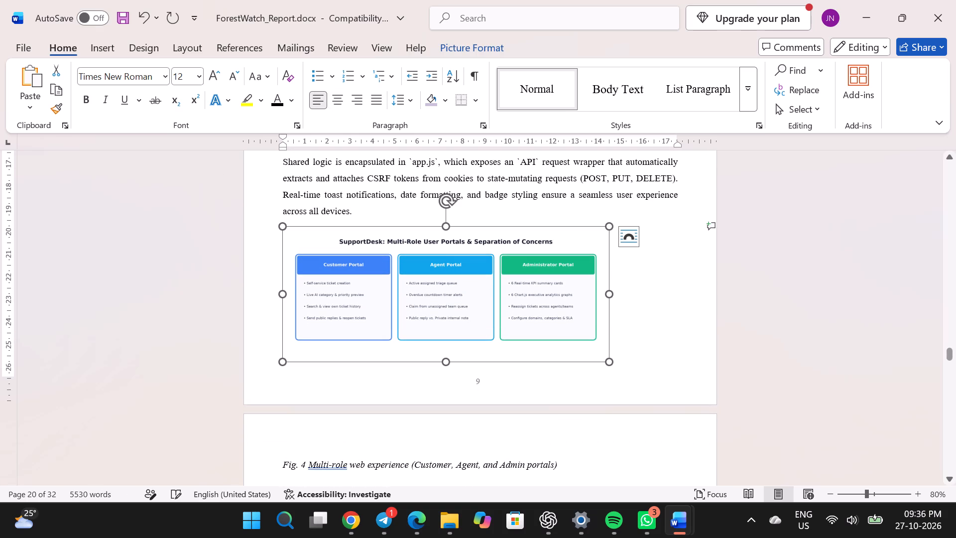
pyautogui.click(340, 106)
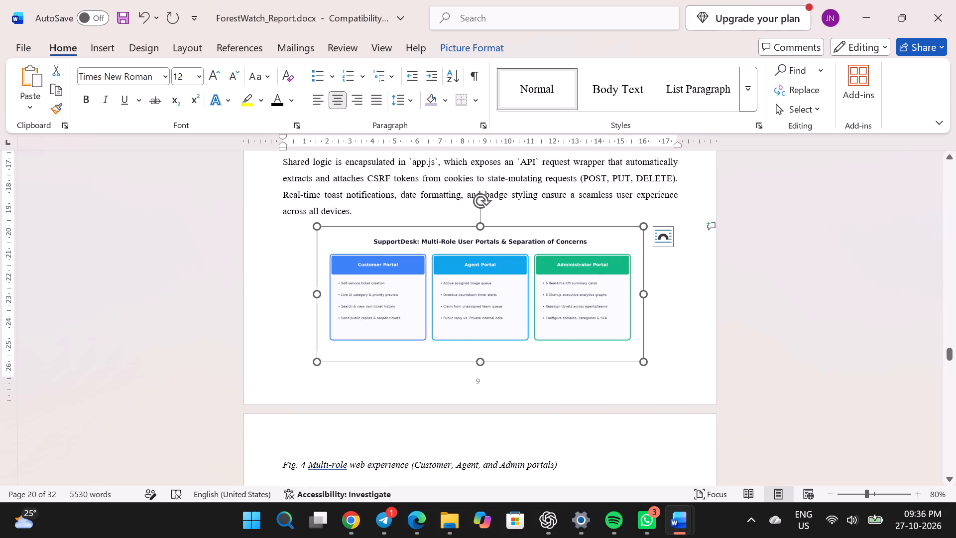
pyautogui.moveTo(644, 360); pyautogui.dragTo(617, 345)
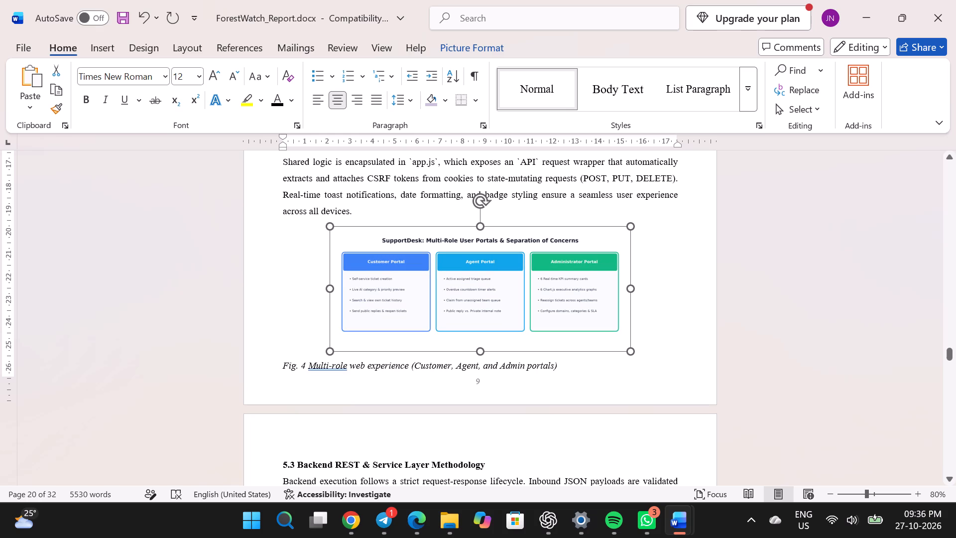
pyautogui.moveTo(617, 345); pyautogui.dragTo(613, 342)
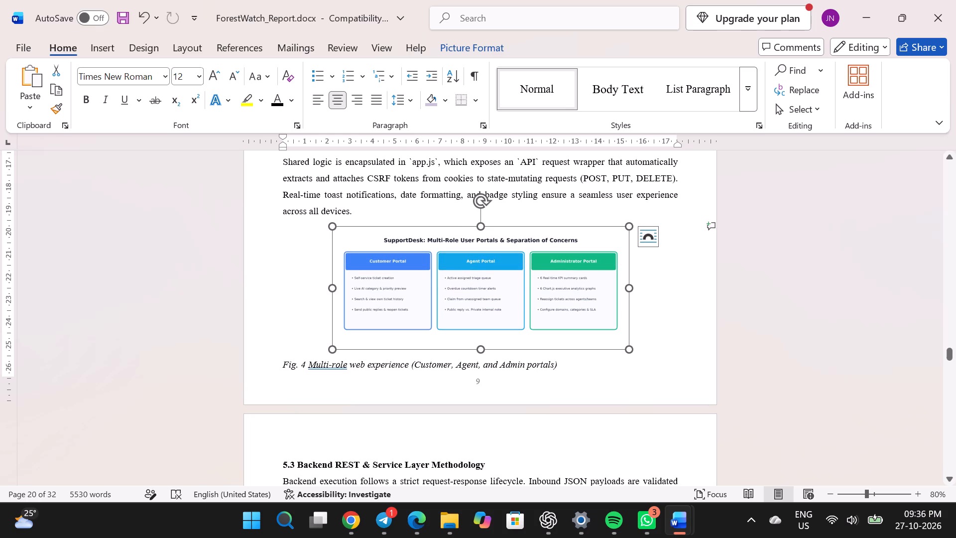
# Set the Fig. 4 caption to 11 pt and center it.
pyautogui.moveTo(566, 363); pyautogui.dragTo(268, 364)
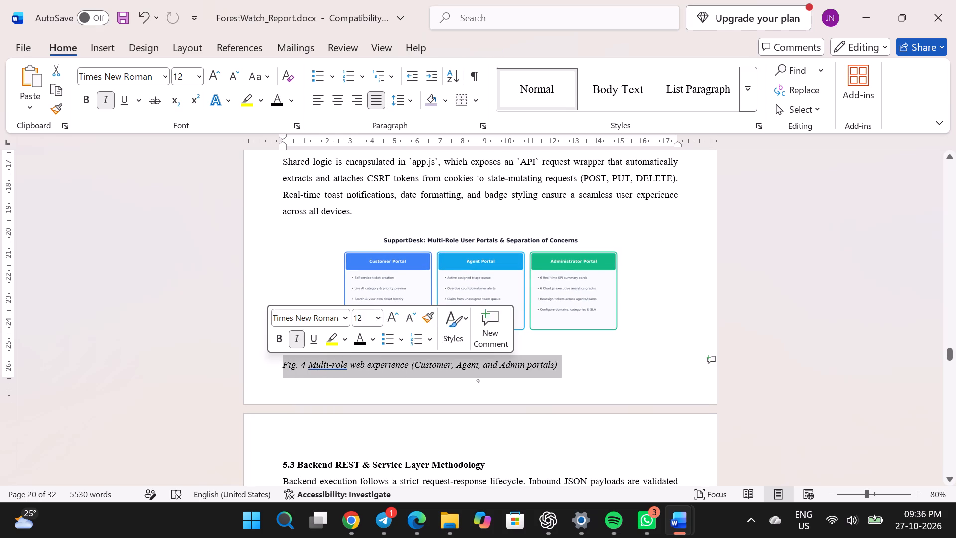
pyautogui.click(236, 77)
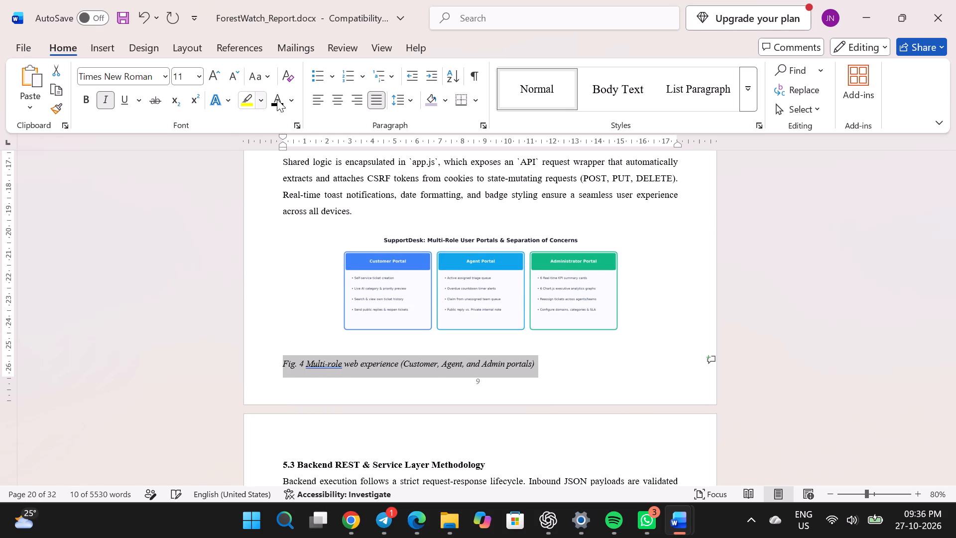
pyautogui.click(340, 105)
# Set the headings of sections 5.3 and 5.4 to 14 pt.
pyautogui.scroll(-2, 407, 198)
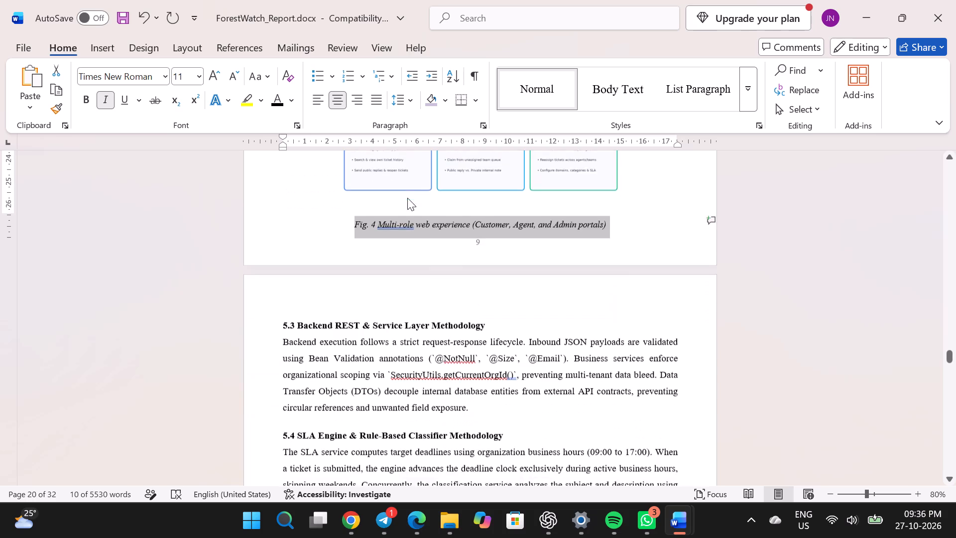
pyautogui.moveTo(493, 301); pyautogui.dragTo(292, 297)
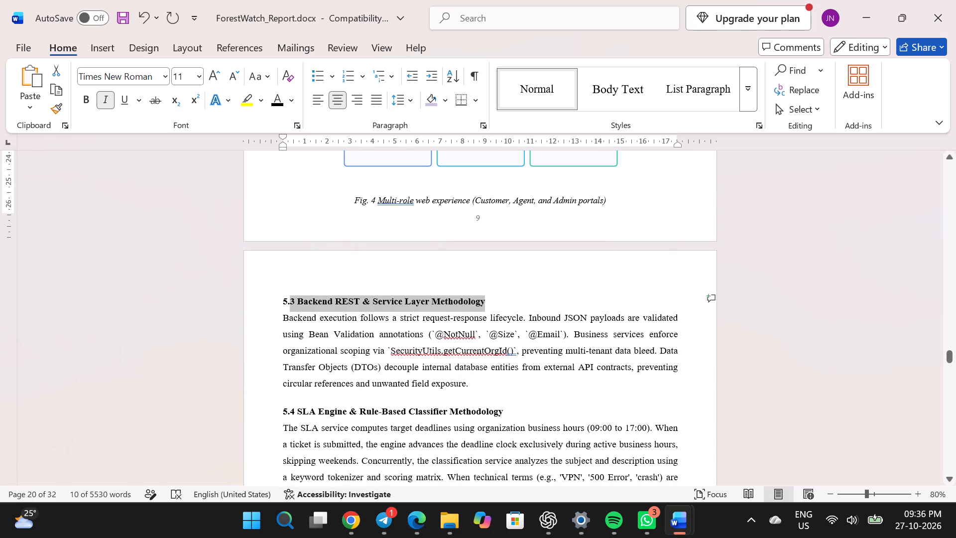
pyautogui.moveTo(292, 297); pyautogui.dragTo(276, 301)
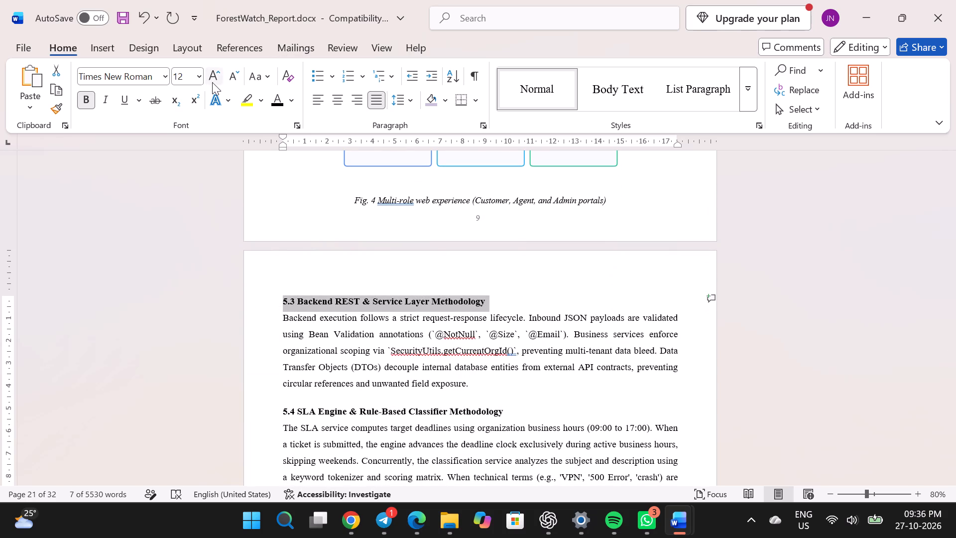
pyautogui.click(212, 82)
pyautogui.scroll(-1, 404, 335)
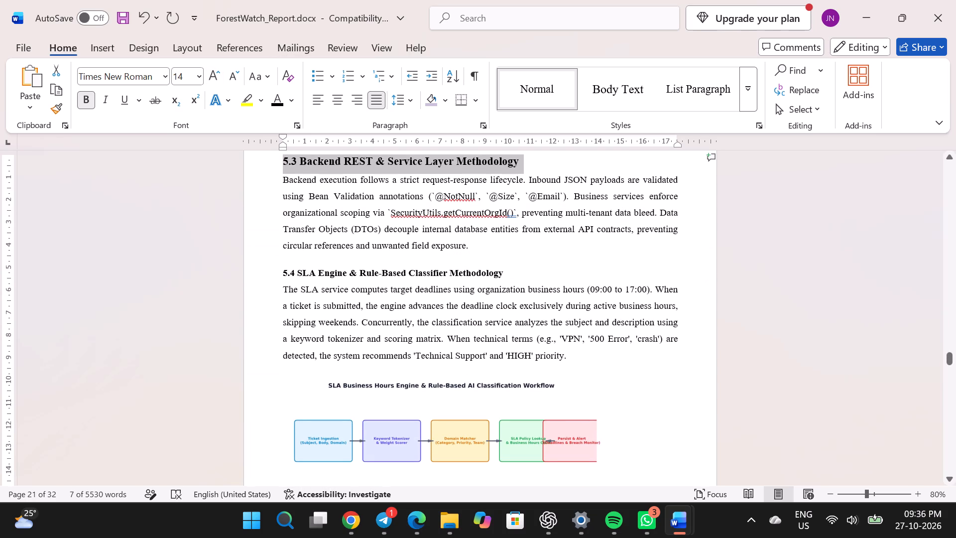
pyautogui.moveTo(511, 274); pyautogui.dragTo(278, 270)
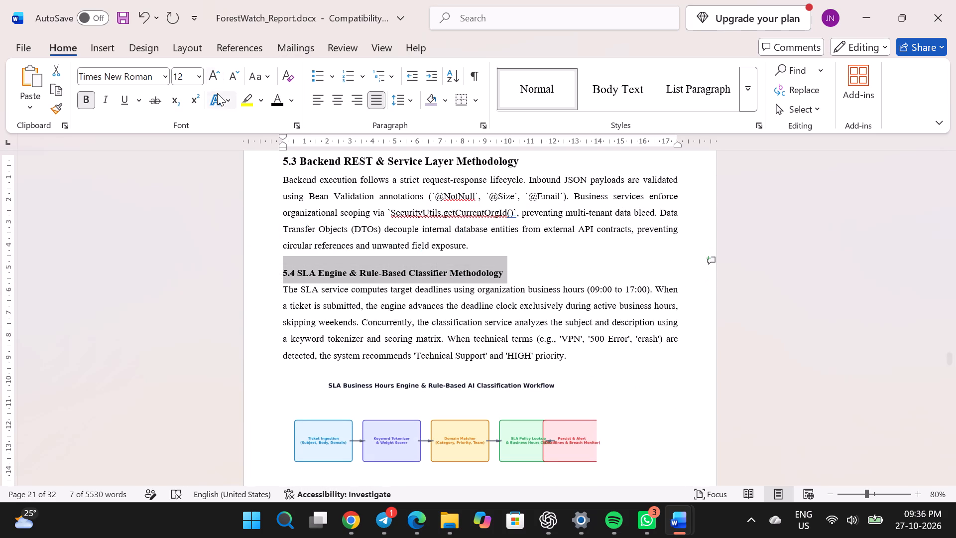
pyautogui.click(215, 71)
# Center the SLA classification workflow image in section 5.4 and its Fig. 5 caption.
pyautogui.scroll(-1, 398, 377)
pyautogui.click(398, 377)
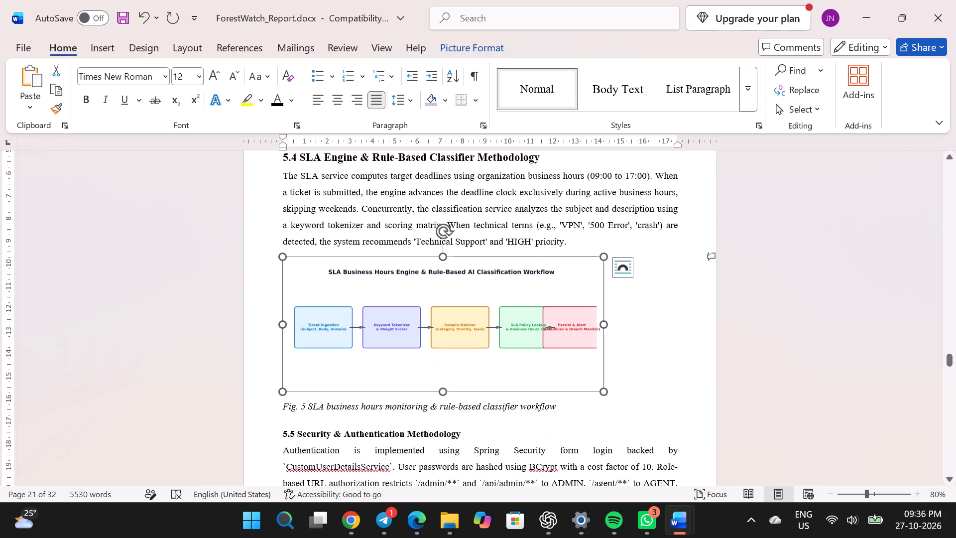
pyautogui.click(337, 98)
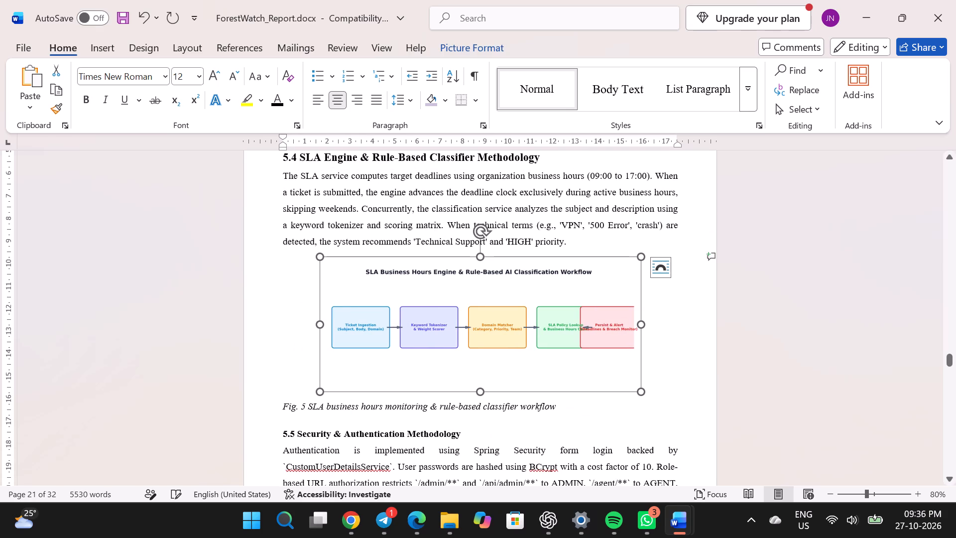
pyautogui.moveTo(559, 408); pyautogui.dragTo(278, 410)
pyautogui.click(339, 107)
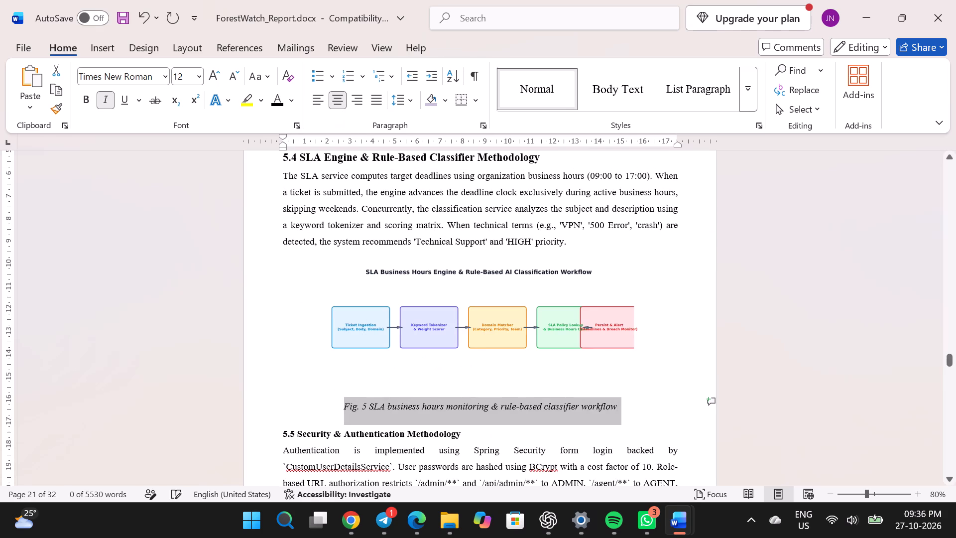
# Set the section 5.5 Security & Authentication Methodology heading to 14 pt.
pyautogui.scroll(-1, 419, 260)
pyautogui.scroll(-1, 456, 364)
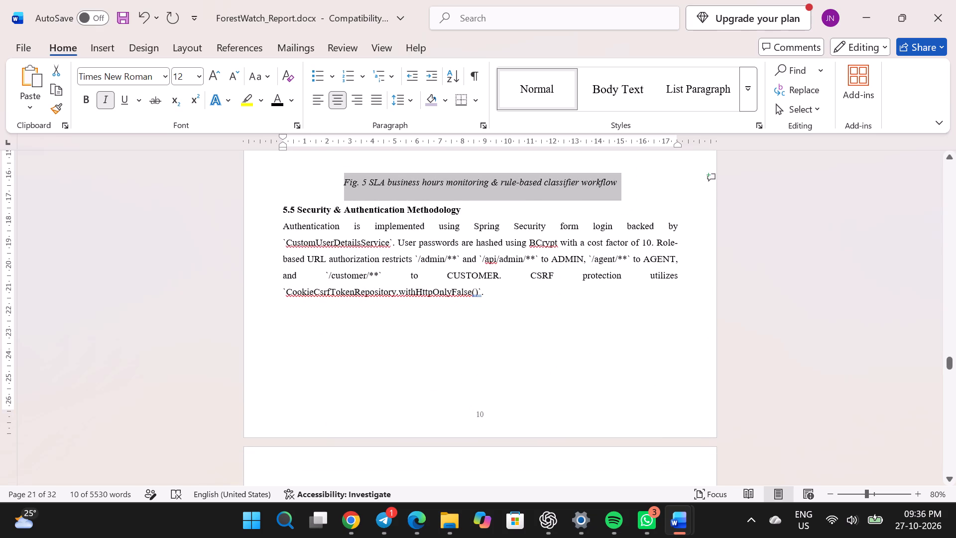
pyautogui.moveTo(497, 288); pyautogui.dragTo(293, 232)
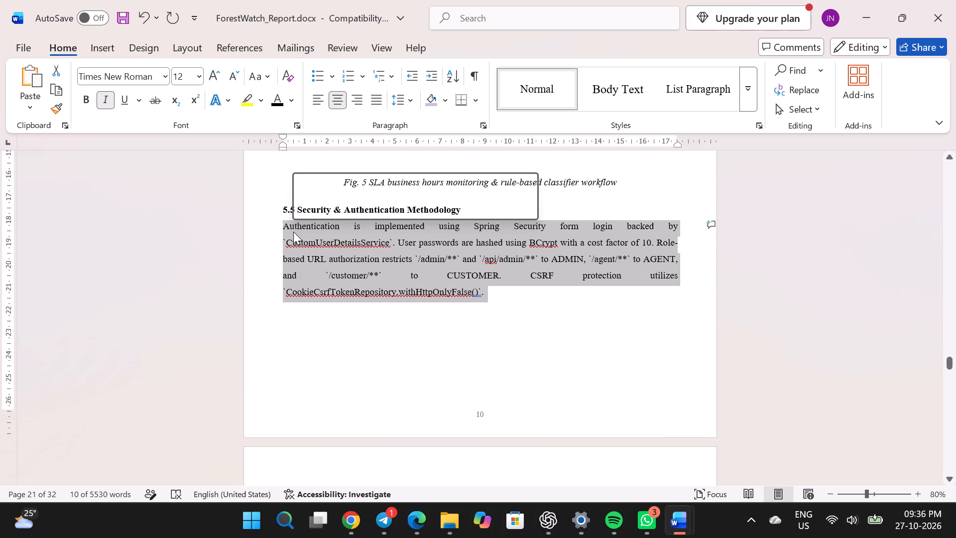
pyautogui.click(457, 319)
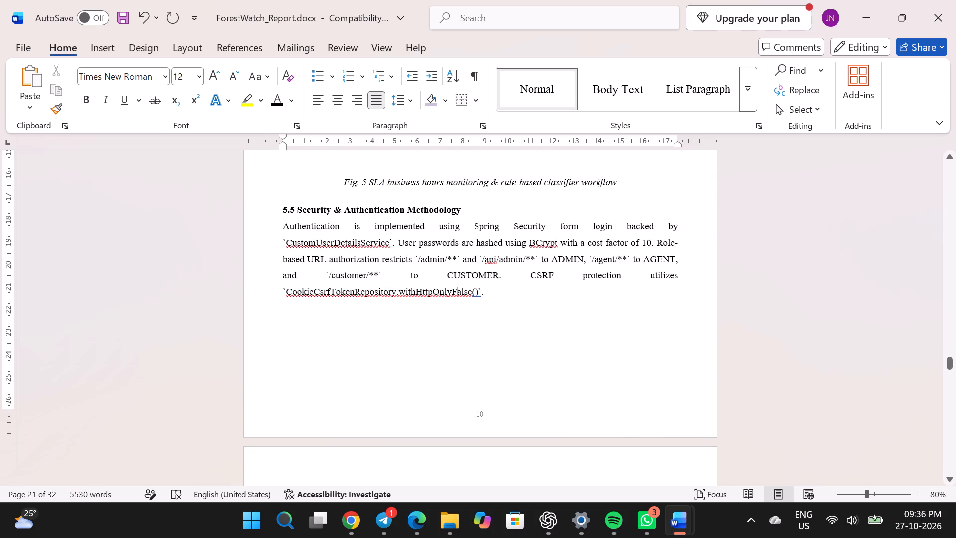
pyautogui.moveTo(475, 204); pyautogui.dragTo(277, 209)
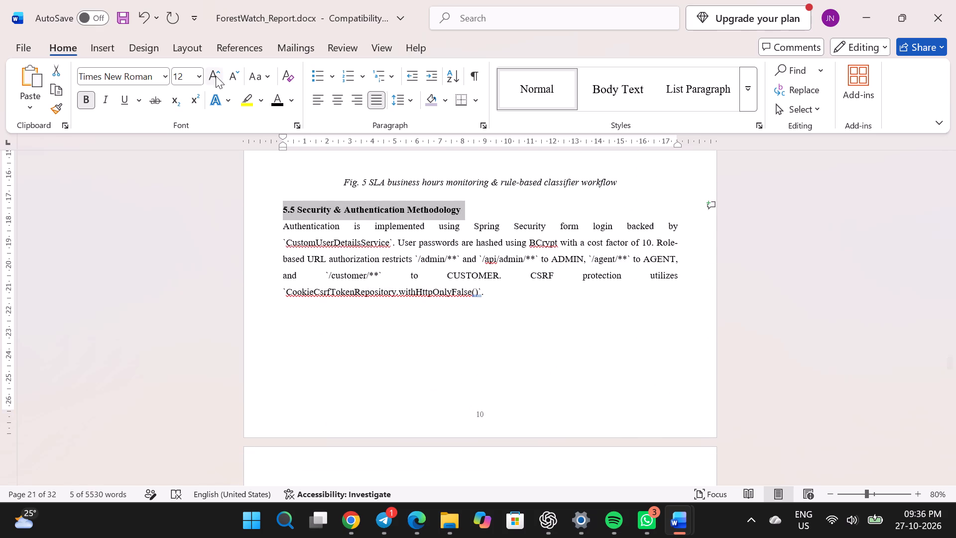
pyautogui.click(216, 76)
pyautogui.click(442, 338)
# Delete the Spring Security workflow image and its Fig. 6 caption at the end of section 5.5.
pyautogui.scroll(-1, 442, 338)
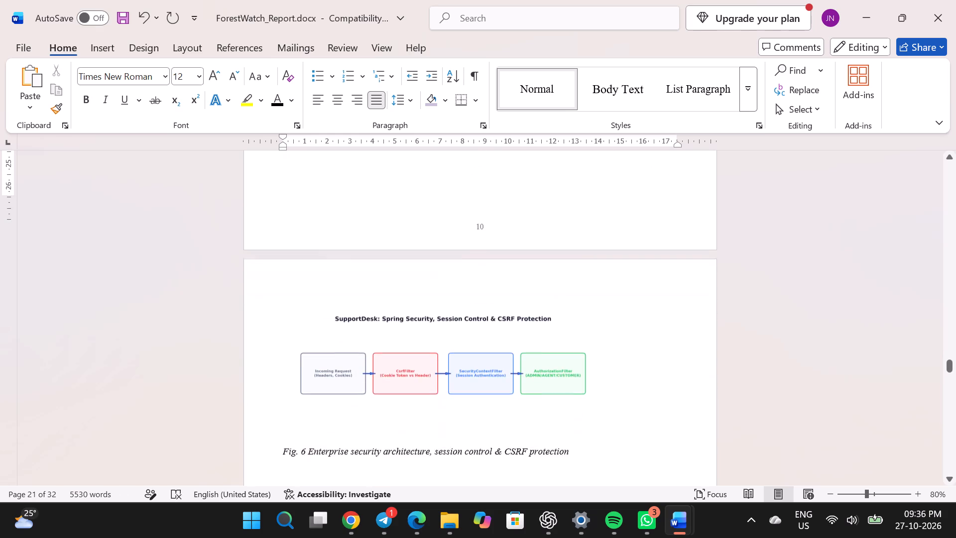
pyautogui.scroll(-1, 442, 338)
pyautogui.scroll(2, 442, 338)
pyautogui.scroll(-1, 442, 338)
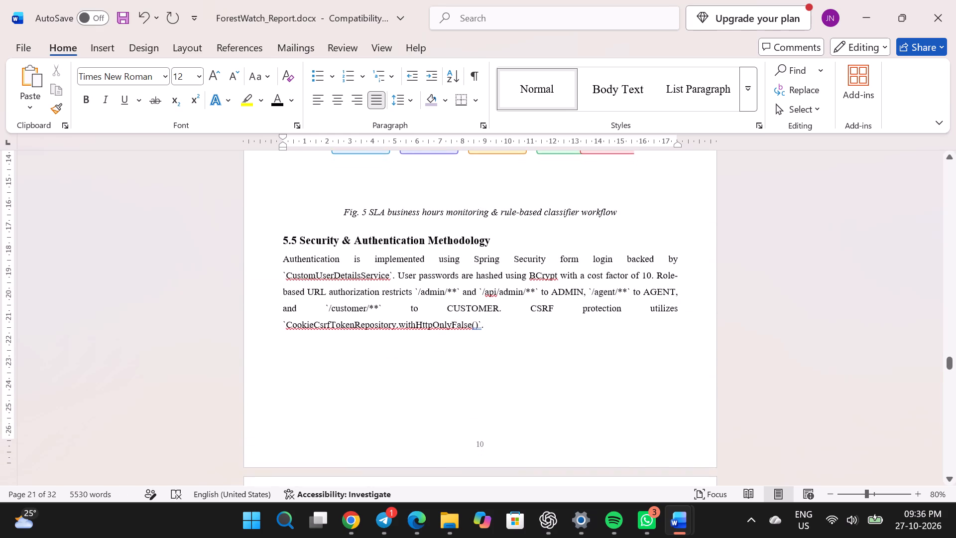
pyautogui.scroll(-2, 442, 338)
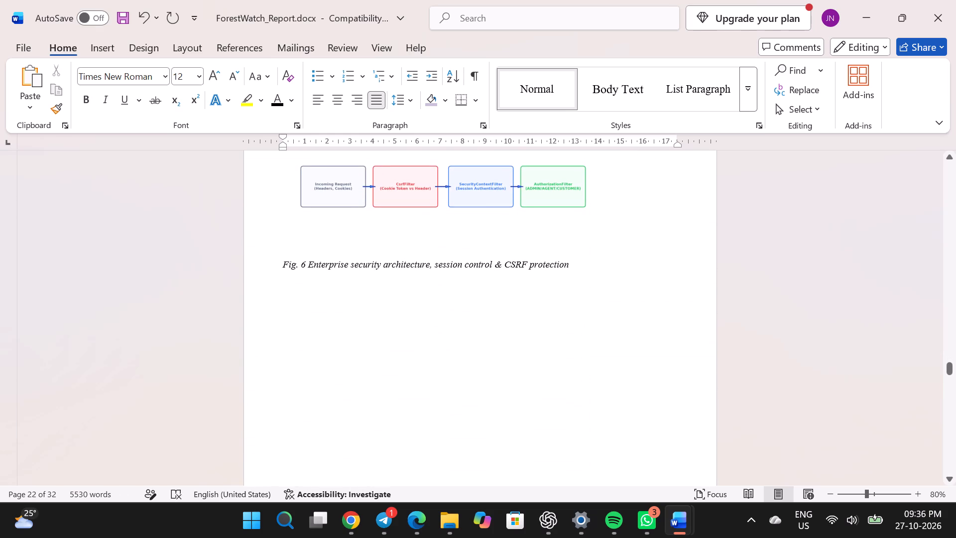
pyautogui.scroll(1, 589, 281)
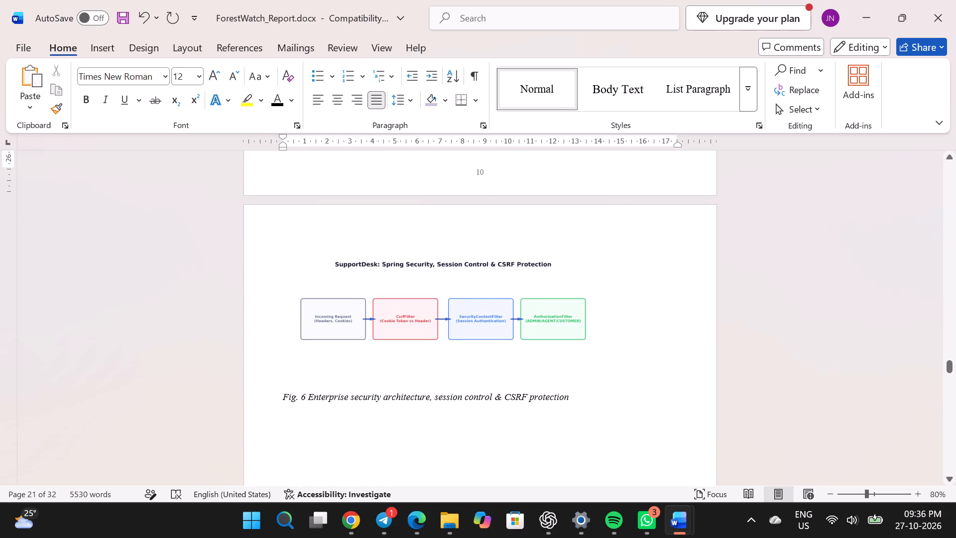
pyautogui.moveTo(585, 402); pyautogui.dragTo(425, 296)
pyautogui.press('BackSpace')
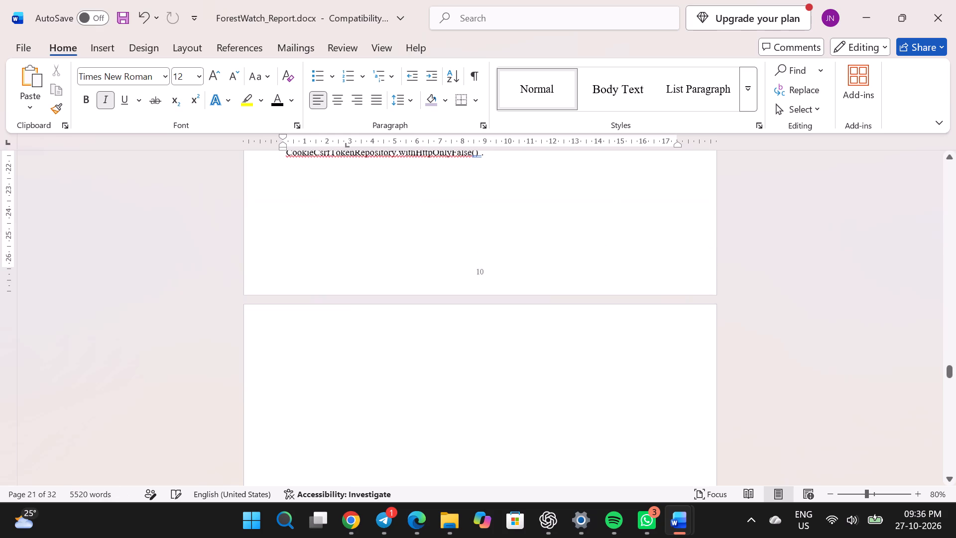
# Remove the leftover blank page between section 5.5 and Chapter 6.
pyautogui.scroll(1, 425, 296)
pyautogui.scroll(-1, 449, 458)
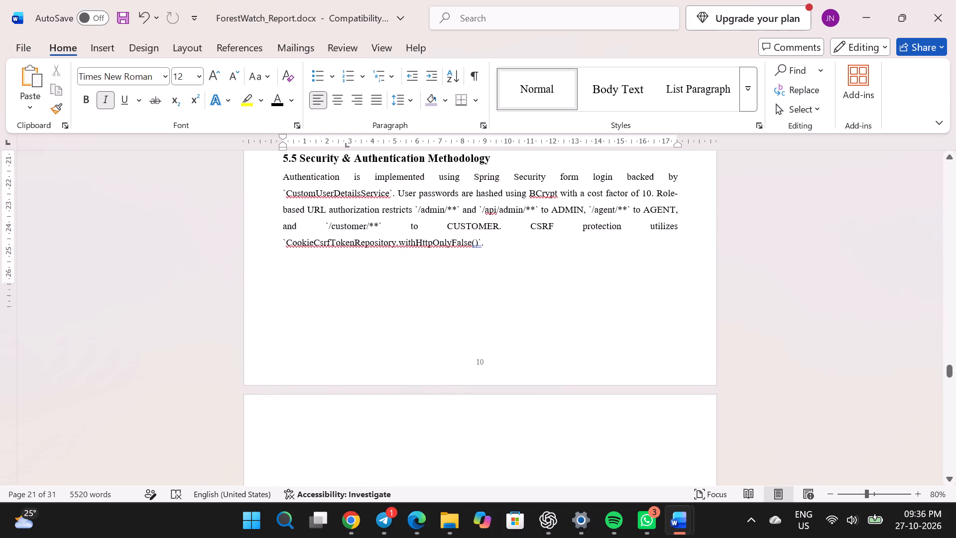
pyautogui.scroll(-1, 449, 458)
pyautogui.click(470, 326)
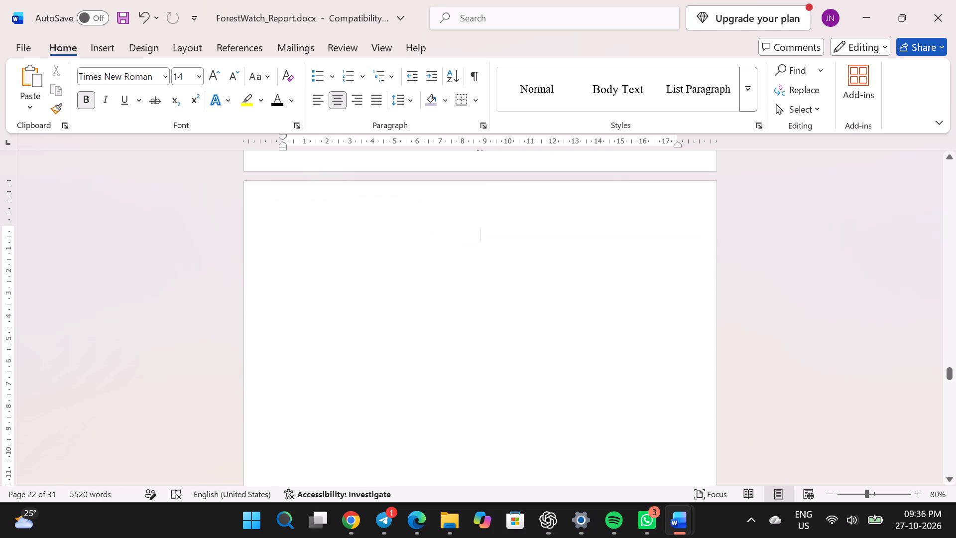
pyautogui.press('Delete')
# Check the Chapter 6 title in SupportDesk_Project_Report.docx and retitle Chapter 6 in ForestWatch_Report.docx as IMPLEMENTATION.
pyautogui.hotkey('alt', 'Tab')
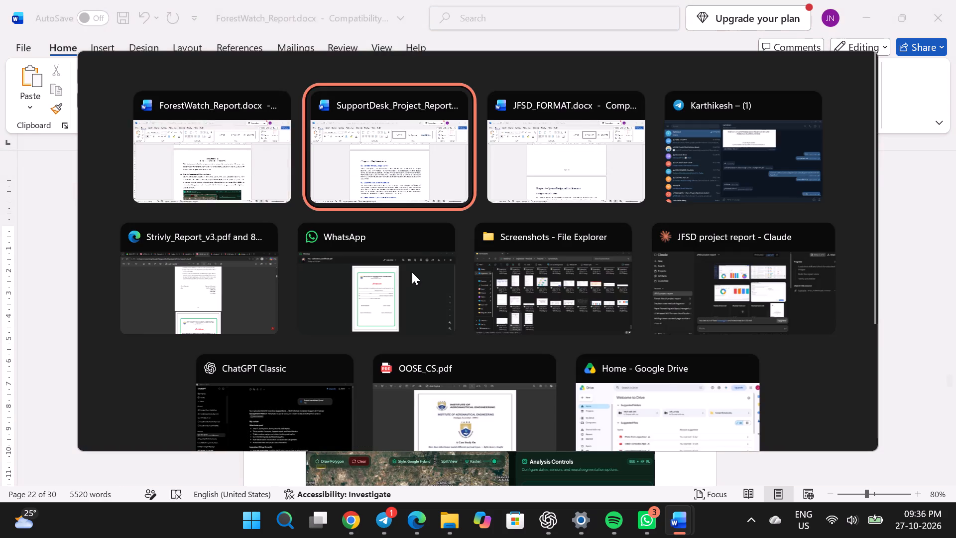
pyautogui.scroll(-2, 412, 272)
pyautogui.scroll(2, 412, 272)
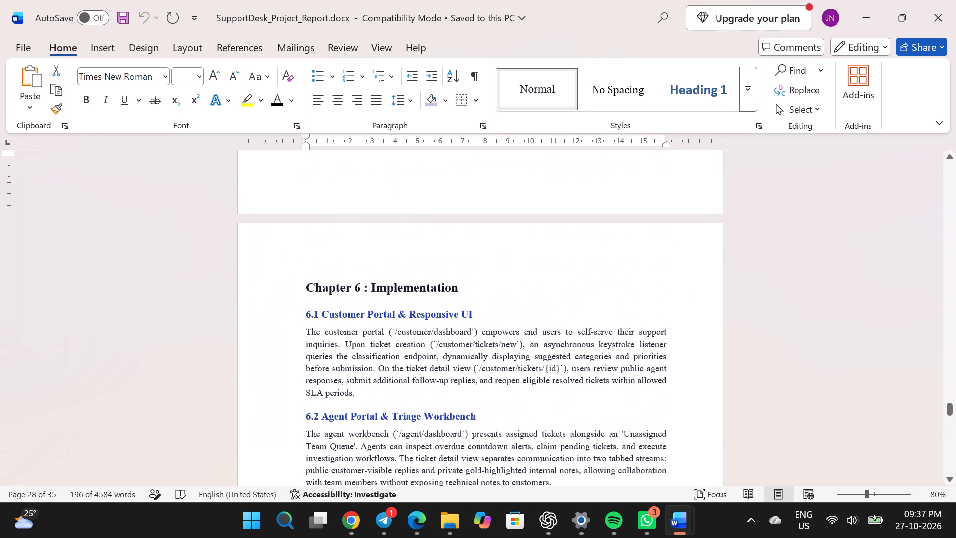
pyautogui.hotkey('alt', 'Tab')
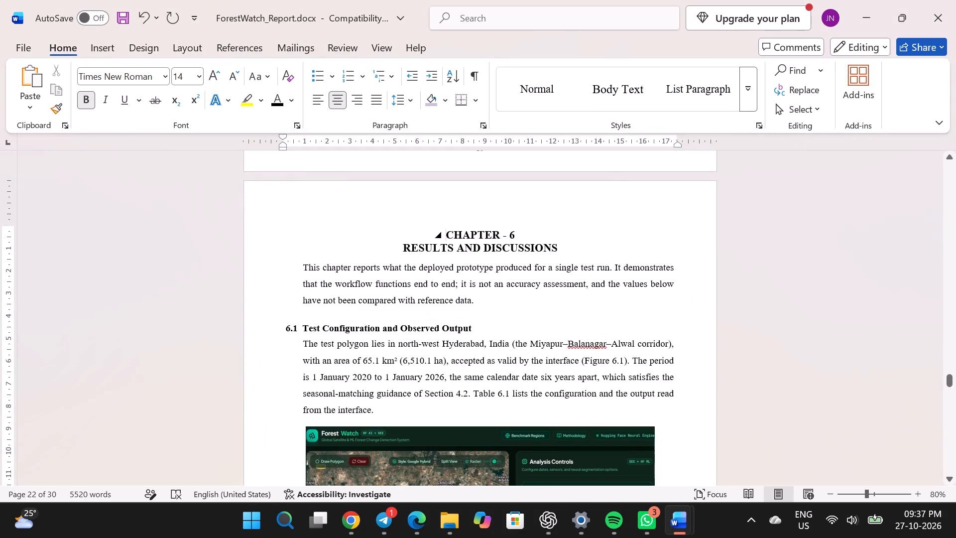
pyautogui.moveTo(563, 247); pyautogui.dragTo(448, 256)
pyautogui.press('BackSpace')
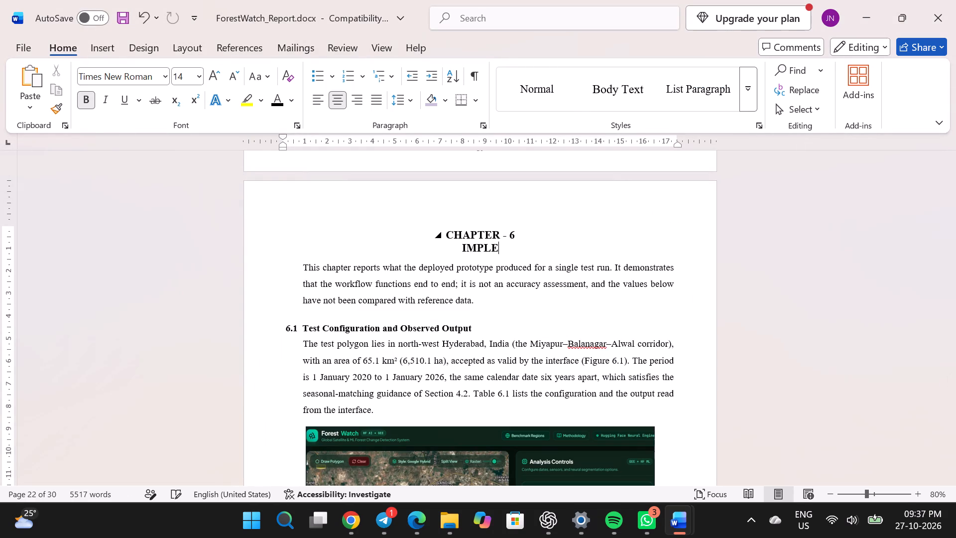
pyautogui.press('BackSpace')
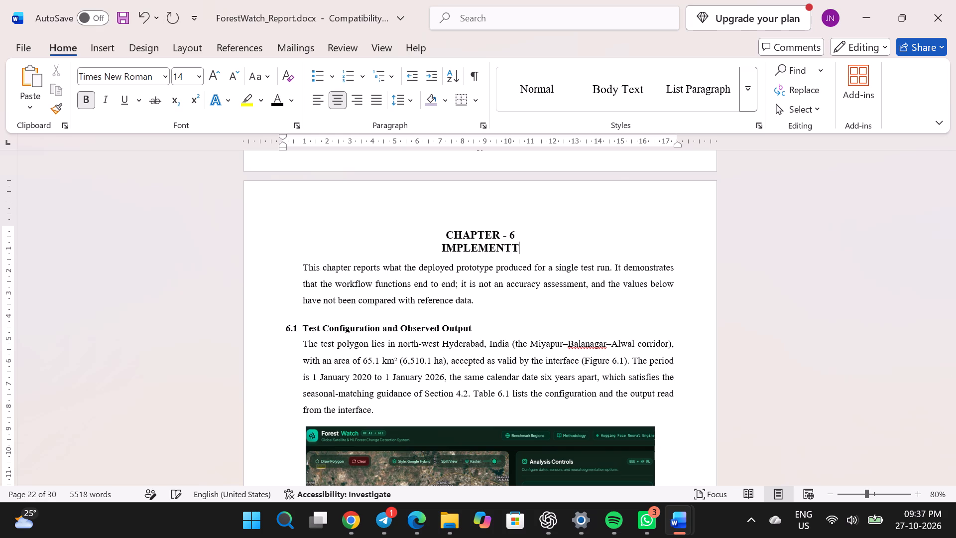
pyautogui.press('BackSpace')
pyautogui.write('ATION')
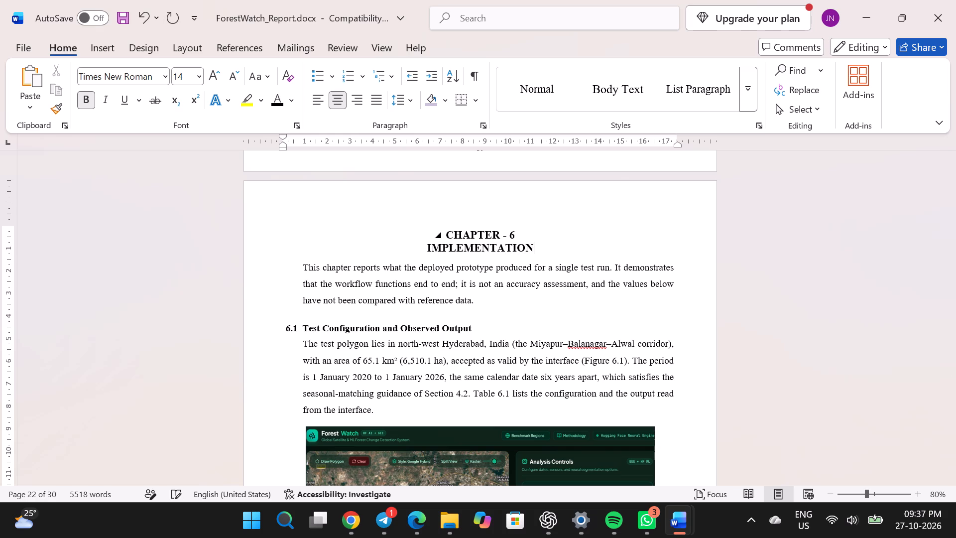
# Copy sections 6.1 to 6.7 of the Implementation chapter from SupportDesk_Project_Report.docx and return to ForestWatch_Report.docx.
pyautogui.hotkey('alt', 'Tab')
pyautogui.scroll(-1, 448, 256)
pyautogui.moveTo(300, 239); pyautogui.dragTo(545, 451)
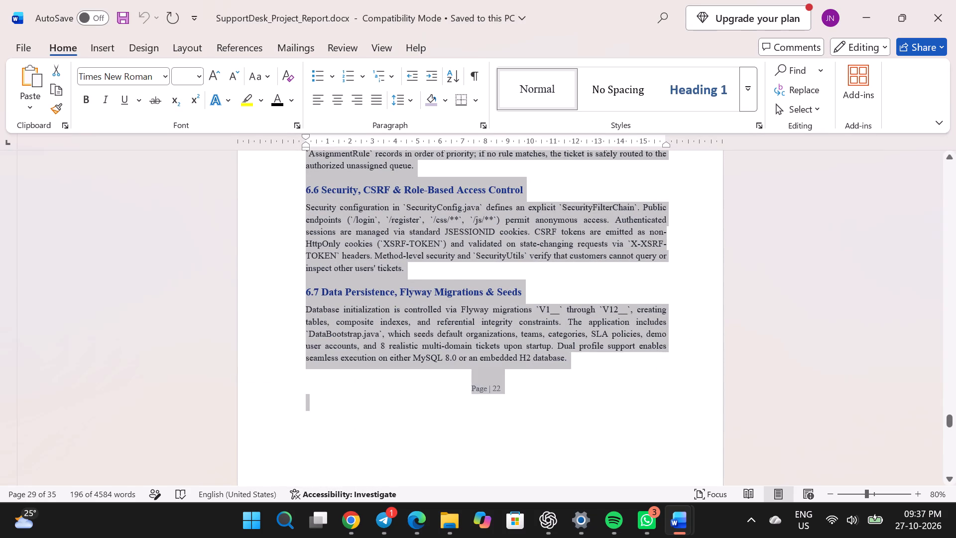
pyautogui.moveTo(545, 451); pyautogui.dragTo(580, 228)
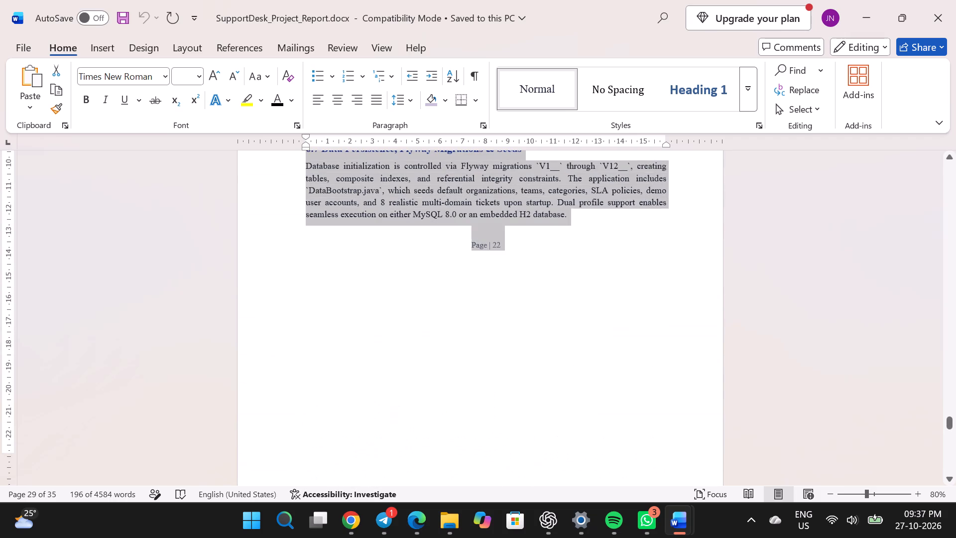
pyautogui.moveTo(580, 228); pyautogui.dragTo(580, 228)
pyautogui.hotkey('ctrl', 'c')
pyautogui.hotkey('alt', 'Tab')
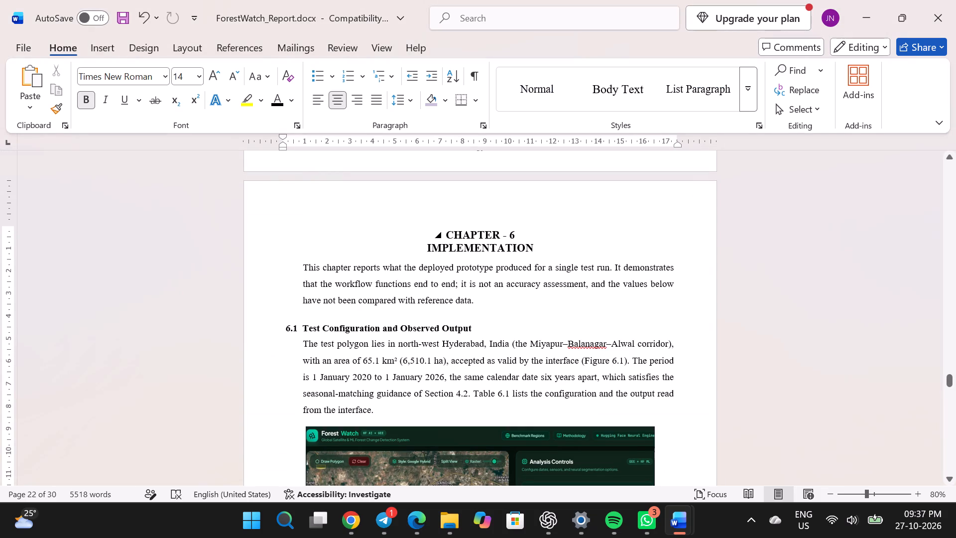
# Delete the old Chapter 6 content, from the introductory paragraph under the IMPLEMENTATION title up to the Chapter 7 heading.
pyautogui.press('Return')
pyautogui.hotkey('ctrl', 'z')
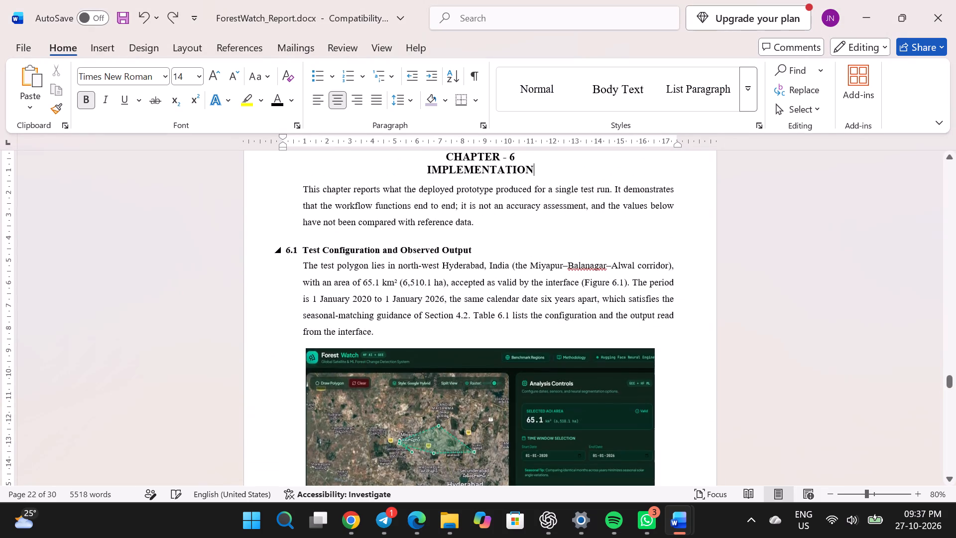
pyautogui.scroll(1, 531, 248)
pyautogui.click(303, 355)
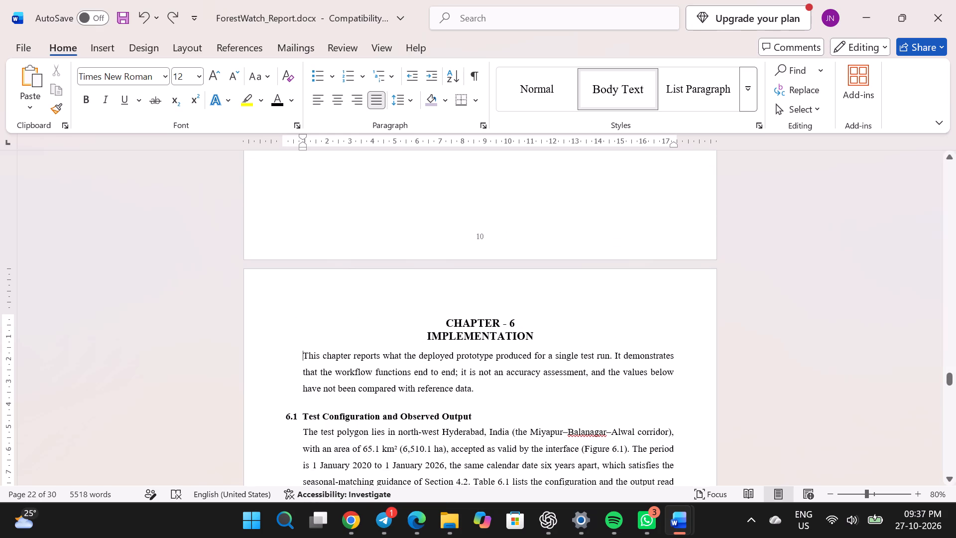
pyautogui.moveTo(303, 356); pyautogui.dragTo(458, 524)
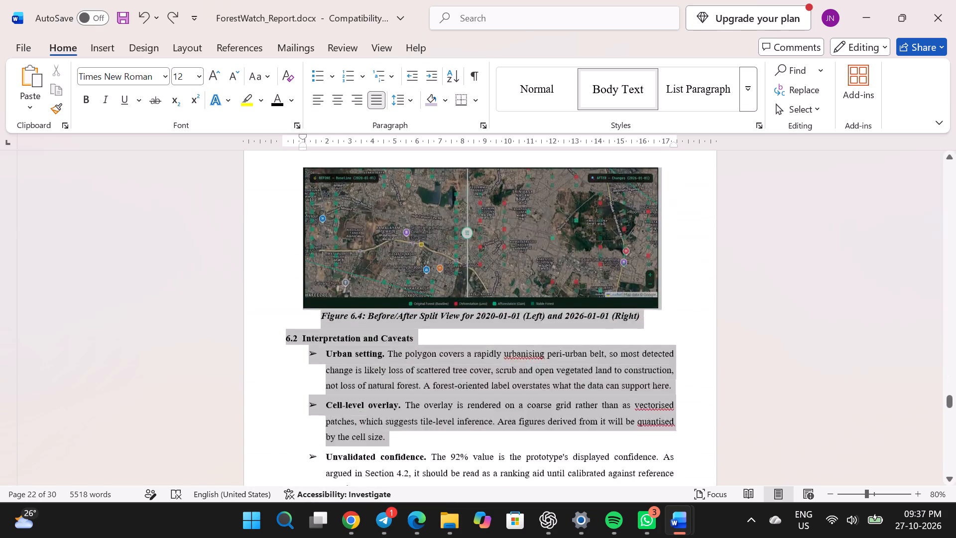
pyautogui.moveTo(458, 524); pyautogui.dragTo(416, 524)
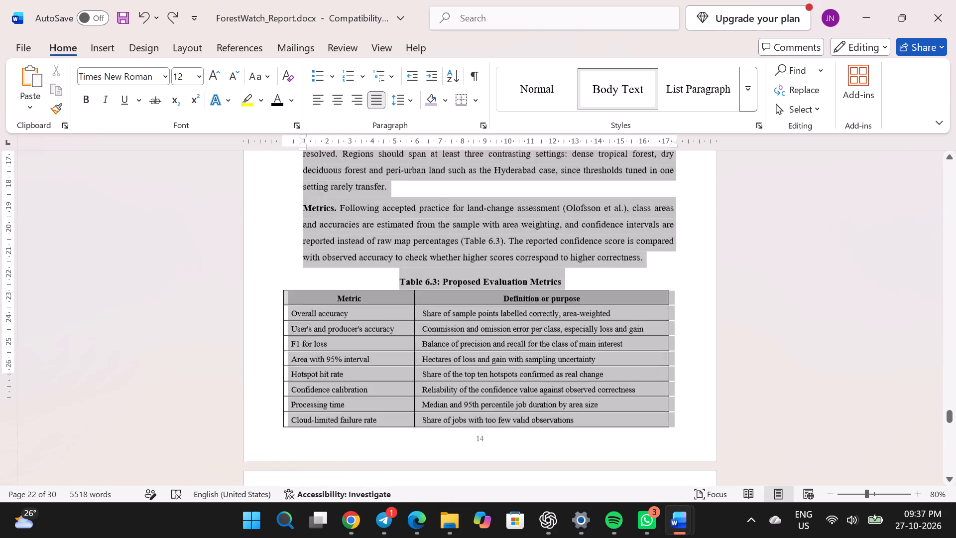
pyautogui.moveTo(416, 524); pyautogui.dragTo(635, 136)
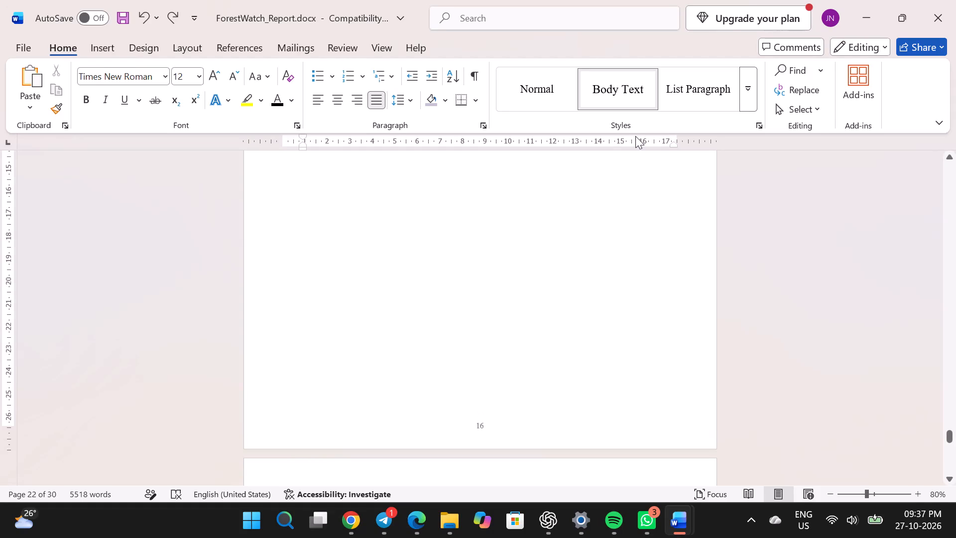
pyautogui.moveTo(635, 136); pyautogui.dragTo(490, 400)
pyautogui.press('BackSpace')
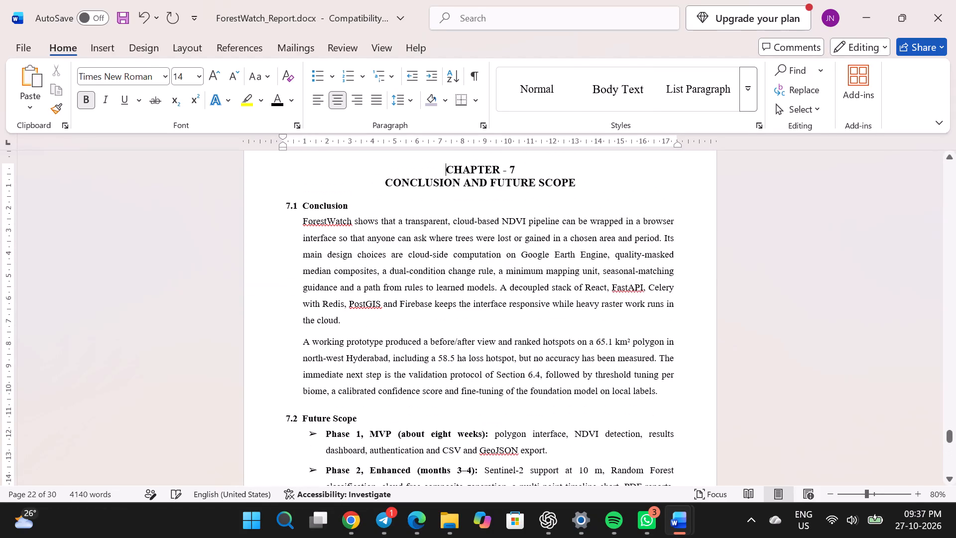
# Paste the copied sections 6.1 to 6.7 below the CHAPTER - 6 IMPLEMENTATION title.
pyautogui.scroll(2, 473, 331)
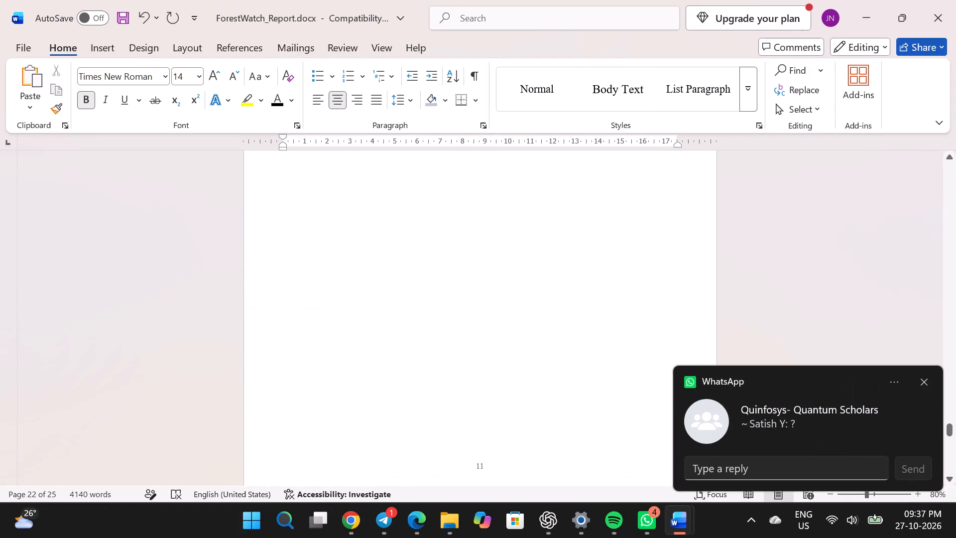
pyautogui.scroll(2, 473, 331)
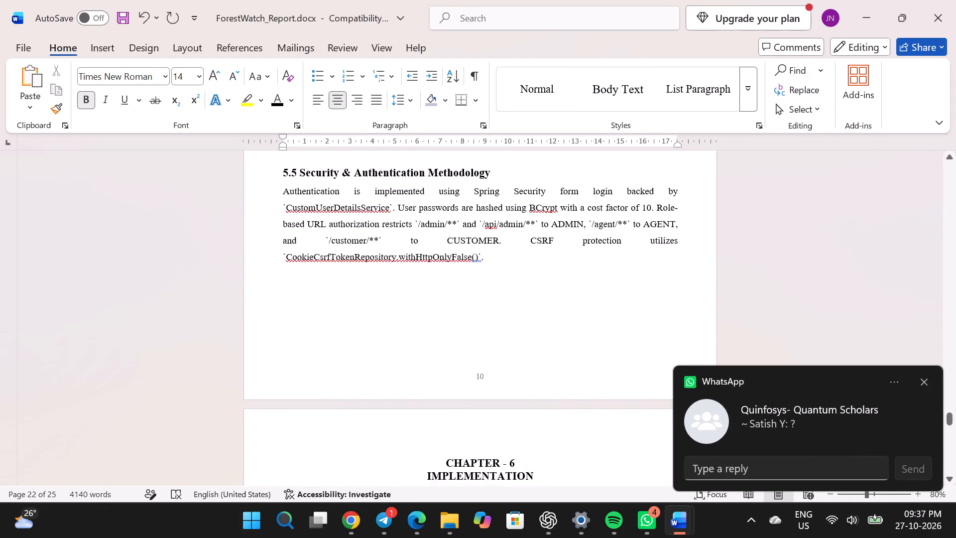
pyautogui.scroll(-1, 473, 331)
pyautogui.click(355, 407)
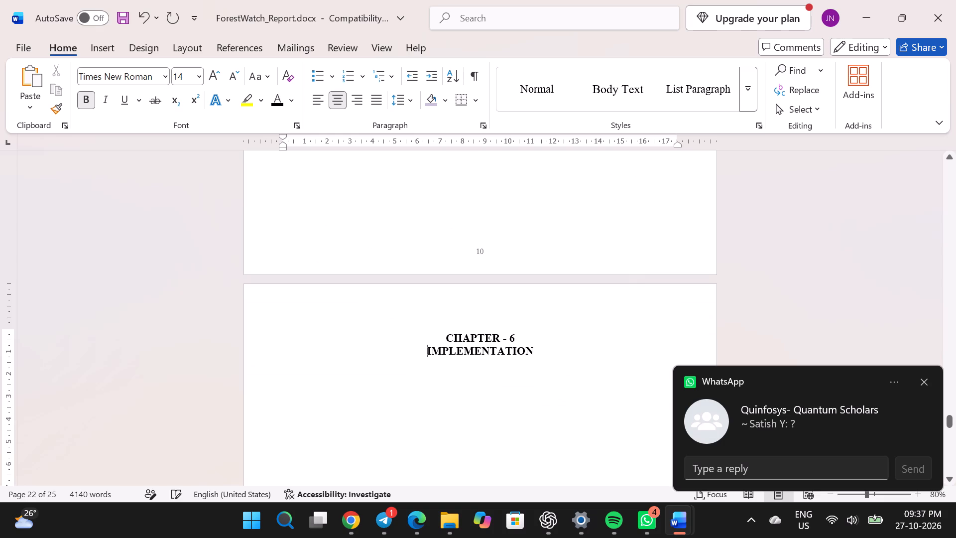
pyautogui.doubleClick(338, 393)
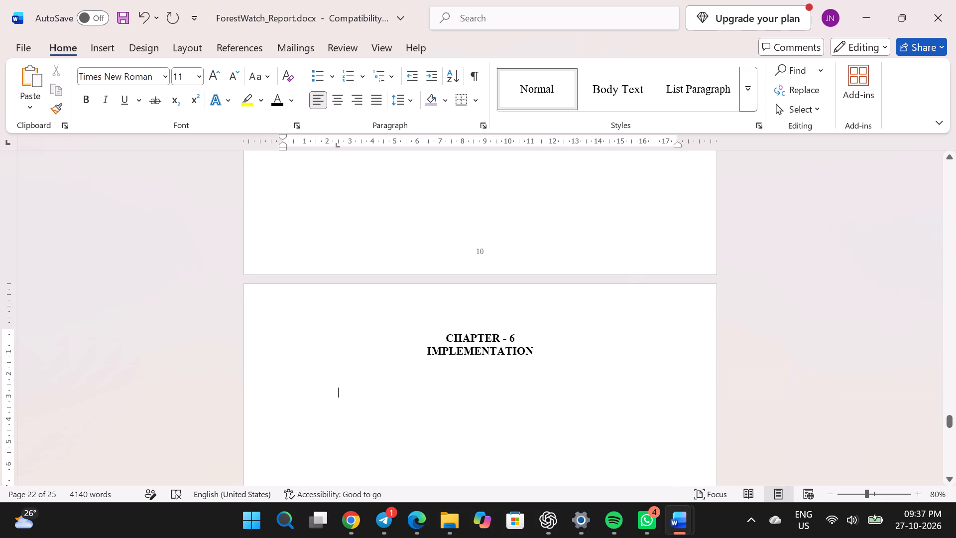
pyautogui.hotkey('ctrl', 'v')
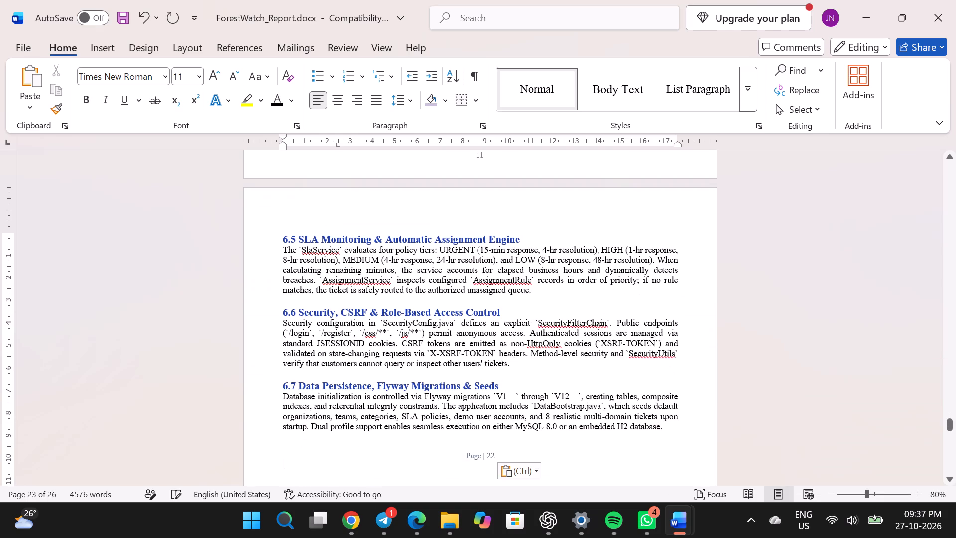
# Set the pasted sections 6.1 to 6.7 to font size 12 and widen their line spacing to match the report's body text.
pyautogui.moveTo(667, 427); pyautogui.dragTo(332, 258)
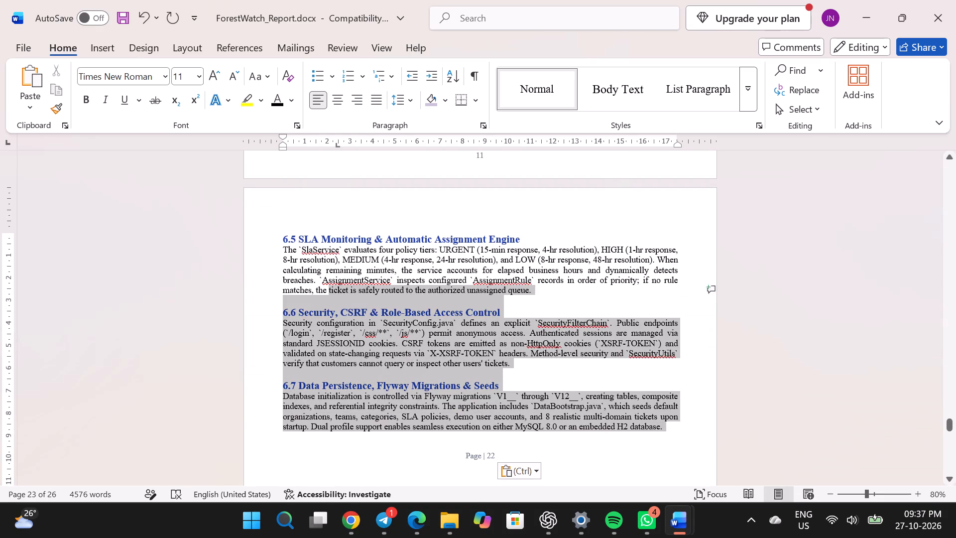
pyautogui.moveTo(332, 258); pyautogui.dragTo(299, 378)
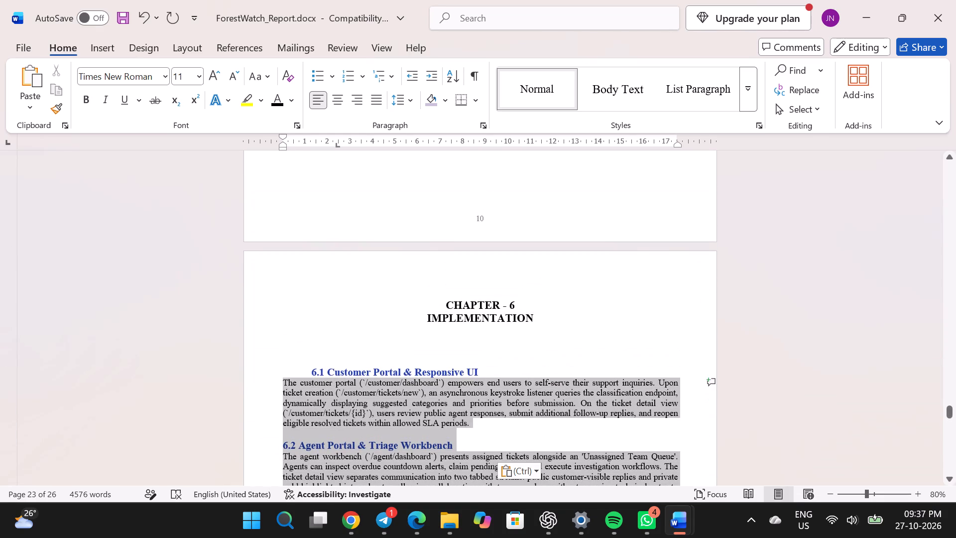
pyautogui.moveTo(299, 378); pyautogui.dragTo(286, 372)
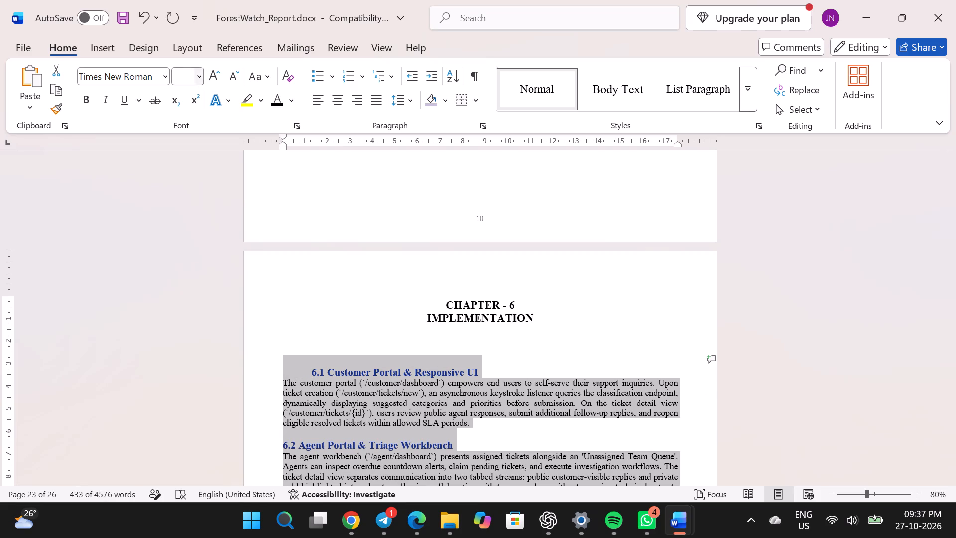
pyautogui.click(191, 78)
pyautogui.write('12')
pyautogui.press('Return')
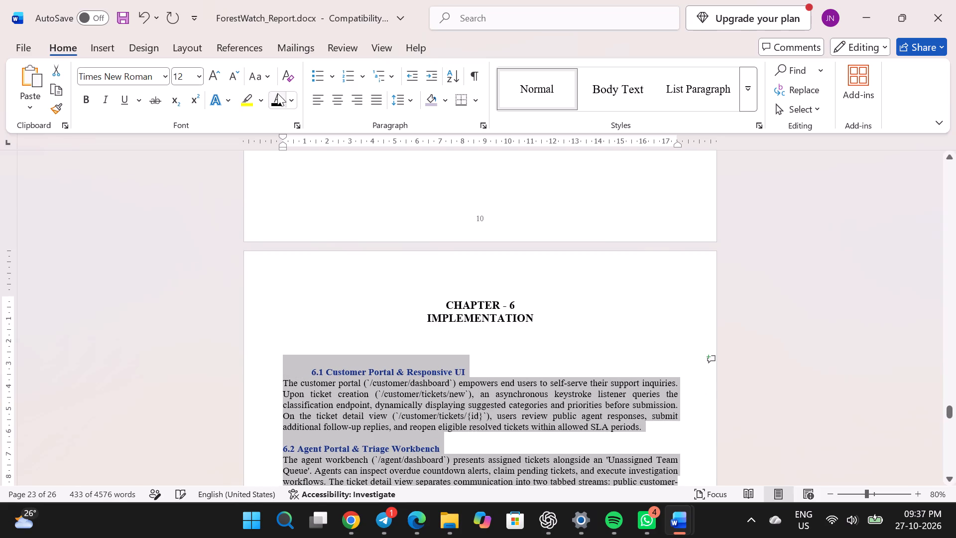
pyautogui.click(408, 92)
pyautogui.click(414, 160)
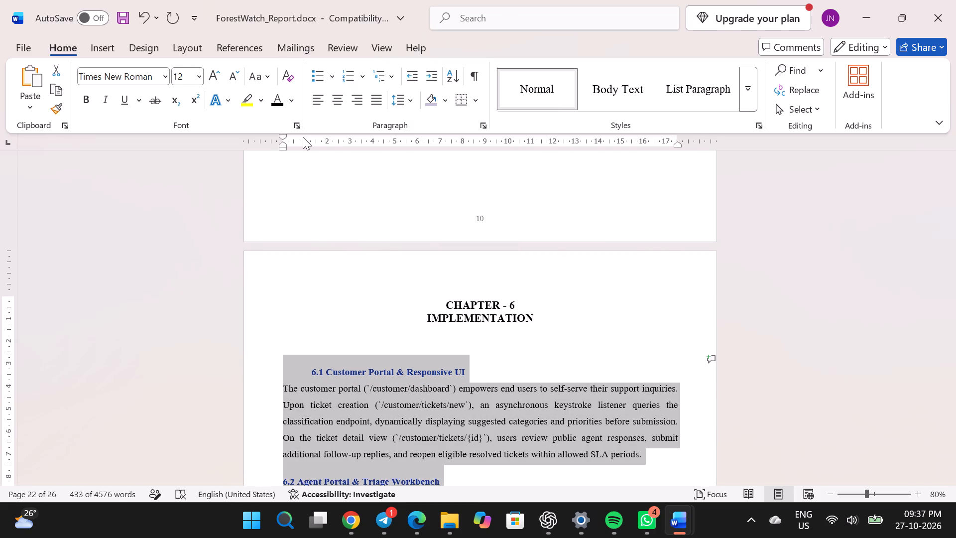
# Remove the indent from the 6.1 Customer Portal & Responsive UI heading and make it 14 pt black.
pyautogui.click(310, 372)
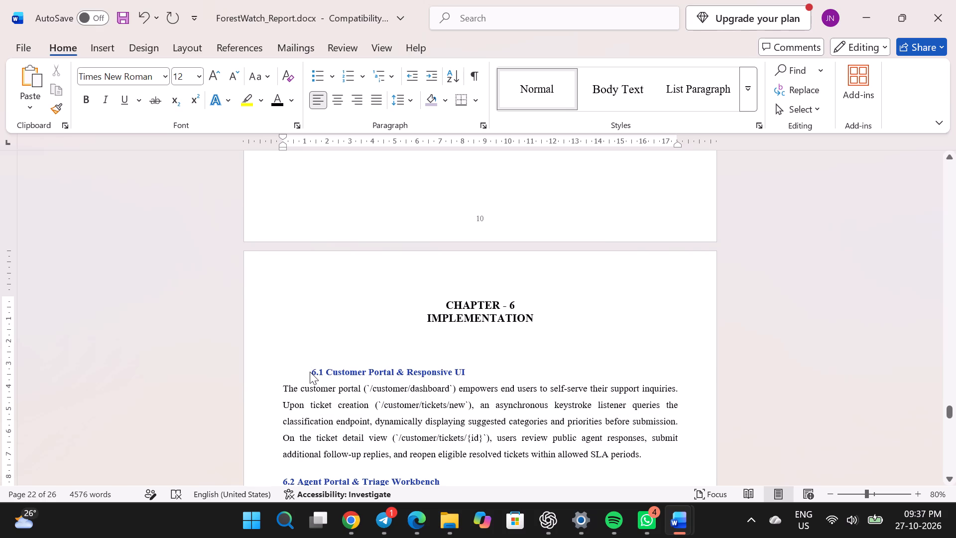
pyautogui.press('BackSpace')
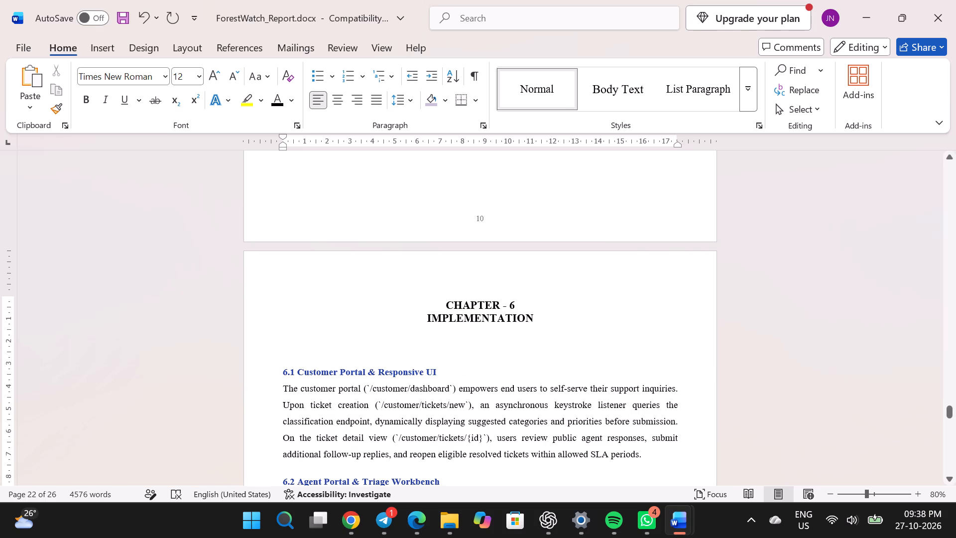
pyautogui.moveTo(448, 369); pyautogui.dragTo(280, 373)
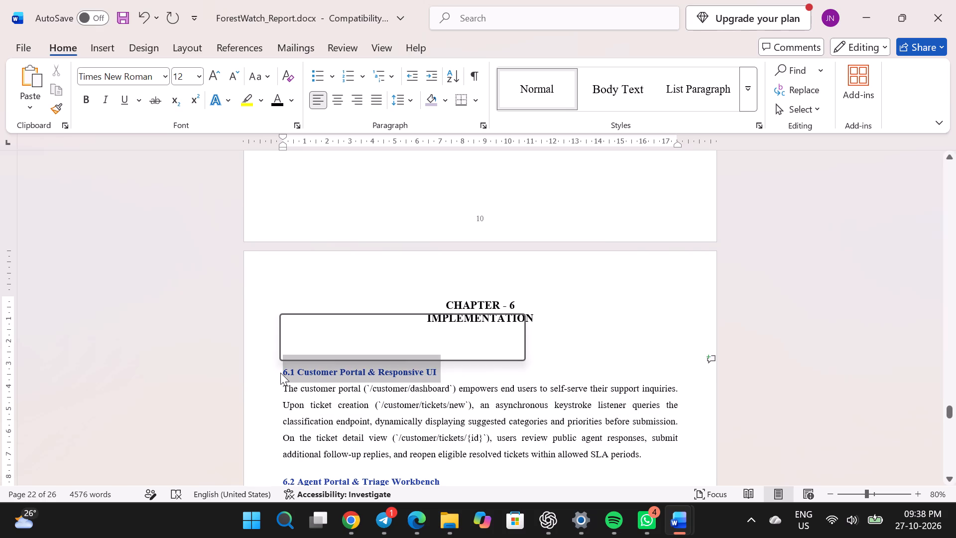
pyautogui.click(222, 69)
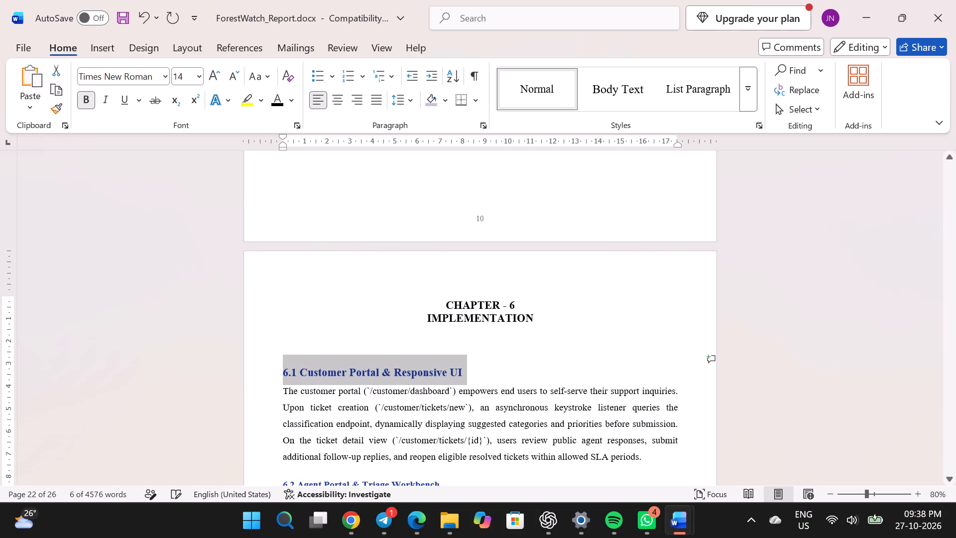
pyautogui.scroll(-1, 337, 368)
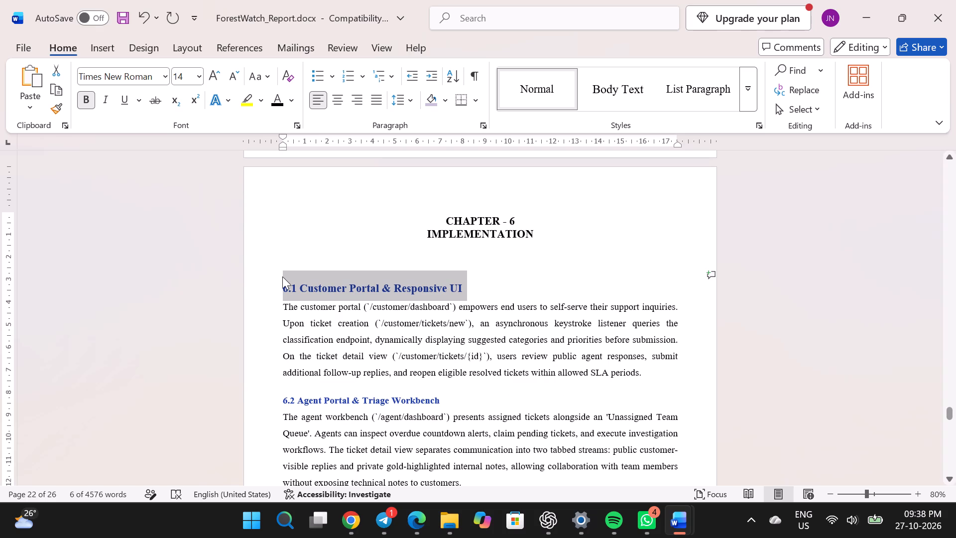
pyautogui.click(277, 106)
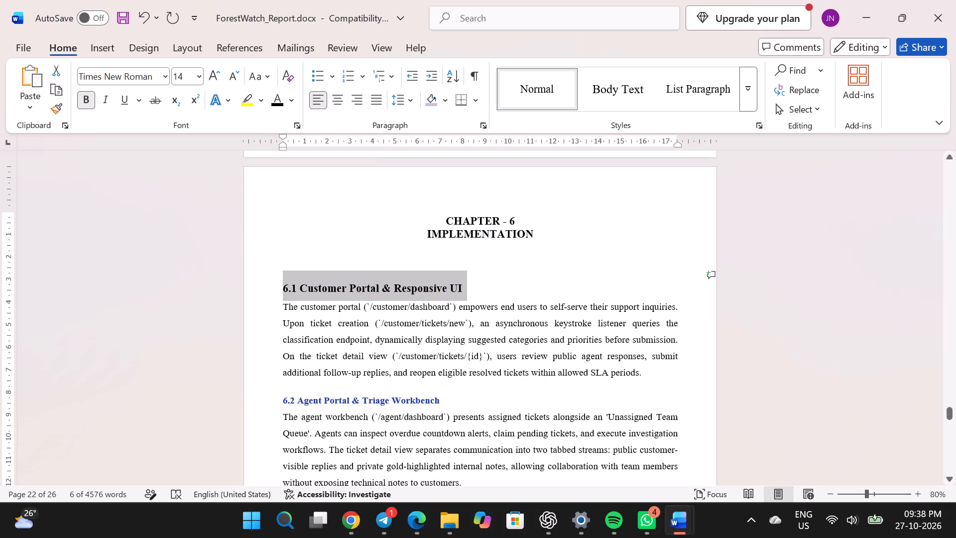
pyautogui.moveTo(646, 374); pyautogui.dragTo(285, 308)
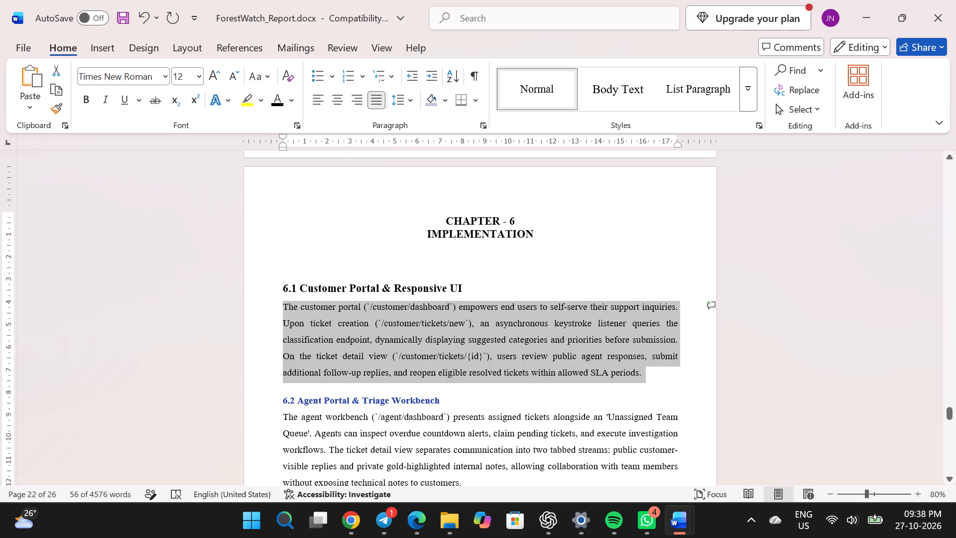
# Format the headings of sections 6.2 and 6.3 in 14 pt black.
pyautogui.scroll(-1, 475, 390)
pyautogui.moveTo(449, 357); pyautogui.dragTo(294, 358)
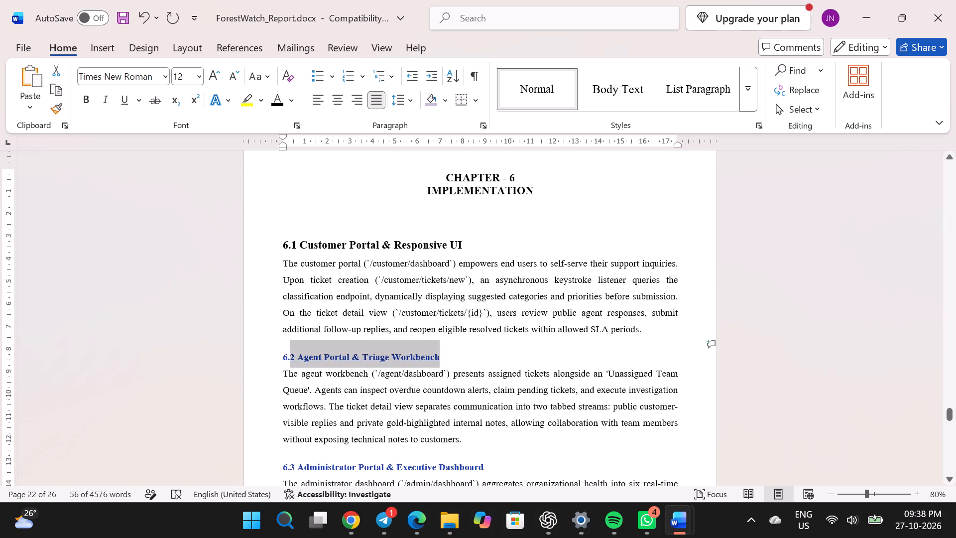
pyautogui.moveTo(294, 358); pyautogui.dragTo(280, 360)
pyautogui.click(212, 80)
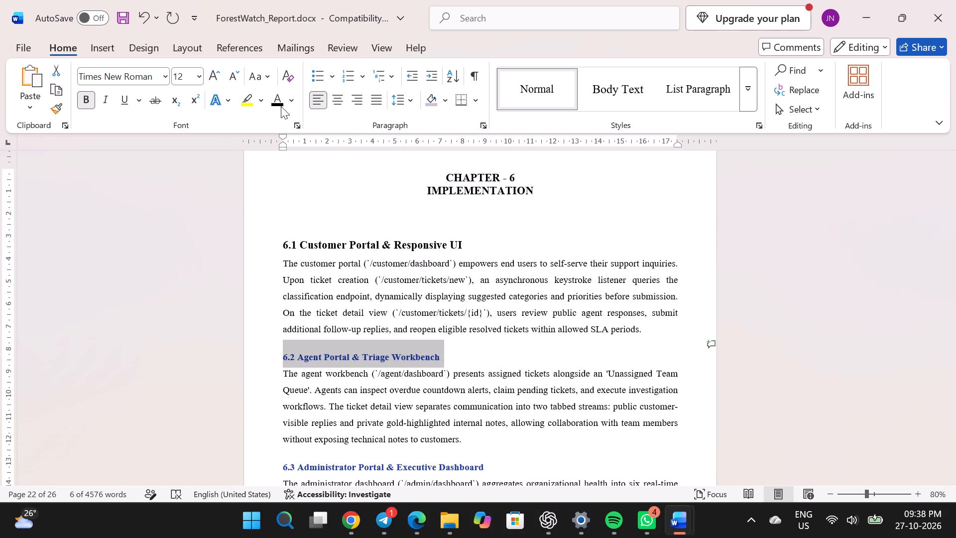
pyautogui.click(212, 77)
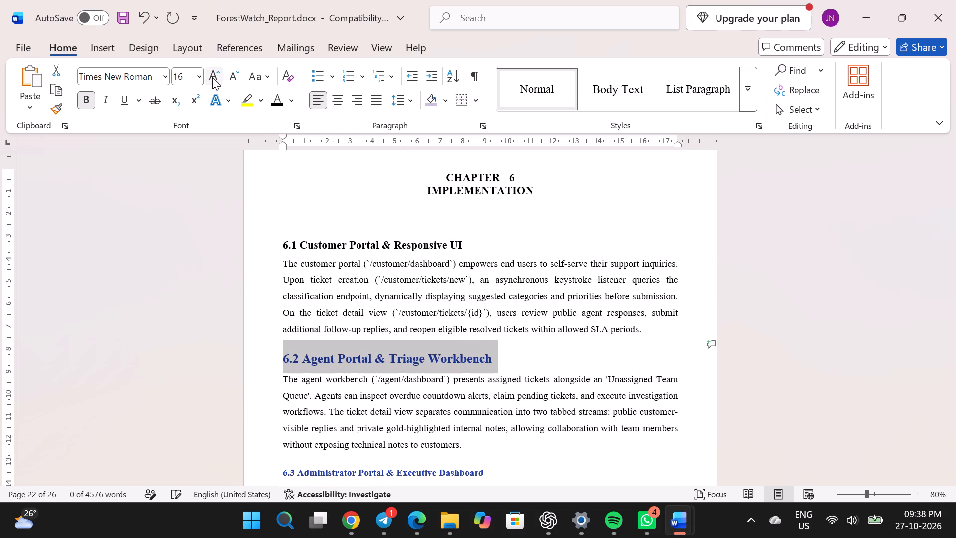
pyautogui.click(228, 74)
pyautogui.click(278, 104)
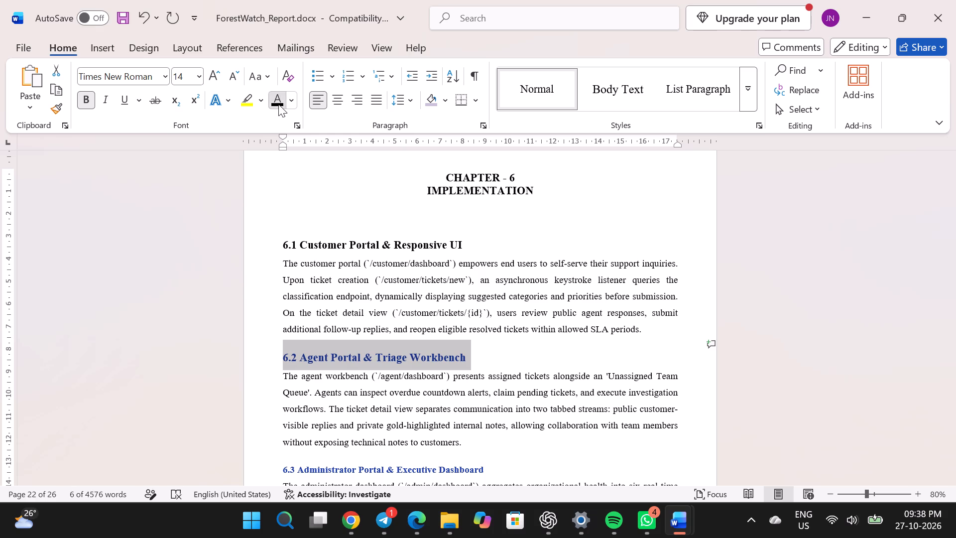
pyautogui.scroll(-1, 409, 344)
pyautogui.moveTo(493, 379); pyautogui.dragTo(421, 381)
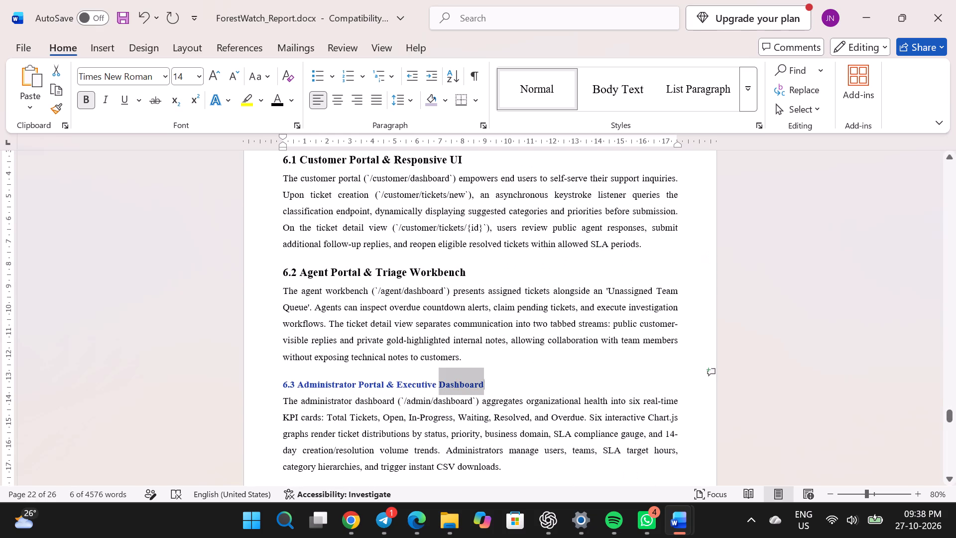
pyautogui.moveTo(421, 381); pyautogui.dragTo(268, 383)
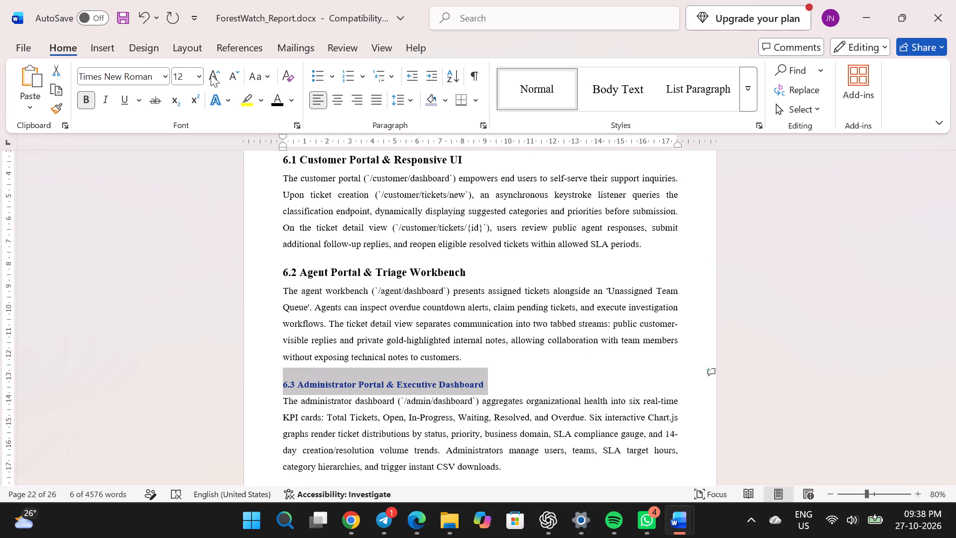
pyautogui.click(211, 74)
pyautogui.click(271, 101)
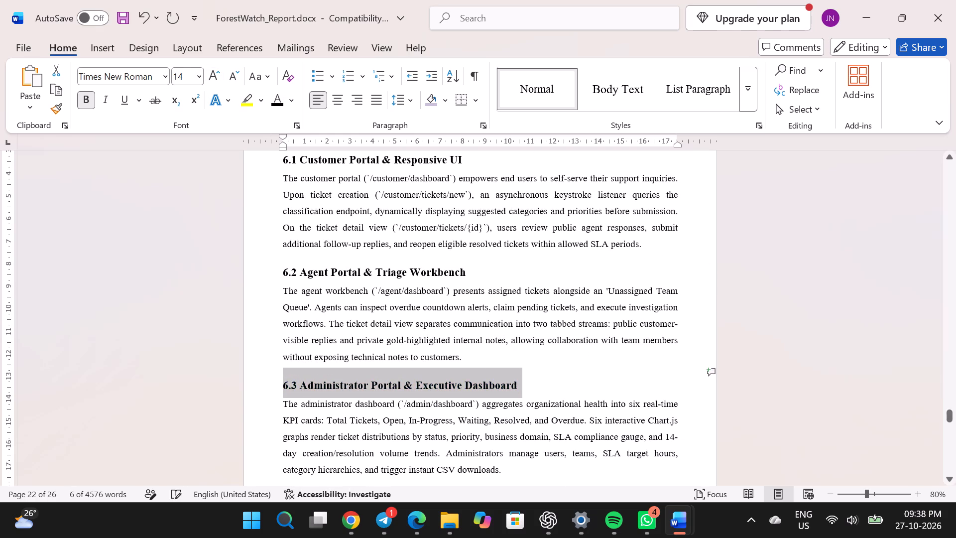
# Format the whole 6.4 Core Business Services & Domain Models heading in 14 pt black.
pyautogui.scroll(-2, 385, 318)
pyautogui.moveTo(472, 226); pyautogui.dragTo(292, 210)
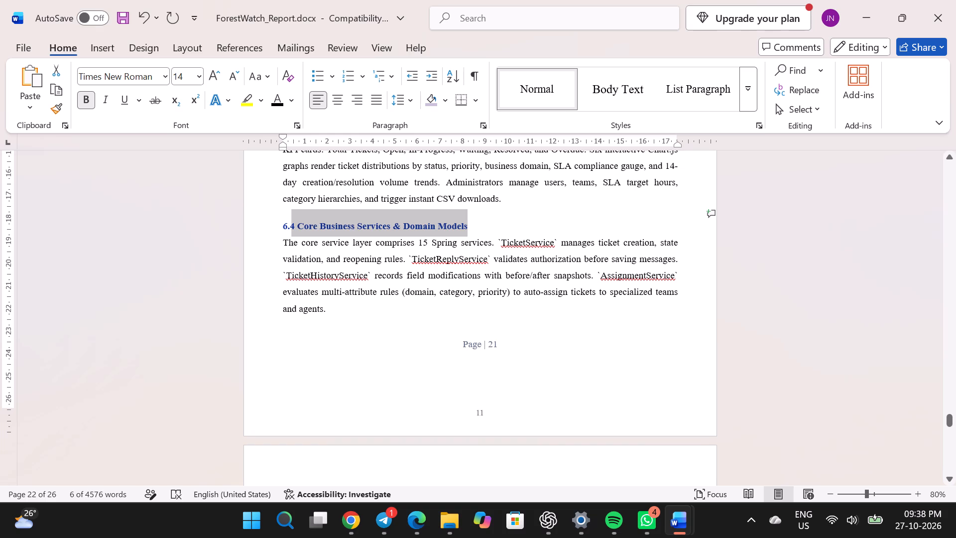
pyautogui.moveTo(292, 210); pyautogui.dragTo(277, 219)
pyautogui.click(210, 78)
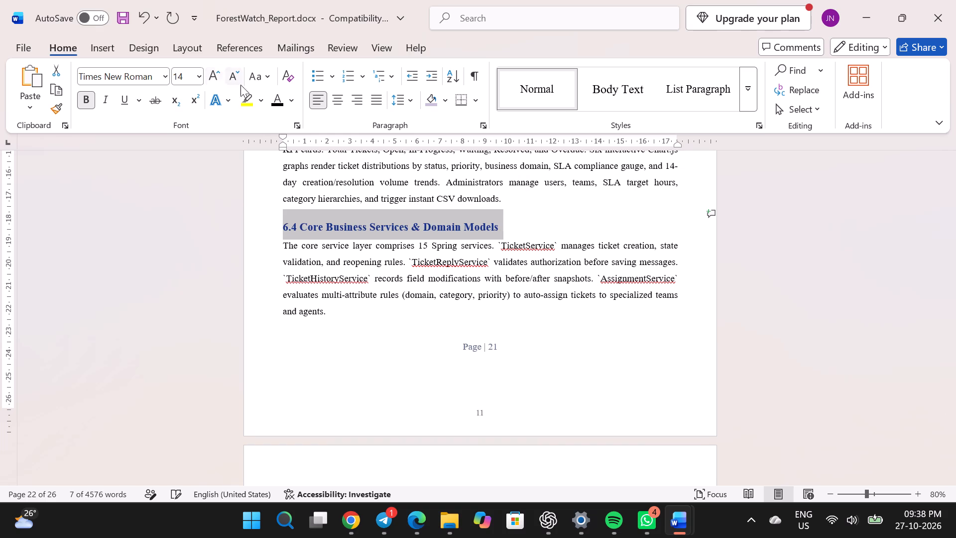
pyautogui.click(276, 94)
# Delete the pasted "Page | 21" text below section 6.4.
pyautogui.moveTo(525, 352); pyautogui.dragTo(441, 344)
pyautogui.press('BackSpace')
# Format the headings 6.5 SLA Monitoring & Automatic Assignment Engine and 6.6 Security, CSRF & Role-Based Access Control in 14 pt black.
pyautogui.scroll(-2, 441, 344)
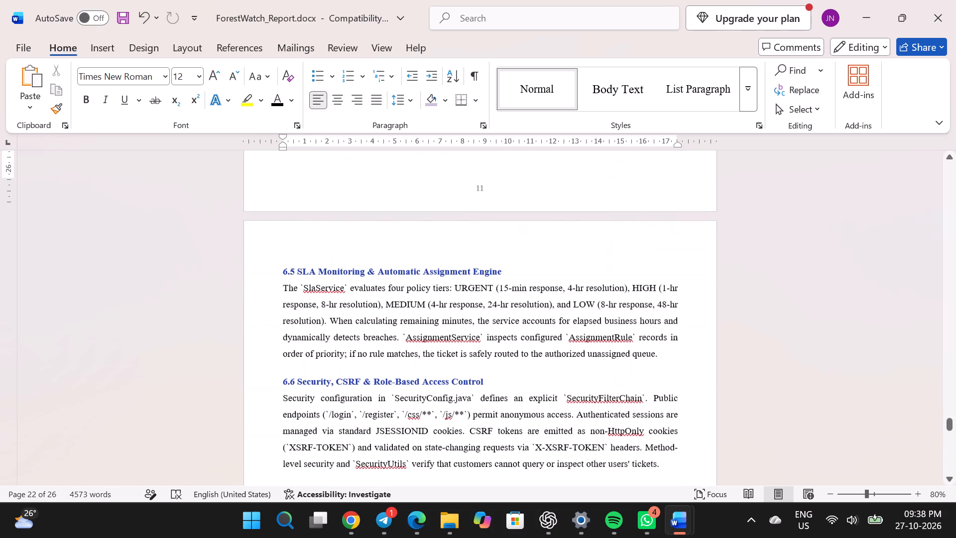
pyautogui.moveTo(514, 267); pyautogui.dragTo(279, 271)
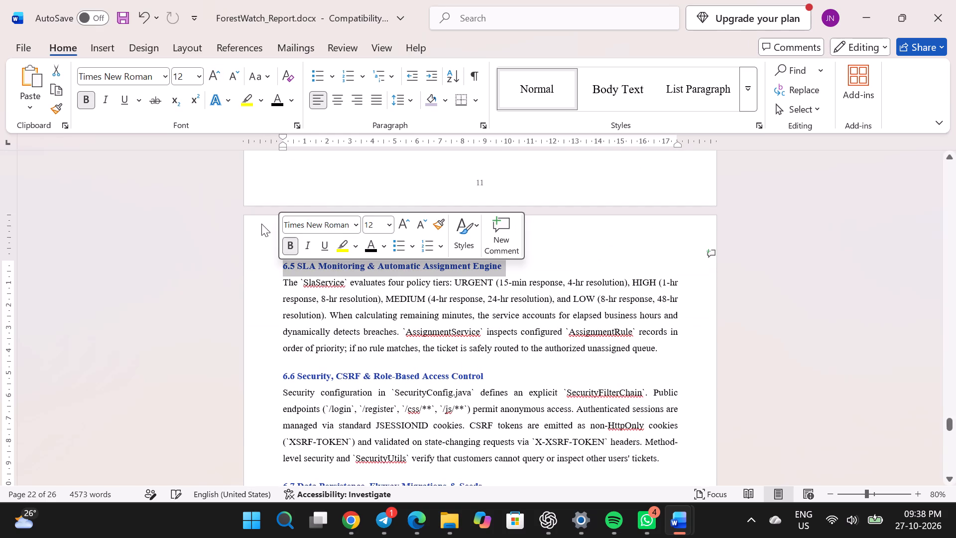
pyautogui.click(214, 75)
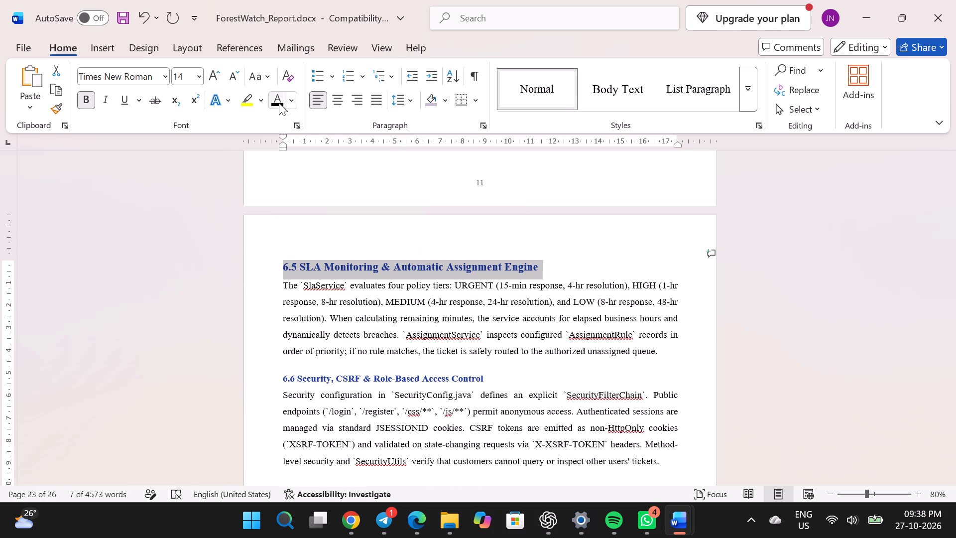
pyautogui.click(279, 103)
pyautogui.moveTo(494, 377); pyautogui.dragTo(286, 383)
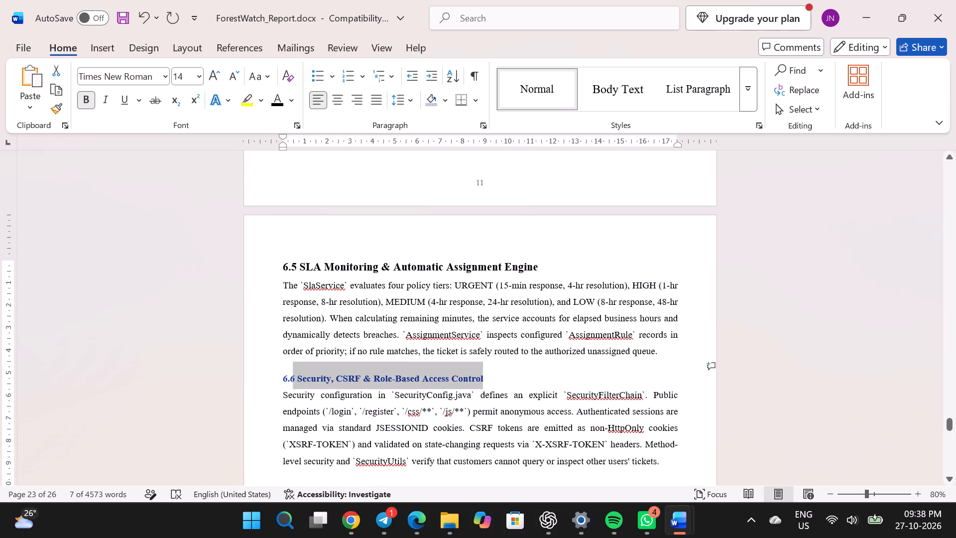
pyautogui.moveTo(286, 383); pyautogui.dragTo(283, 384)
pyautogui.moveTo(206, 81); pyautogui.dragTo(301, 111)
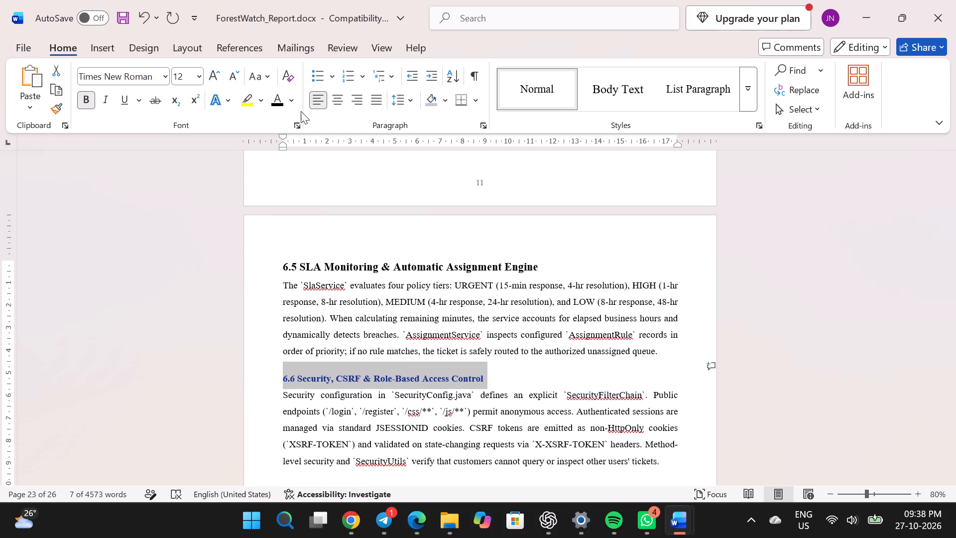
pyautogui.moveTo(301, 111); pyautogui.dragTo(224, 76)
pyautogui.click(215, 76)
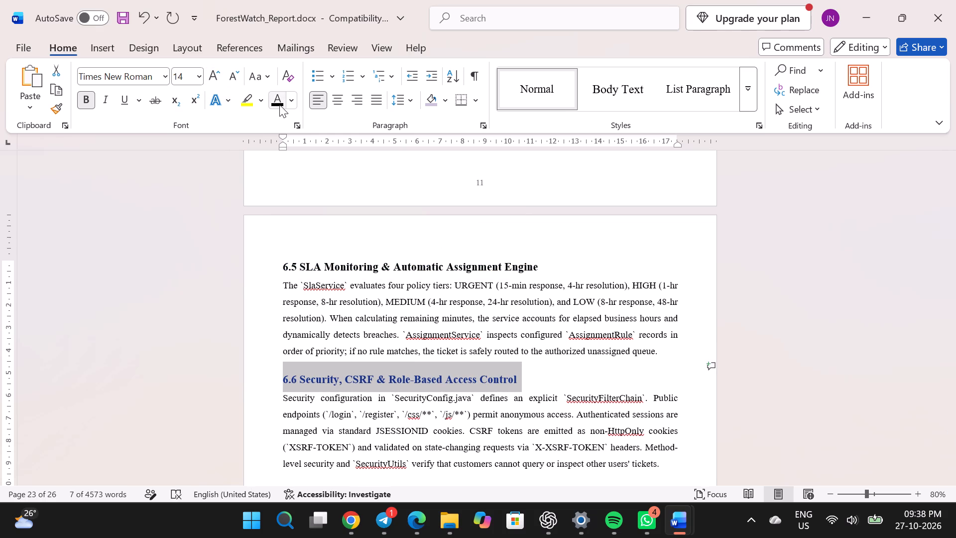
pyautogui.click(279, 105)
# Format the 6.7 Data Persistence, Flyway Migrations & Seeds heading in 14 pt black.
pyautogui.scroll(-1, 413, 317)
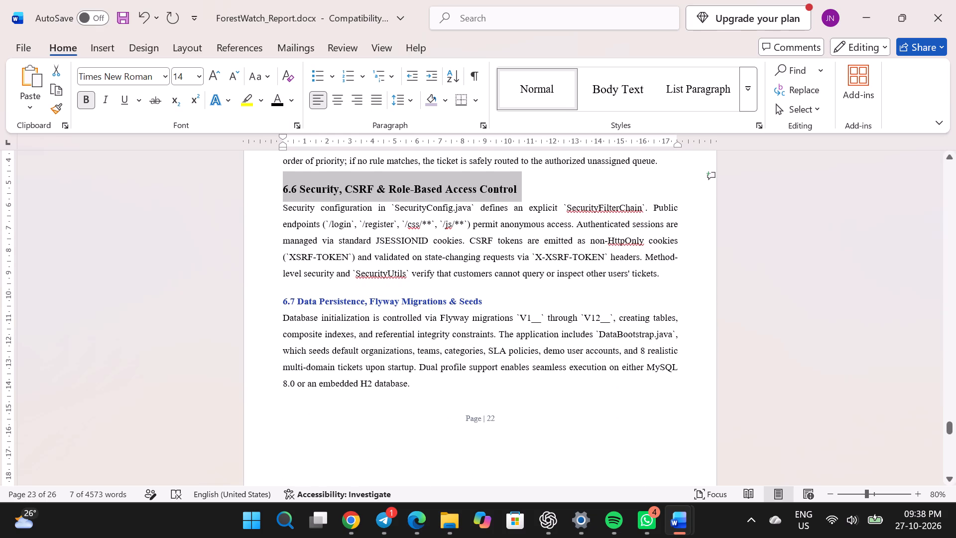
pyautogui.moveTo(500, 306); pyautogui.dragTo(276, 301)
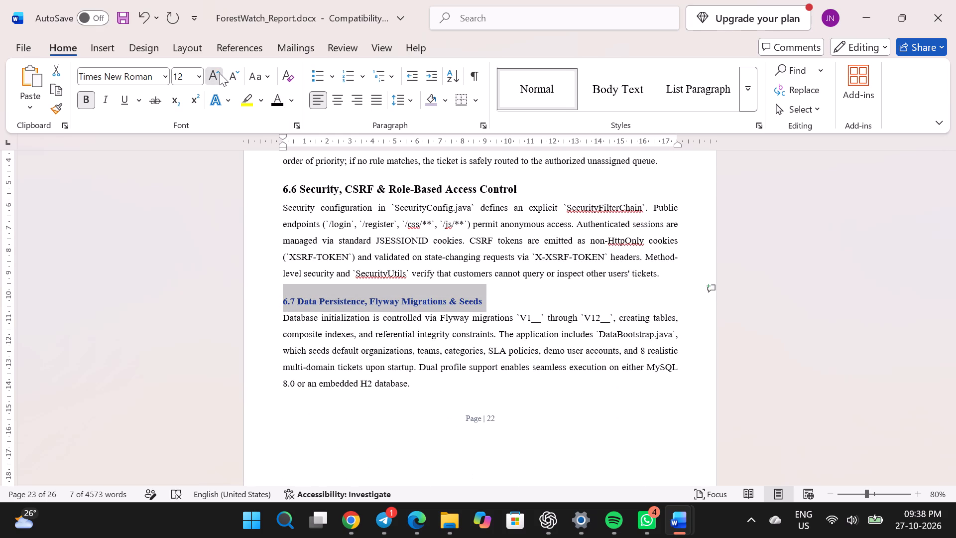
pyautogui.click(220, 73)
pyautogui.click(280, 103)
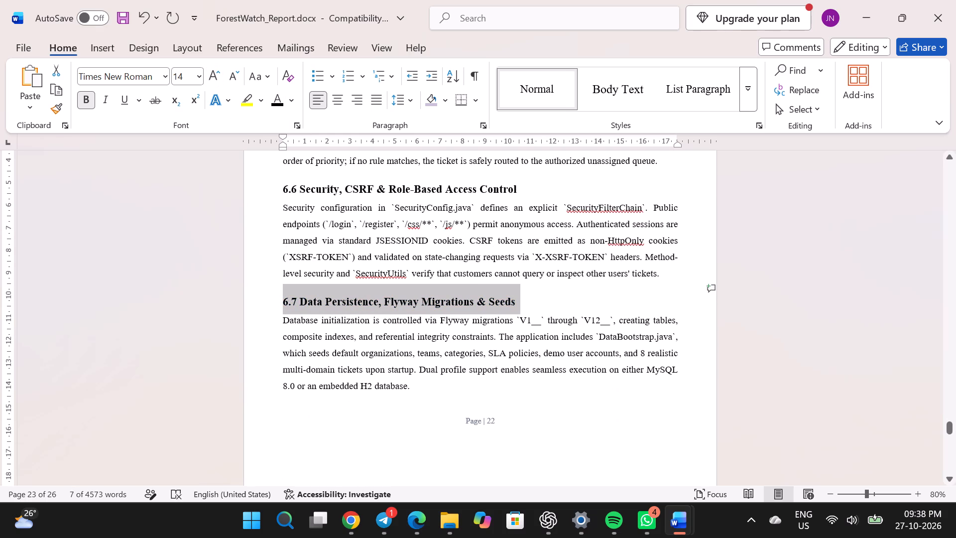
# Delete the pasted "Page | 22" text below section 6.7.
pyautogui.moveTo(519, 420); pyautogui.dragTo(452, 423)
pyautogui.press('BackSpace')
# Check the Chapter 7 title in SupportDesk_Project_Report.docx and retitle Chapter 7 in ForestWatch_Report.docx as RESULTS AND DISCUSSIONS.
pyautogui.scroll(-1, 452, 423)
pyautogui.hotkey('alt', 'Tab')
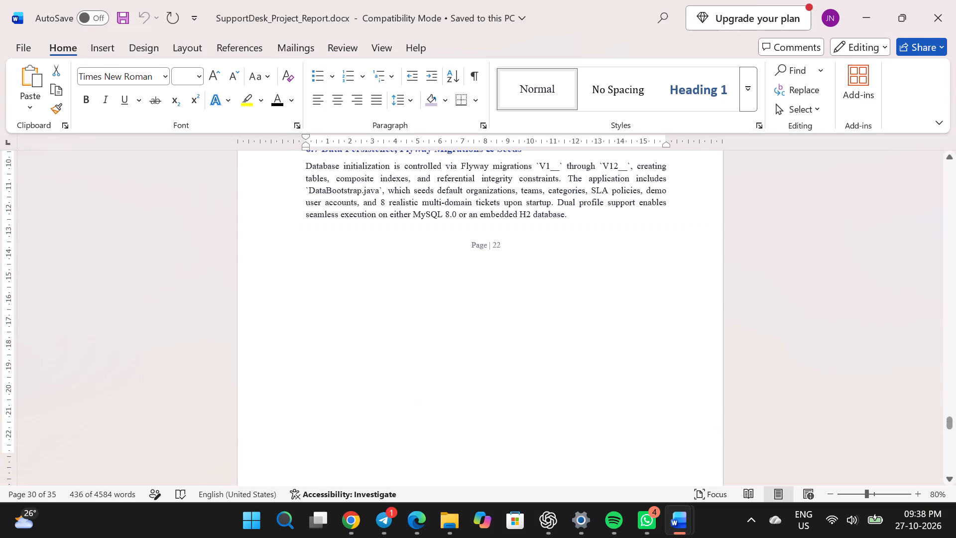
pyautogui.scroll(-2, 452, 423)
pyautogui.scroll(-1, 473, 315)
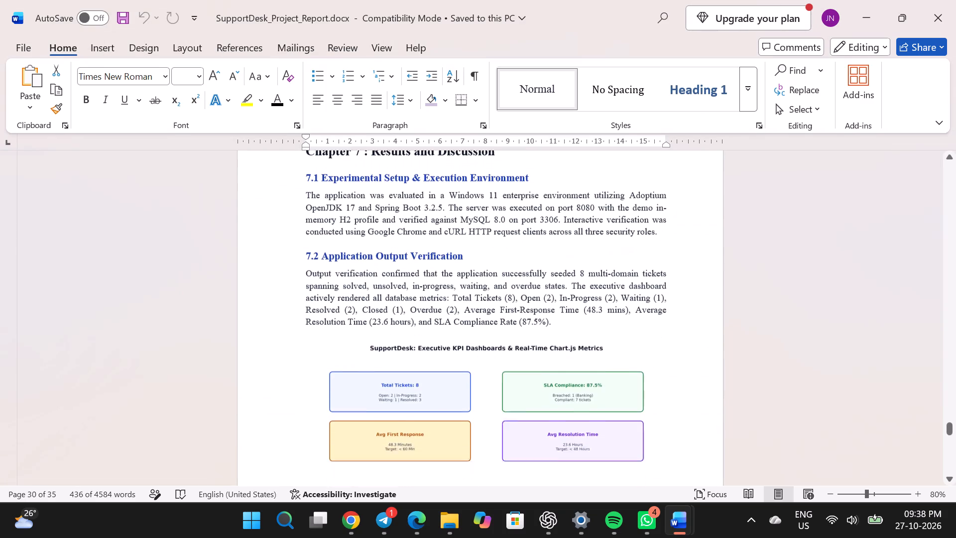
pyautogui.scroll(-1, 473, 315)
pyautogui.scroll(1, 473, 315)
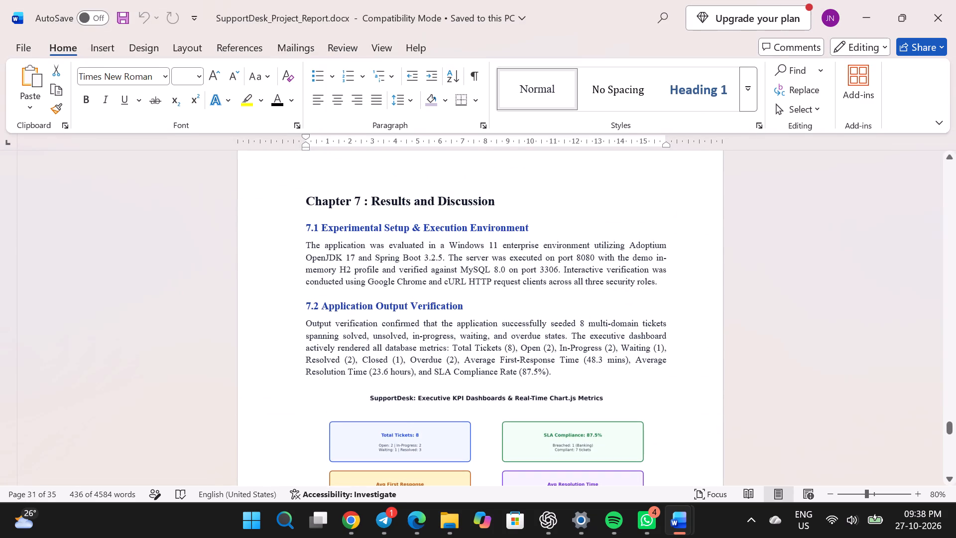
pyautogui.hotkey('alt', 'Tab')
pyautogui.scroll(-1, 457, 359)
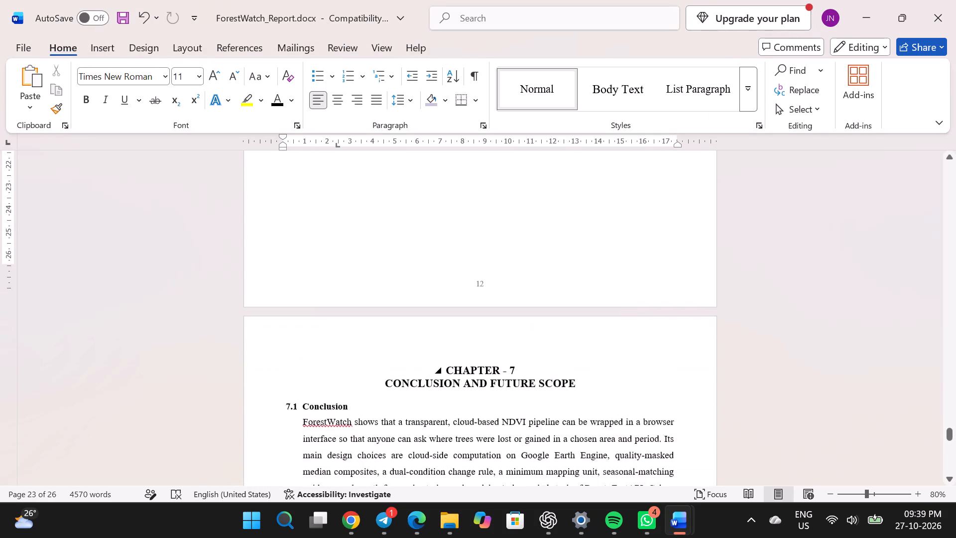
pyautogui.scroll(-1, 457, 359)
pyautogui.click(581, 374)
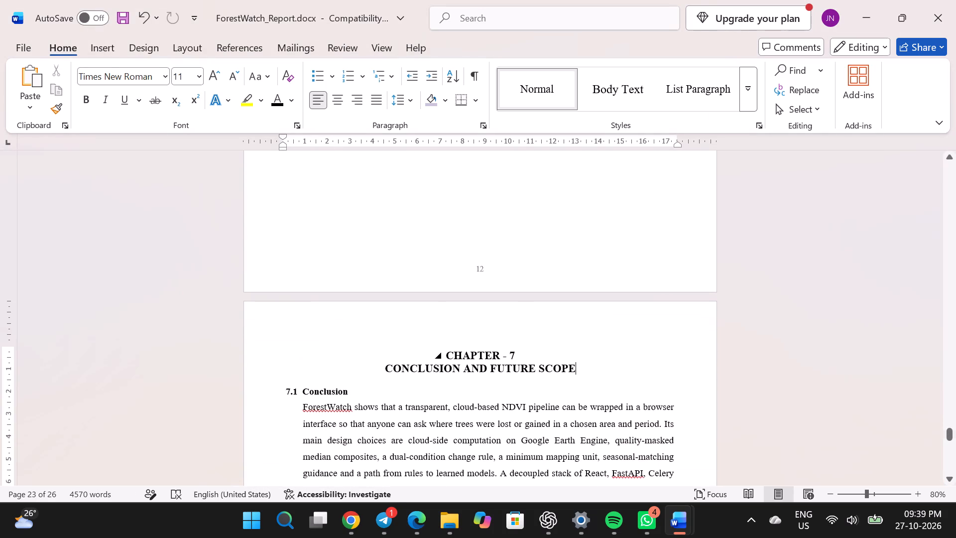
pyautogui.press('BackSpace')
pyautogui.press('BackSpace')
pyautogui.press('BackSpace')
pyautogui.press('BackSpace')
pyautogui.press('BackSpace')
pyautogui.press('BackSpace')
pyautogui.press('BackSpace')
pyautogui.press('BackSpace')
pyautogui.press('BackSpace')
pyautogui.press('BackSpace')
pyautogui.press('BackSpace')
pyautogui.press('BackSpace')
pyautogui.press('BackSpace')
pyautogui.press('BackSpace')
pyautogui.press('BackSpace')
pyautogui.press('BackSpace')
pyautogui.press('BackSpace')
pyautogui.press('BackSpace')
pyautogui.press('BackSpace')
pyautogui.press('BackSpace')
pyautogui.press('BackSpace')
pyautogui.press('BackSpace')
pyautogui.press('BackSpace')
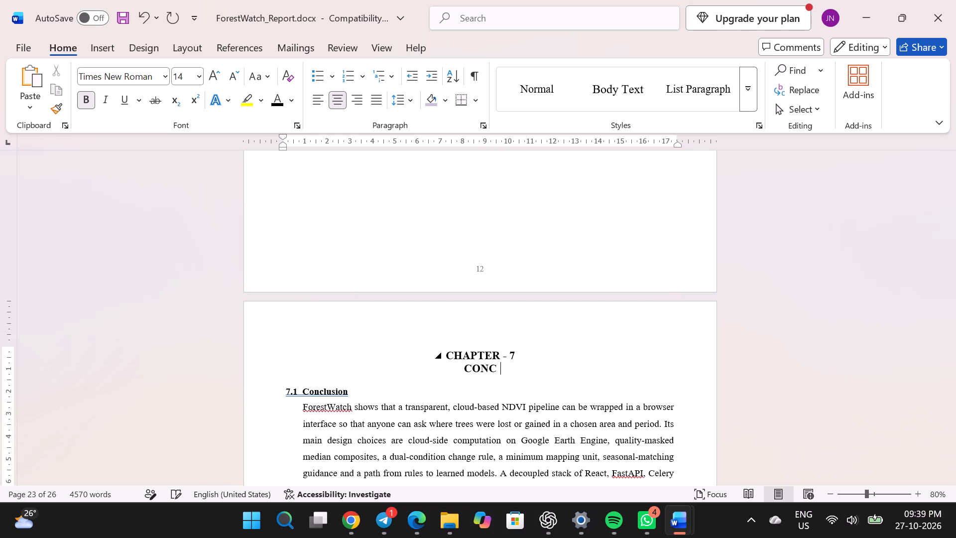
pyautogui.press('BackSpace')
pyautogui.press('BackSpace')
pyautogui.press('BackSpace')
pyautogui.write('RESULYS')
pyautogui.press('space')
pyautogui.press('BackSpace')
pyautogui.press('BackSpace')
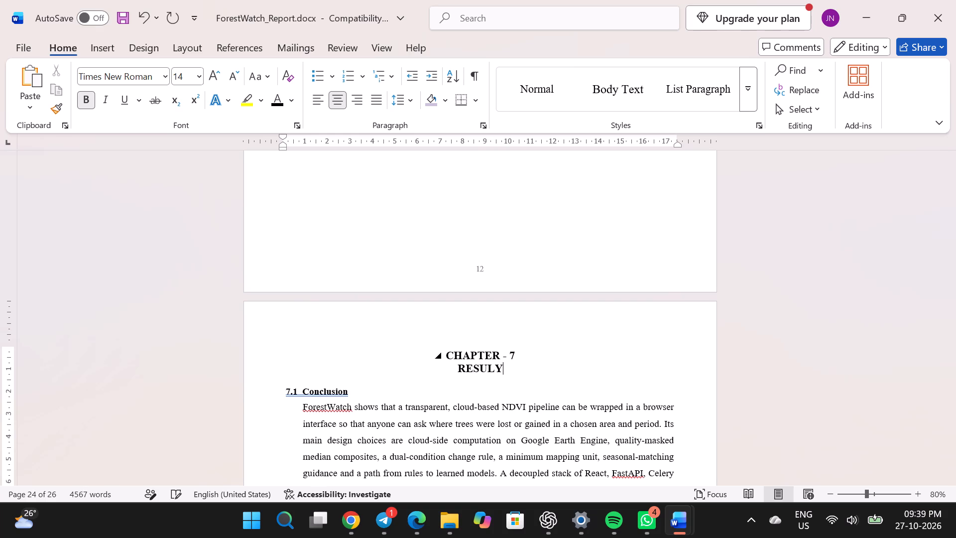
pyautogui.press('BackSpace')
pyautogui.write('TS')
pyautogui.hotkey('alt', 'Tab')
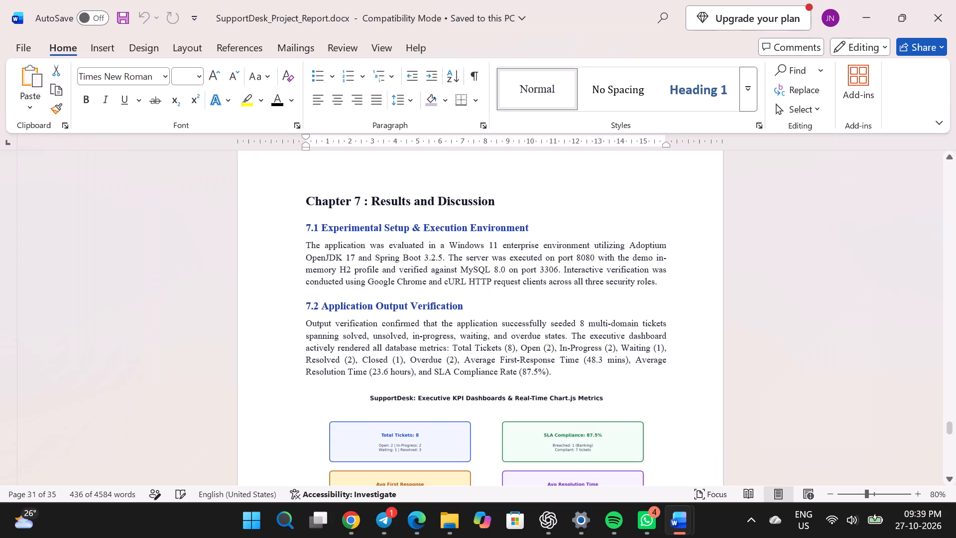
pyautogui.hotkey('alt', 'Tab')
pyautogui.press('space')
pyautogui.write('AND DISCUSI')
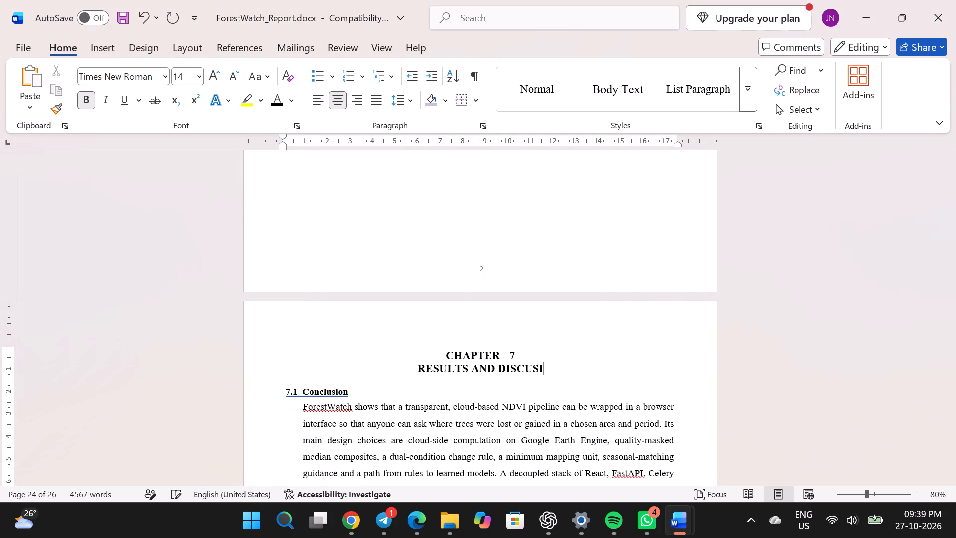
pyautogui.press('BackSpace')
pyautogui.write('SION')
pyautogui.hotkey('alt', 'Tab')
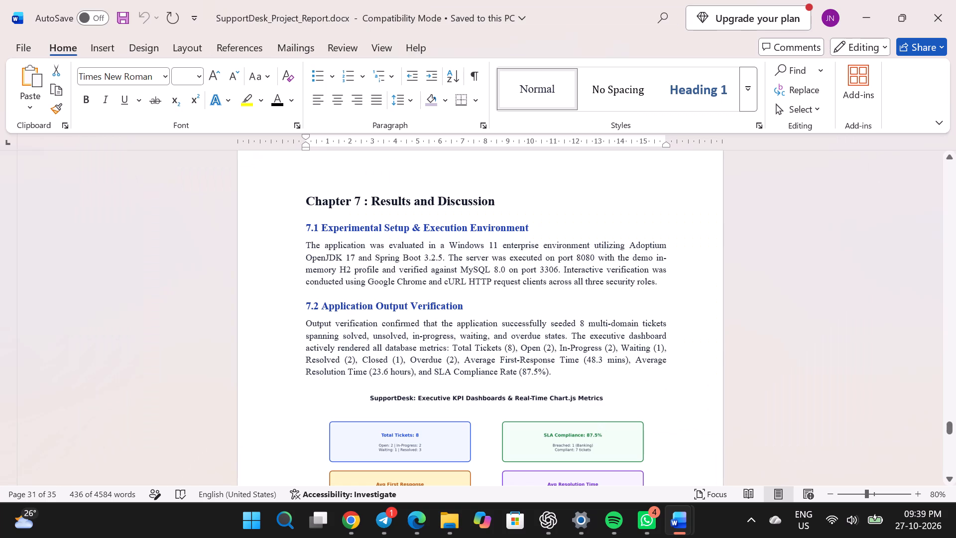
pyautogui.hotkey('alt', 'Tab')
pyautogui.press('s')
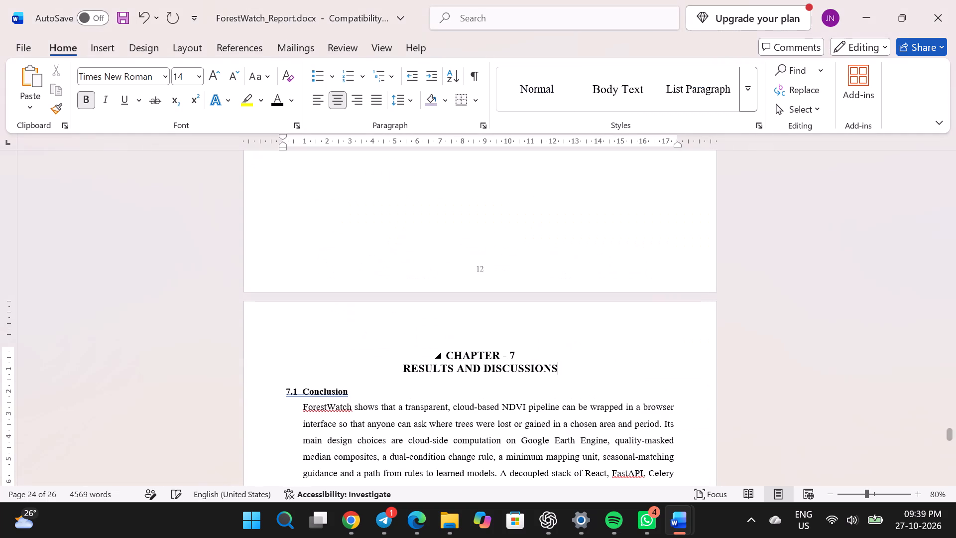
# Look through Chapter 7 of SupportDesk_Project_Report.docx up to the start of Chapter 8.
pyautogui.hotkey('alt', 'Tab')
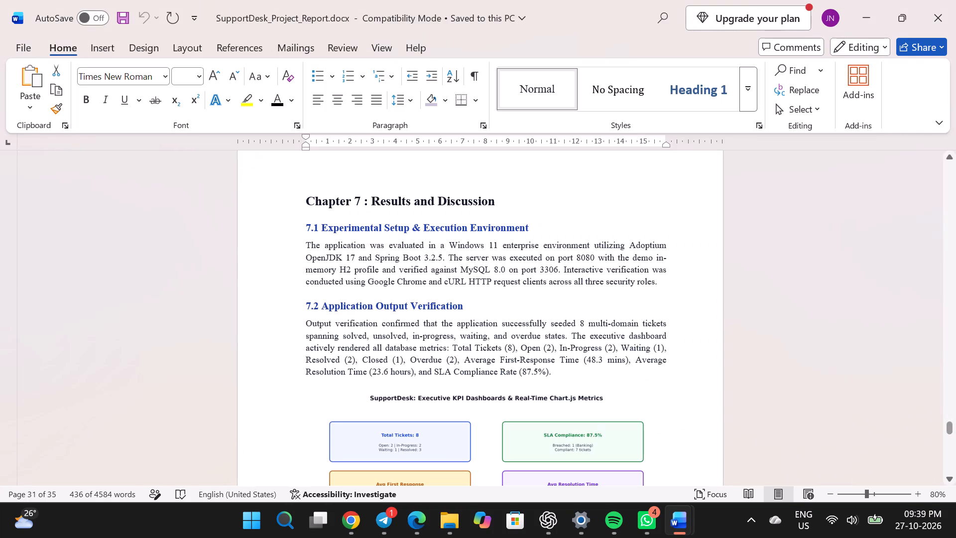
pyautogui.scroll(-2, 302, 225)
pyautogui.scroll(-1, 341, 305)
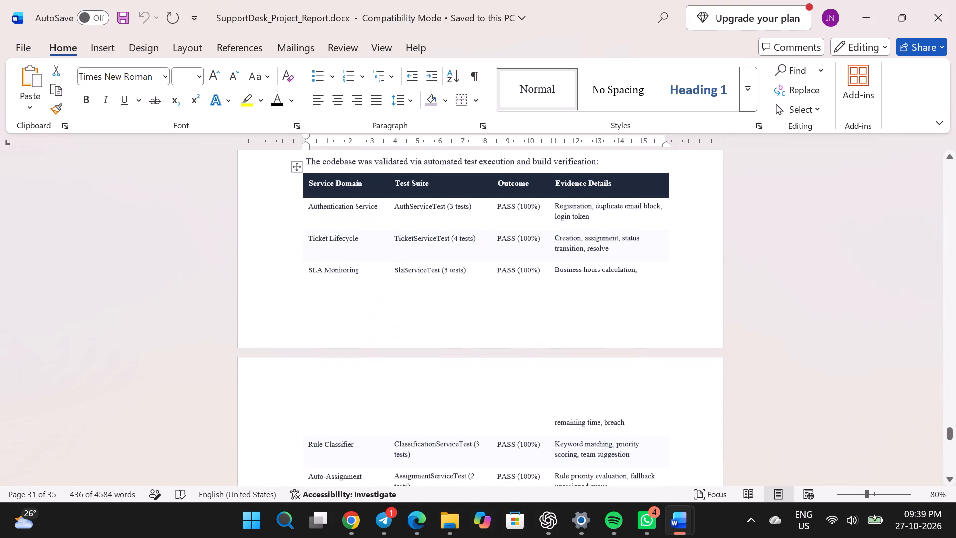
pyautogui.scroll(-3, 341, 305)
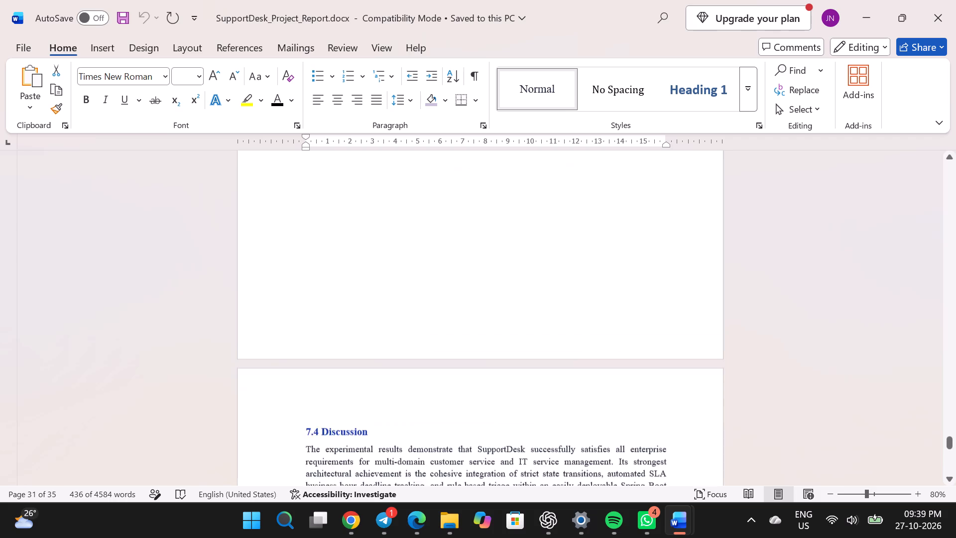
pyautogui.scroll(-3, 341, 305)
pyautogui.scroll(2, 341, 305)
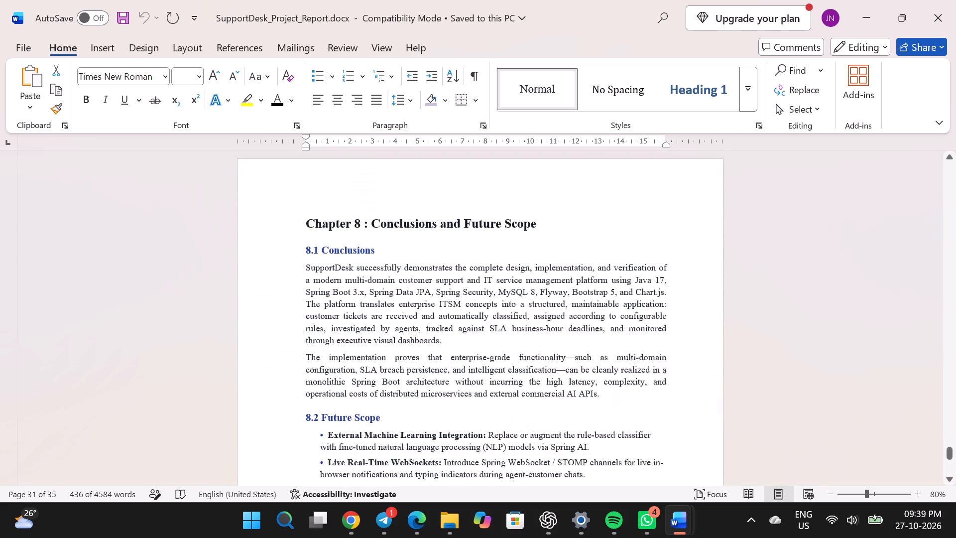
pyautogui.scroll(4, 341, 305)
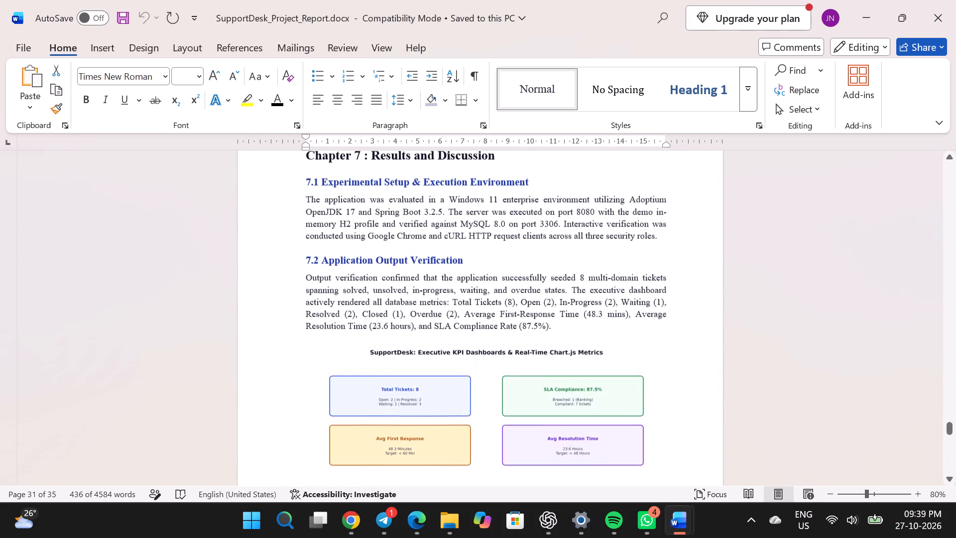
# Copy section 7.1 Experimental Setup & Execution Environment with its paragraph from SupportDesk_Project_Report.docx and return to ForestWatch_Report.docx.
pyautogui.scroll(1, 341, 305)
pyautogui.moveTo(303, 242); pyautogui.dragTo(664, 303)
pyautogui.hotkey('ctrl', 'c')
pyautogui.press('Tab')
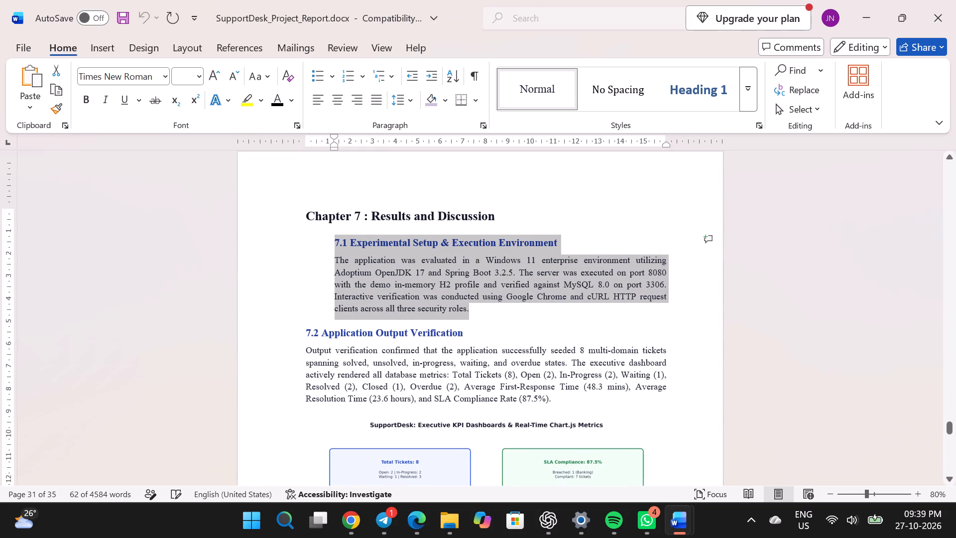
pyautogui.hotkey('alt', 'Tab')
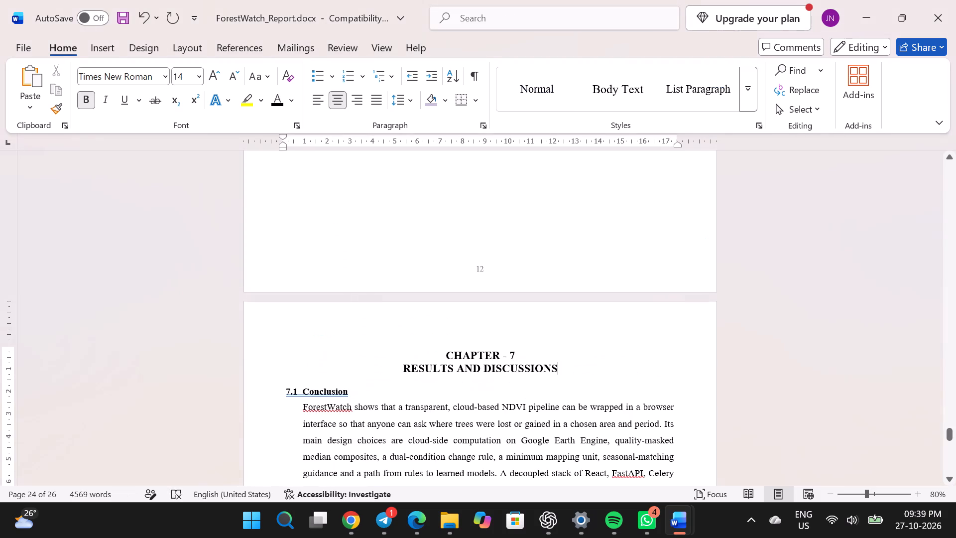
# Delete the old Conclusion and Future Scope sections under the Chapter 7 title, keeping the references.
pyautogui.scroll(-1, 540, 452)
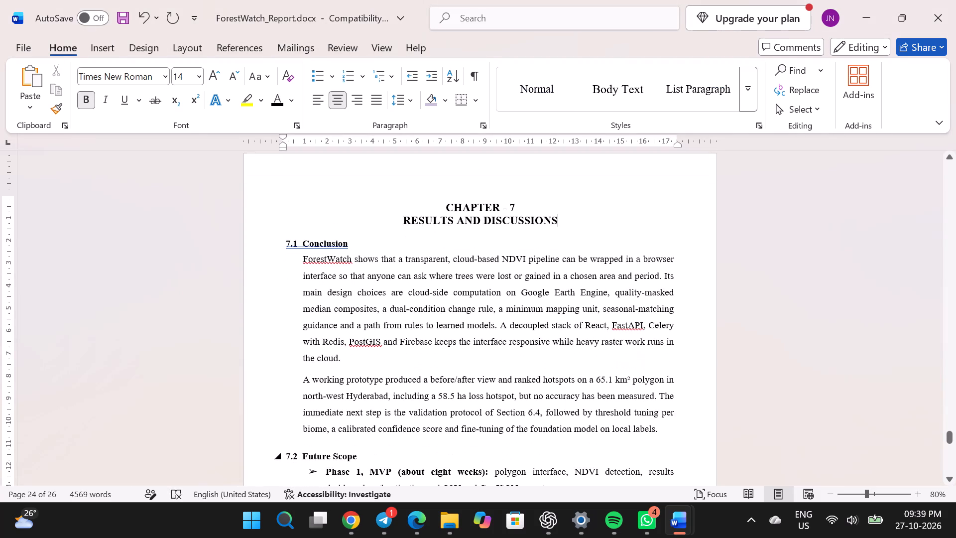
pyautogui.moveTo(284, 241); pyautogui.dragTo(313, 265)
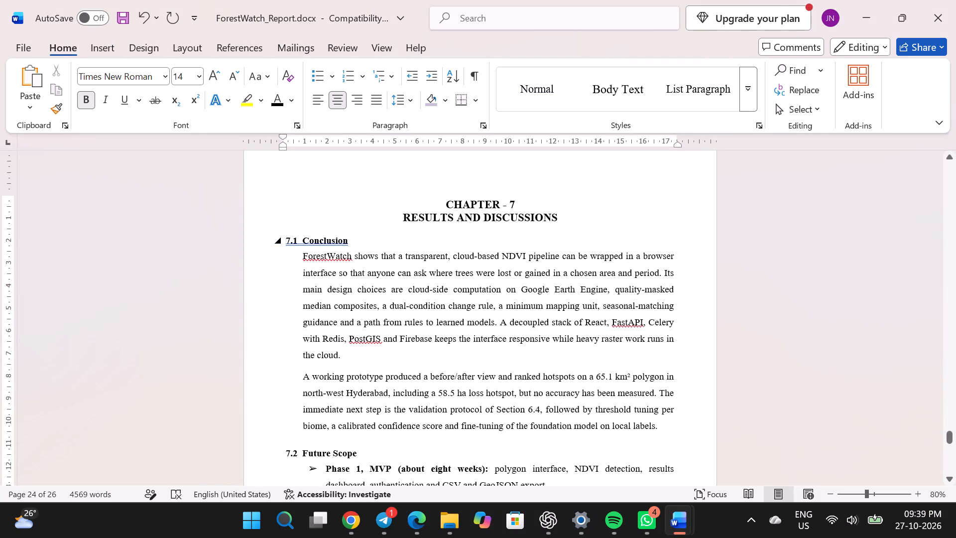
pyautogui.moveTo(313, 265); pyautogui.dragTo(616, 174)
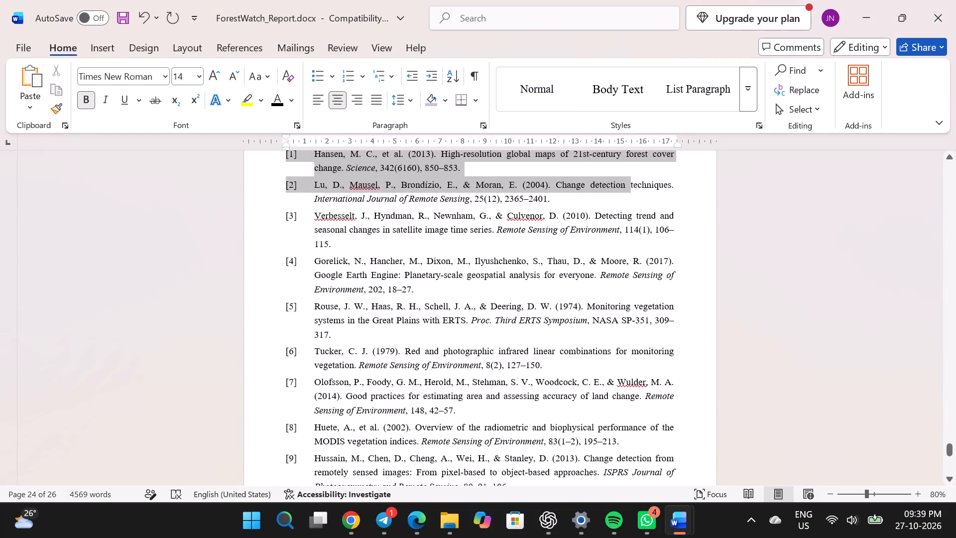
pyautogui.moveTo(616, 174); pyautogui.dragTo(661, 469)
pyautogui.press('BackSpace')
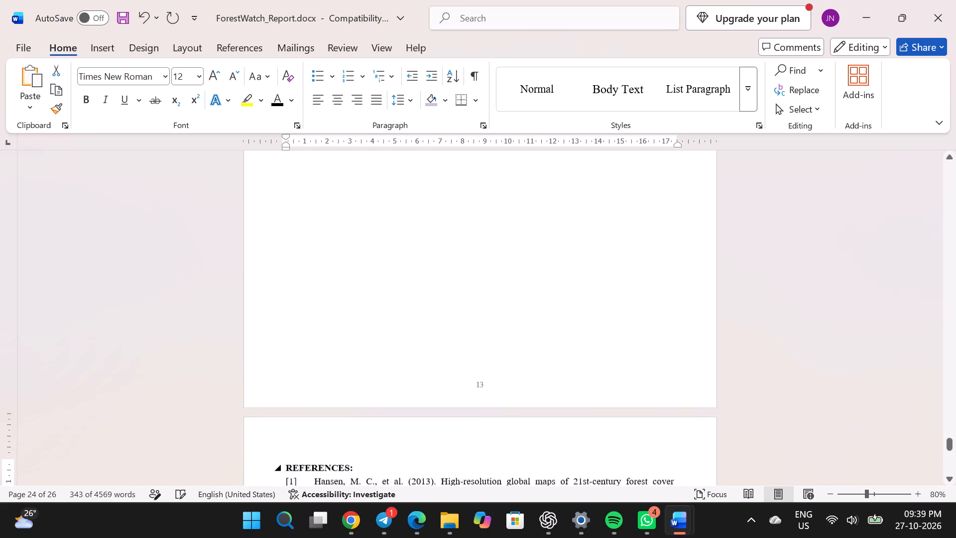
# Paste the copied section 7.1 Experimental Setup & Execution Environment below the RESULTS AND DISCUSSIONS title.
pyautogui.scroll(2, 661, 469)
pyautogui.scroll(1, 371, 302)
pyautogui.scroll(-1, 379, 417)
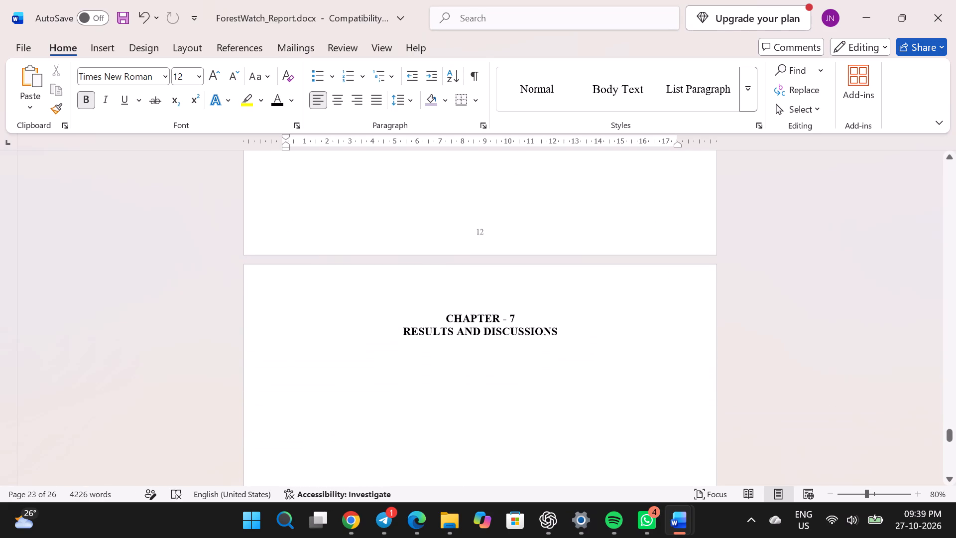
pyautogui.click(323, 346)
pyautogui.click(339, 374)
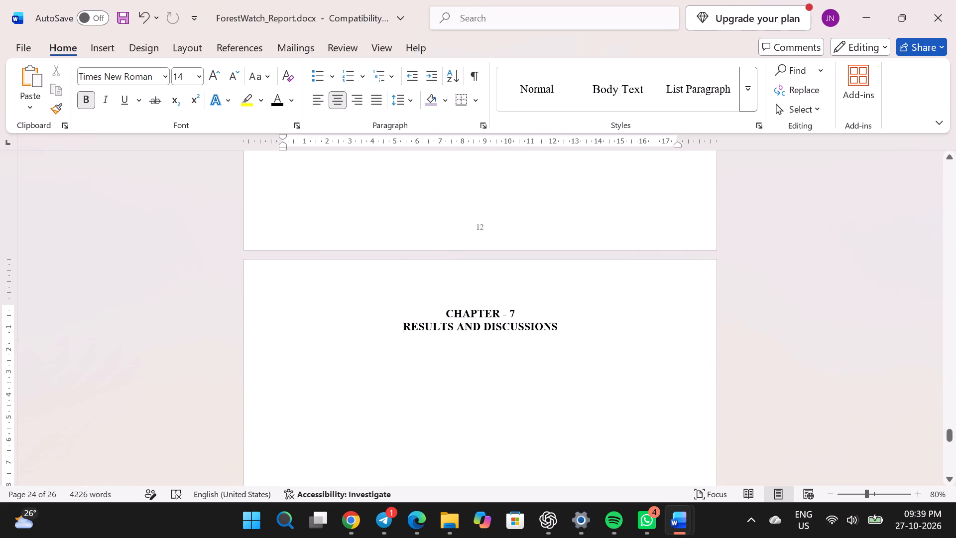
pyautogui.doubleClick(357, 366)
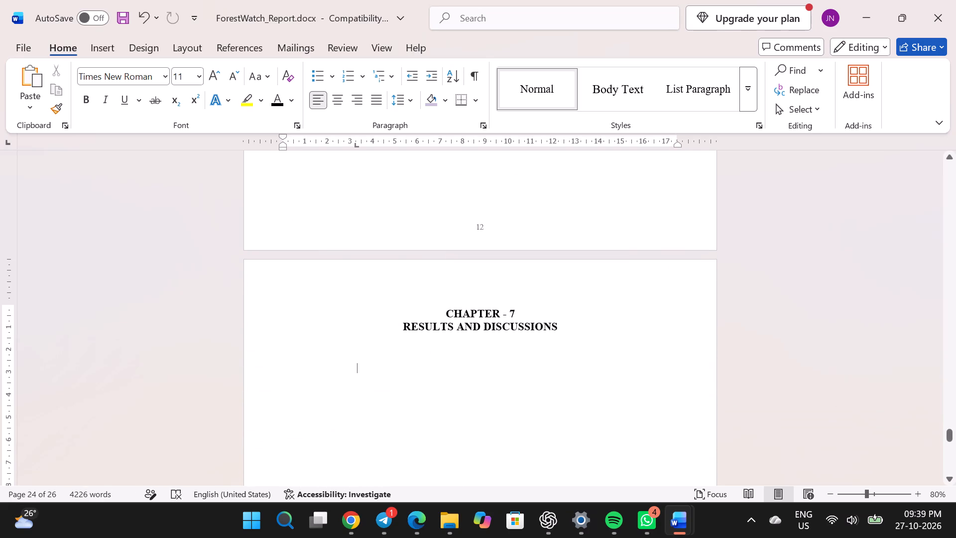
pyautogui.press('BackSpace')
pyautogui.press('BackSpace')
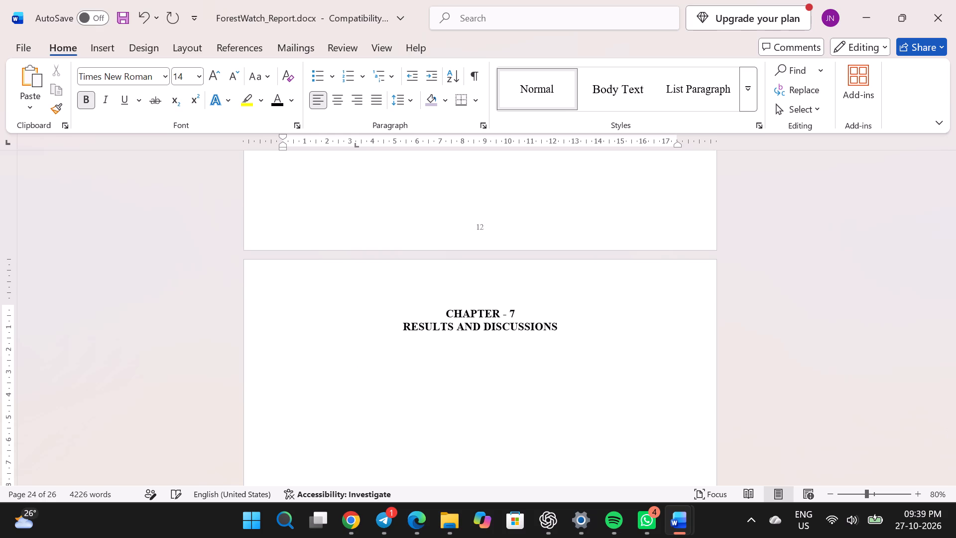
pyautogui.hotkey('ctrl', 'v')
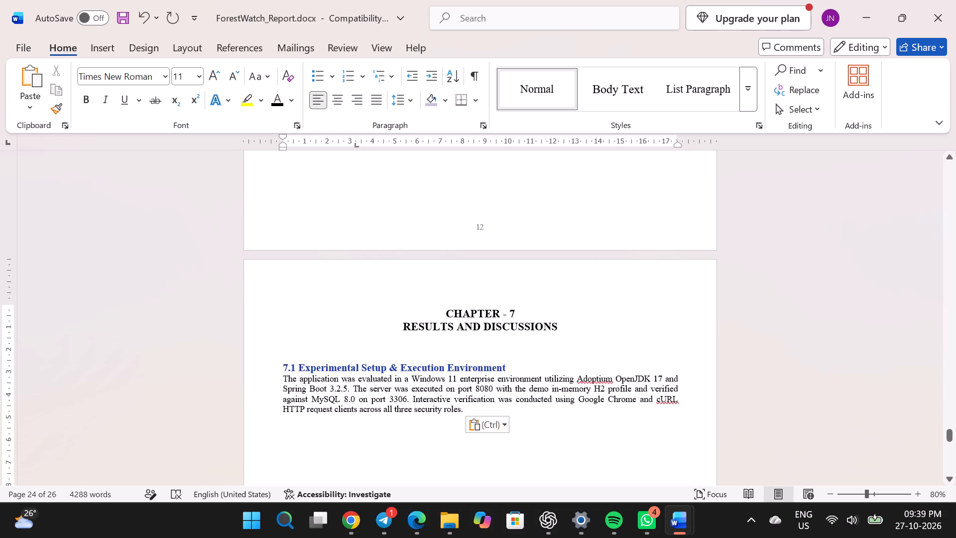
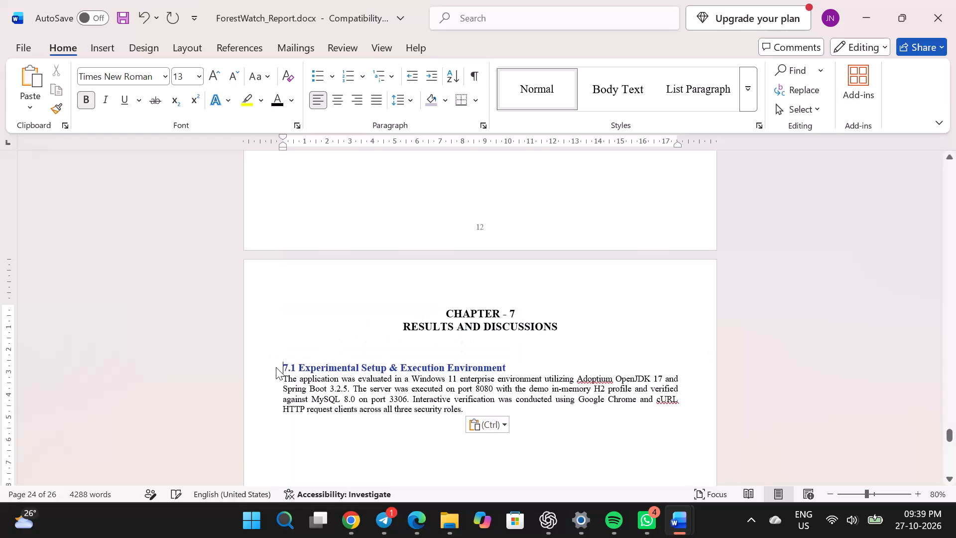
# Delete the blank line between the Chapter 7 title and the 7.1 Experimental Setup & Execution Environment heading.
pyautogui.click(297, 352)
pyautogui.click(311, 347)
pyautogui.press('BackSpace')
# Change the font colour of the 7.1 heading and its paragraph to black.
pyautogui.moveTo(469, 398); pyautogui.dragTo(450, 394)
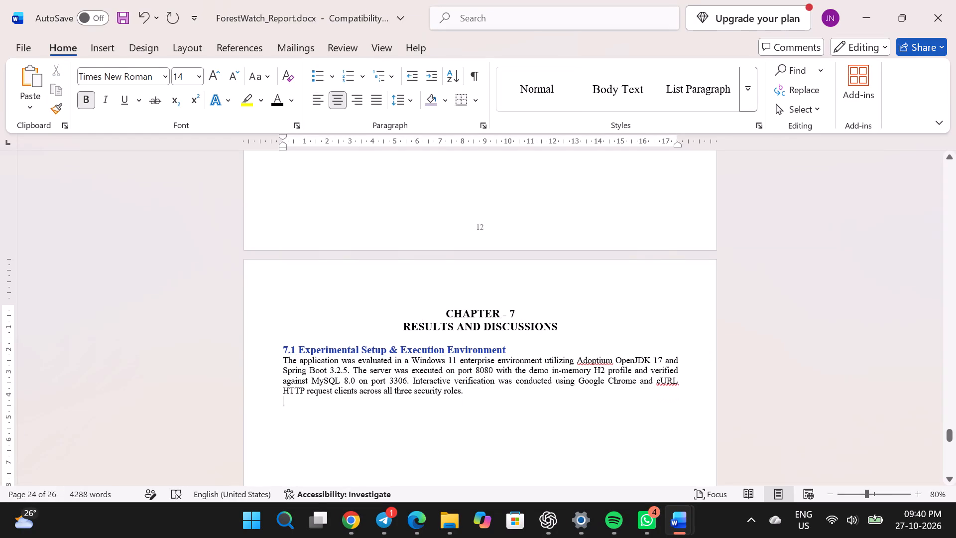
pyautogui.moveTo(450, 394); pyautogui.dragTo(276, 348)
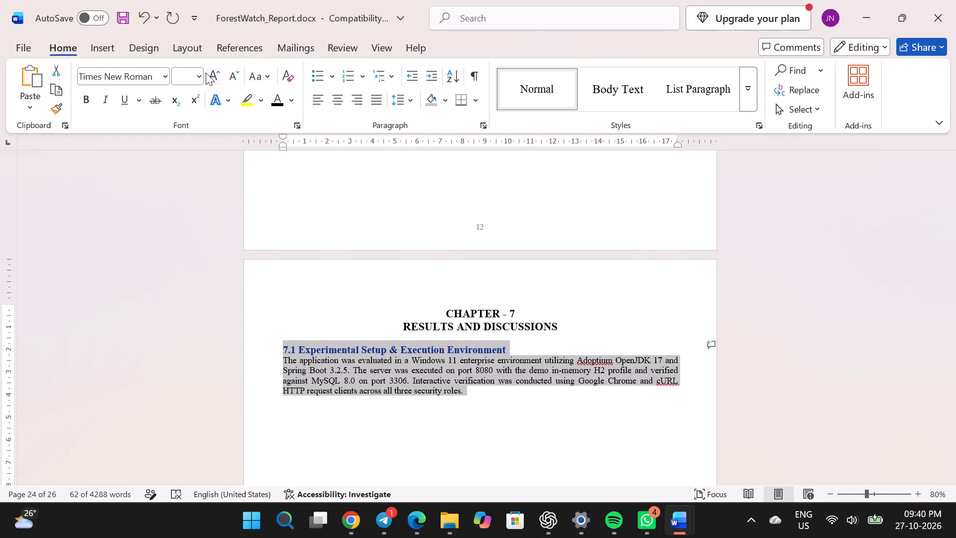
pyautogui.click(192, 73)
pyautogui.click(275, 96)
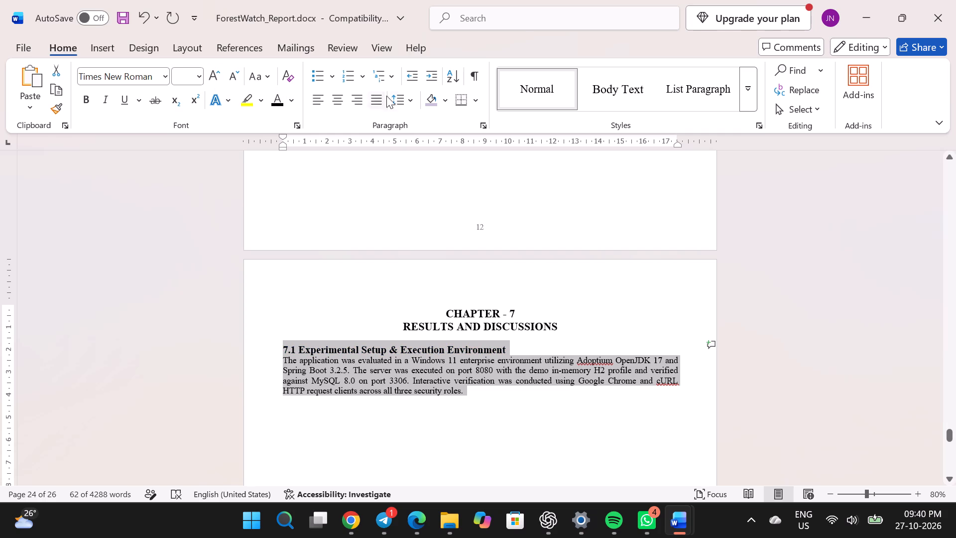
# Set line spacing to 1.5 for the 7.1 heading and paragraph, and enlarge their font by one increment, making the heading 14 pt.
pyautogui.click(401, 98)
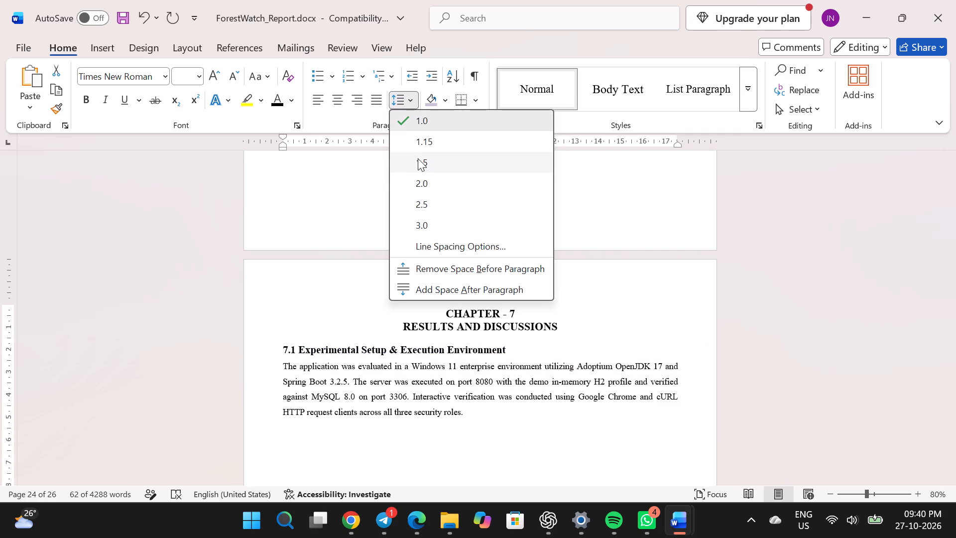
pyautogui.click(418, 158)
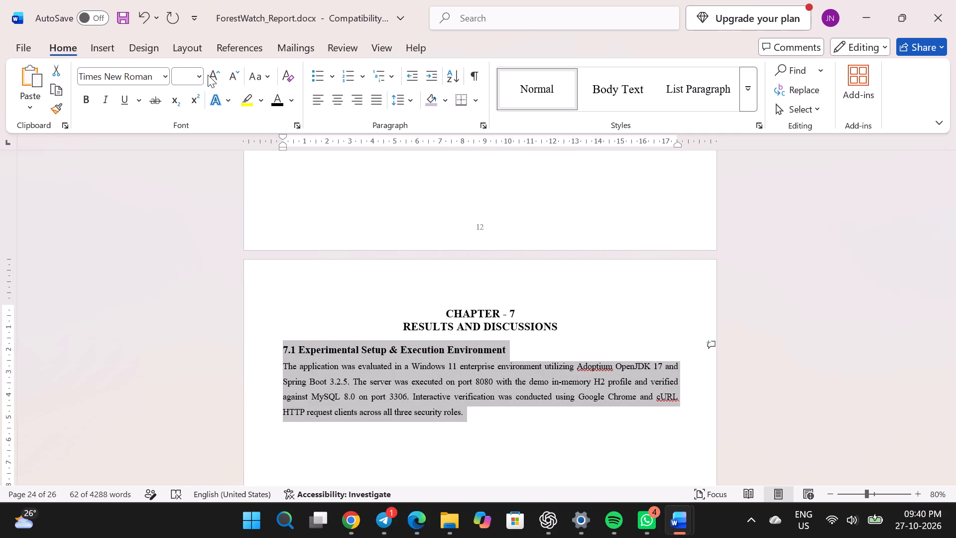
pyautogui.click(212, 75)
pyautogui.click(525, 347)
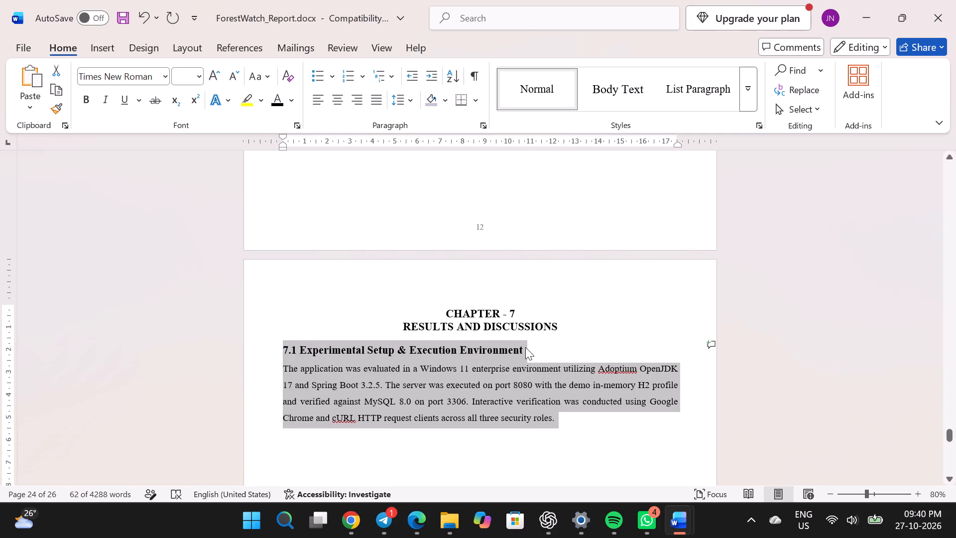
pyautogui.moveTo(525, 347); pyautogui.dragTo(446, 353)
pyautogui.click(446, 353)
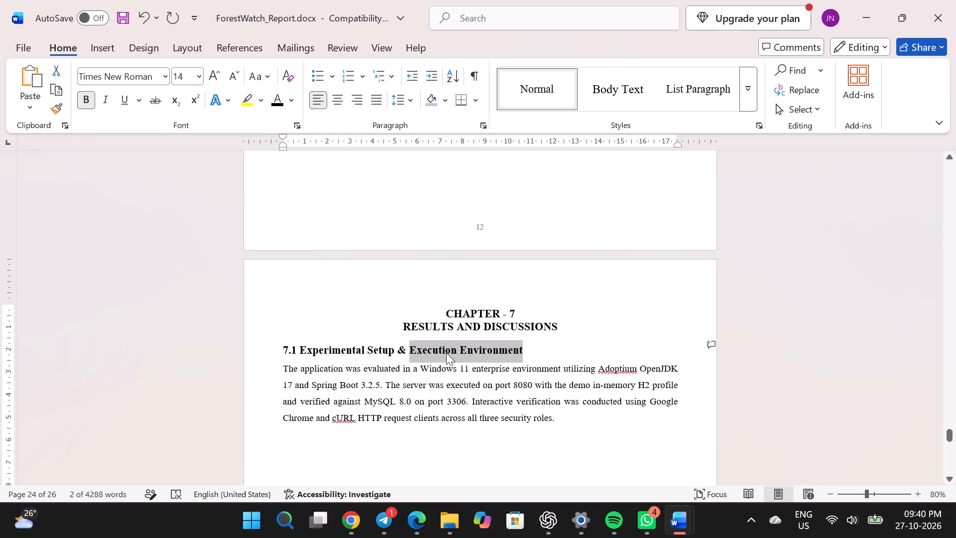
# Place the cursor on the empty line below the section 7.1 paragraph and switch to Microsoft Edge.
pyautogui.scroll(-1, 481, 410)
pyautogui.click(432, 360)
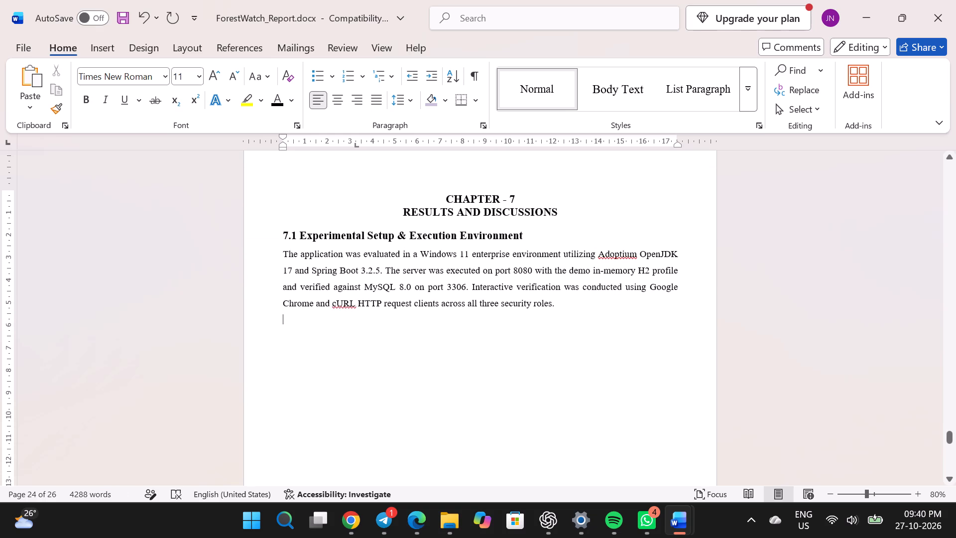
pyautogui.click(414, 524)
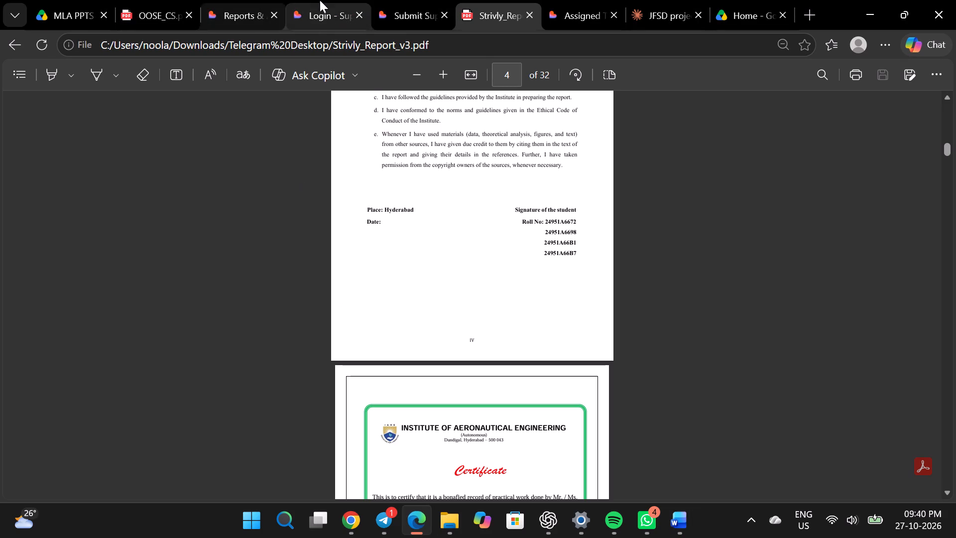